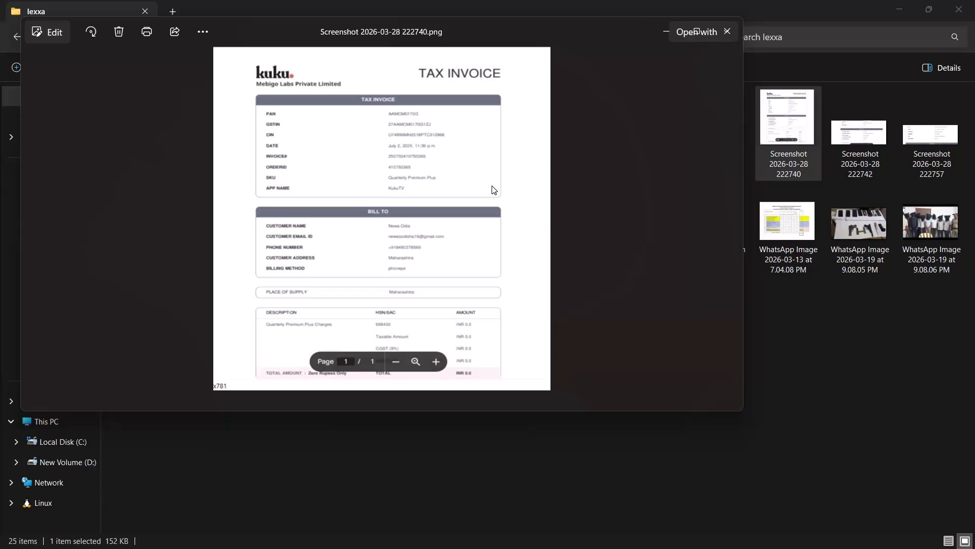
{"action": "scroll", "coordinate": [415, 194], "scroll_direction": "up", "scroll_amount": 7}
{"action": "left_click_drag", "start_coordinate": [416, 143], "coordinate": [414, 287]}
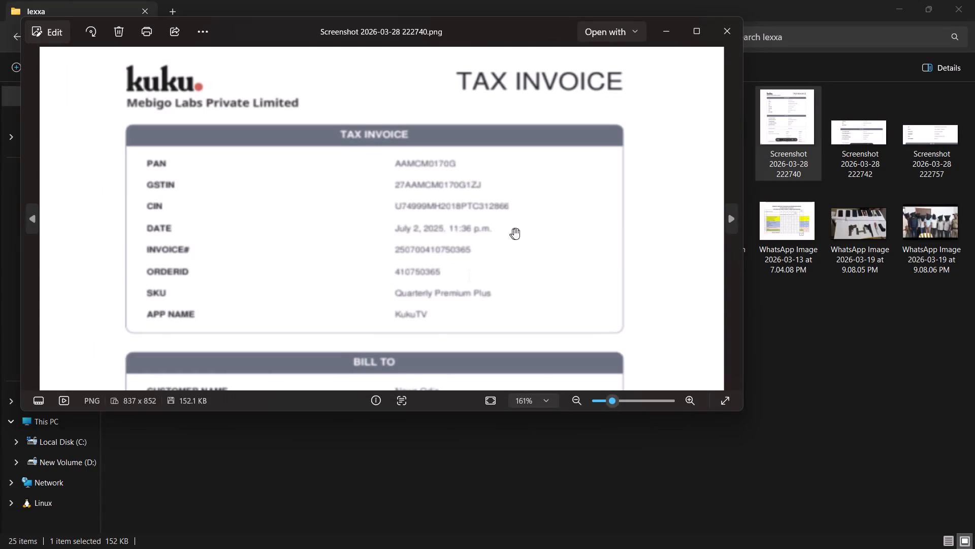
{"action": "left_click_drag", "start_coordinate": [432, 337], "coordinate": [431, 129]}
{"action": "left_click_drag", "start_coordinate": [392, 356], "coordinate": [386, 249]}
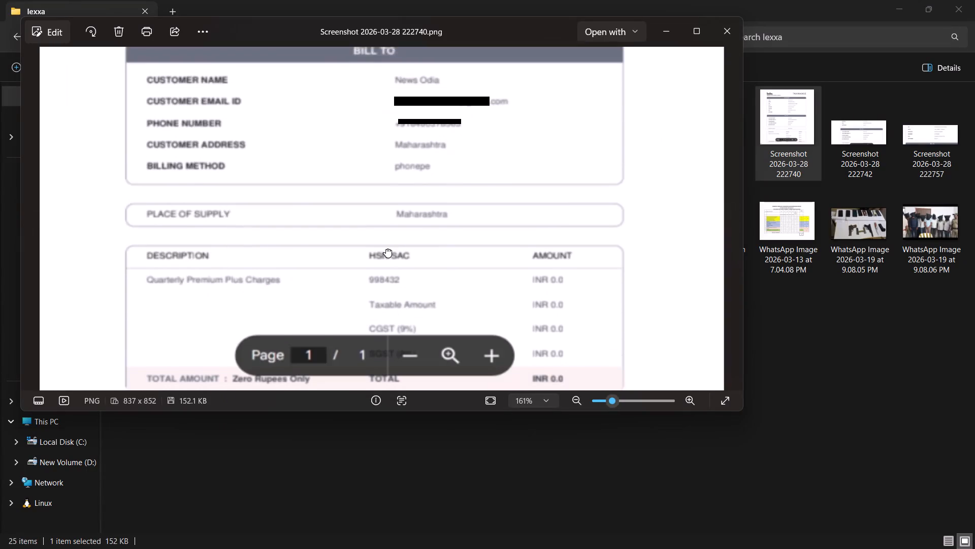
{"action": "left_click_drag", "start_coordinate": [386, 249], "coordinate": [388, 221]}
{"action": "left_click", "coordinate": [729, 38]}
{"action": "double_click", "coordinate": [868, 143]}
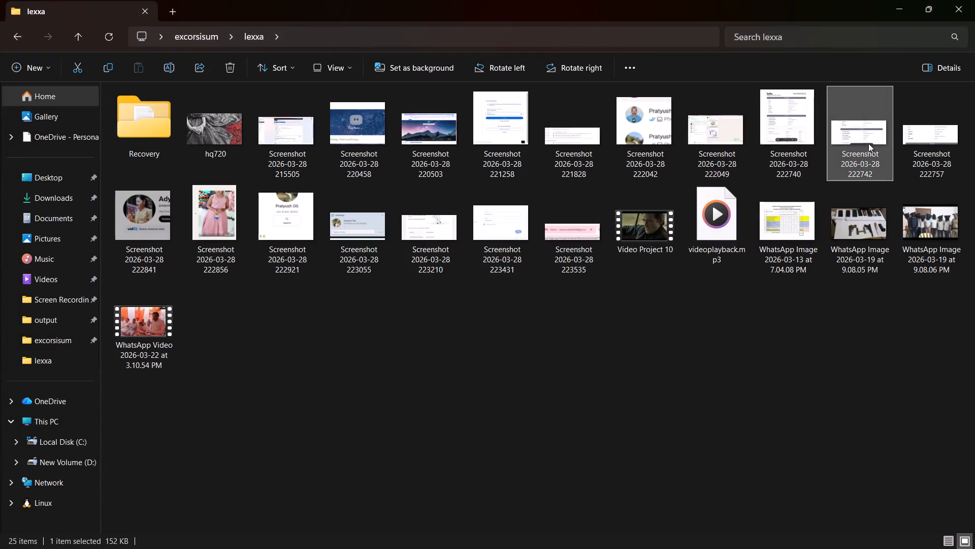
{"action": "scroll", "coordinate": [405, 245], "scroll_direction": "up", "scroll_amount": 7}
{"action": "left_click_drag", "start_coordinate": [580, 267], "coordinate": [568, 194]}
{"action": "left_click_drag", "start_coordinate": [370, 299], "coordinate": [428, 267]}
{"action": "scroll", "coordinate": [431, 272], "scroll_direction": "down", "scroll_amount": 5}
{"action": "scroll", "coordinate": [489, 332], "scroll_direction": "down", "scroll_amount": 4}
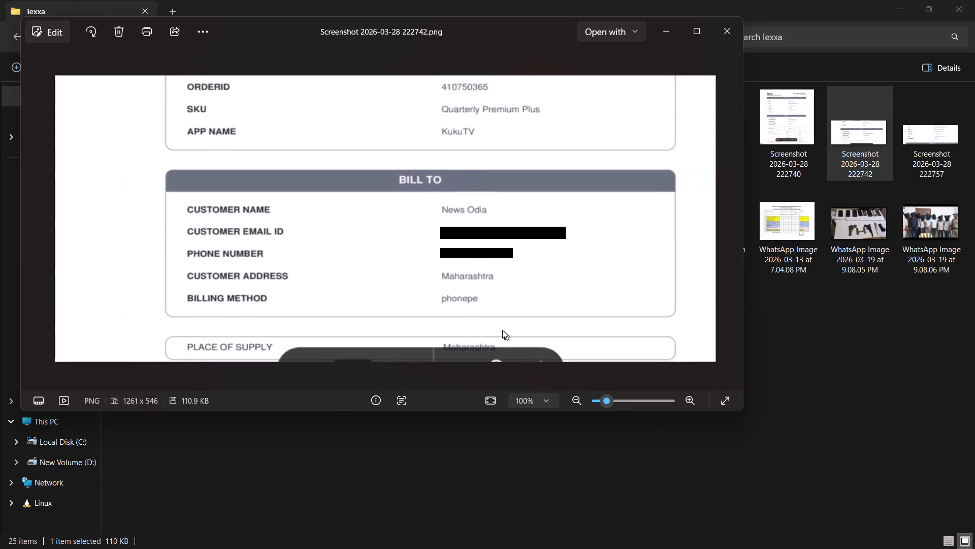
{"action": "left_click_drag", "start_coordinate": [435, 161], "coordinate": [426, 227]}
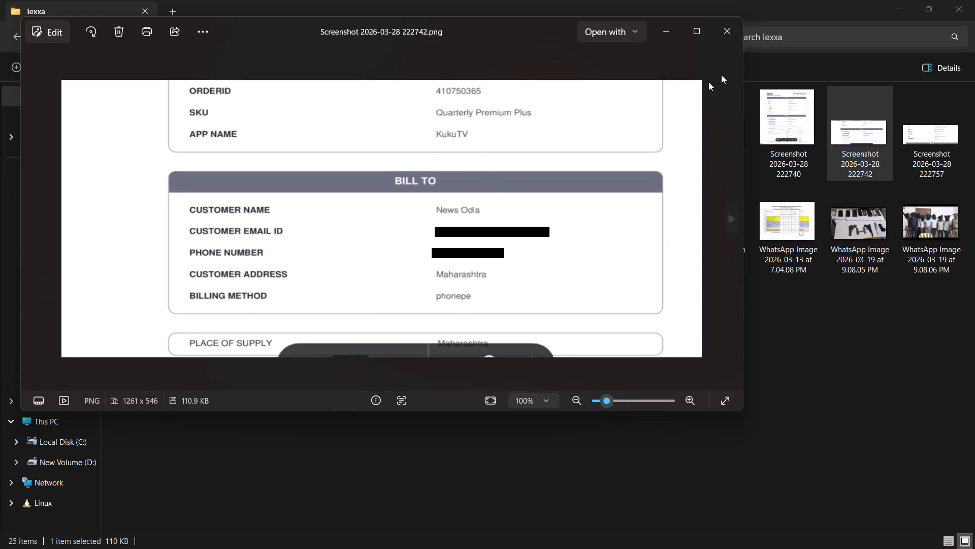
{"action": "left_click", "coordinate": [719, 31]}
{"action": "double_click", "coordinate": [911, 136]}
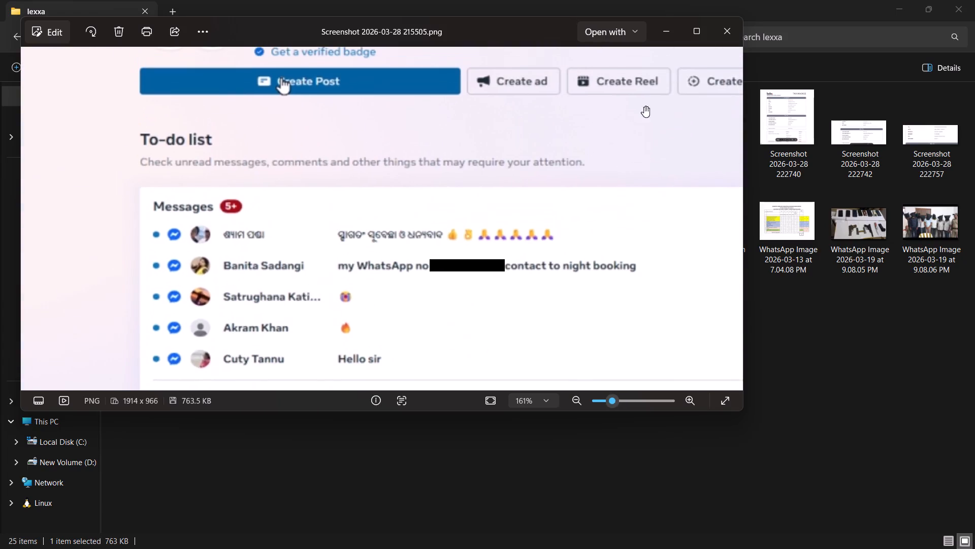
{"action": "left_click_drag", "start_coordinate": [340, 337], "coordinate": [340, 231]}
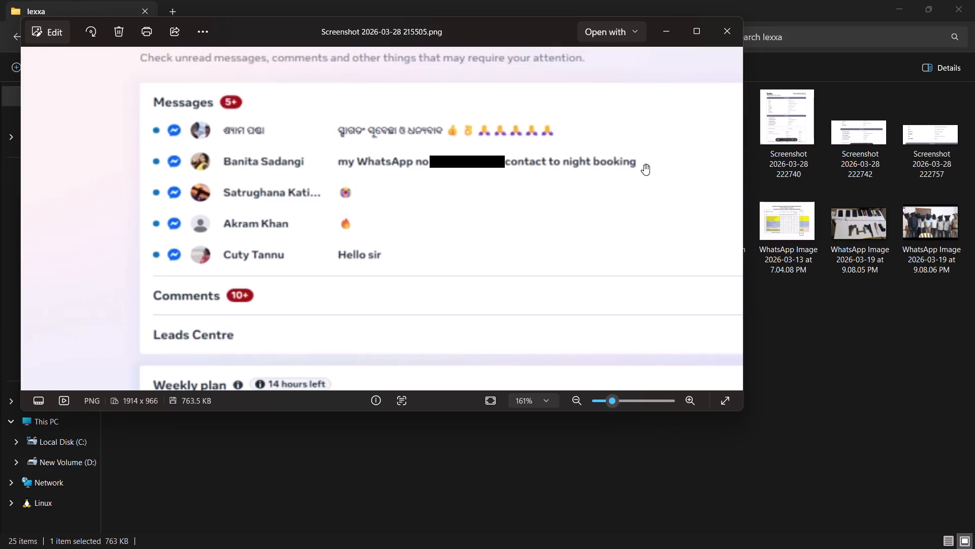
{"action": "left_click_drag", "start_coordinate": [428, 212], "coordinate": [420, 235]}
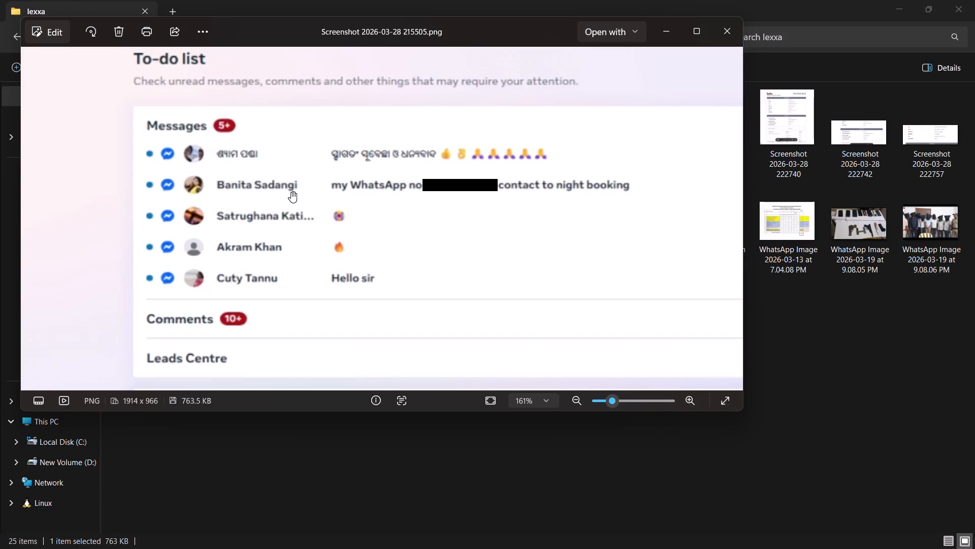
{"action": "scroll", "coordinate": [369, 251], "scroll_direction": "down", "scroll_amount": 10}
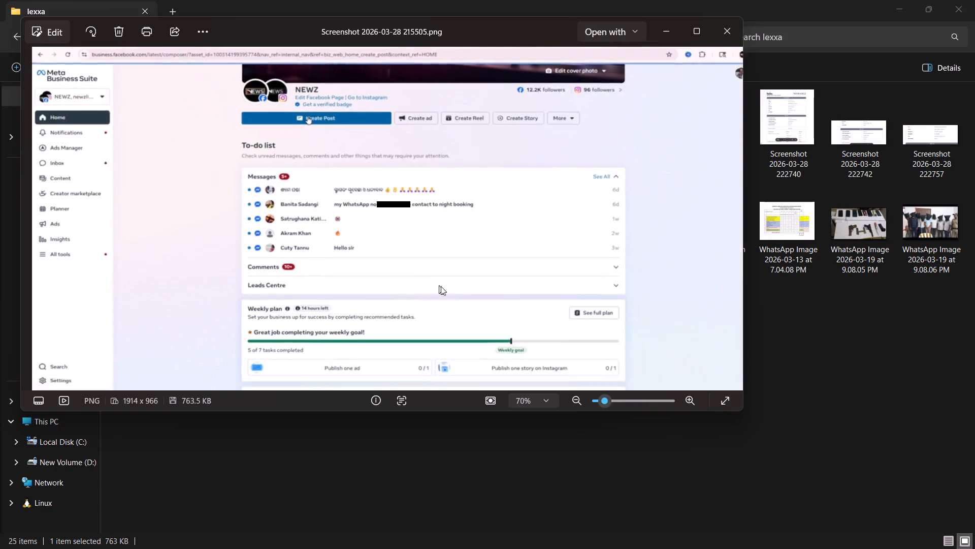
{"action": "scroll", "coordinate": [441, 286], "scroll_direction": "down", "scroll_amount": 4}
{"action": "scroll", "coordinate": [456, 264], "scroll_direction": "up", "scroll_amount": 7}
{"action": "left_click_drag", "start_coordinate": [222, 126], "coordinate": [547, 375]}
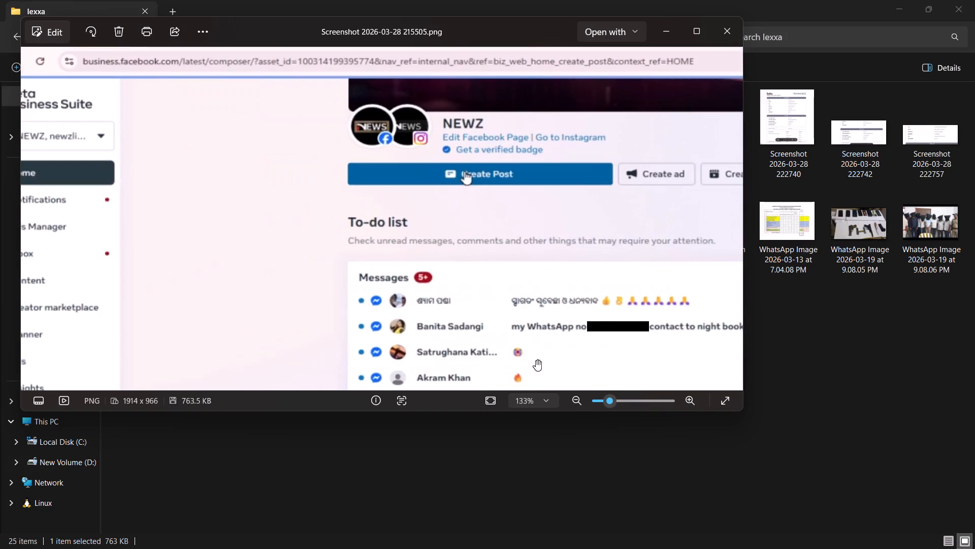
{"action": "left_click_drag", "start_coordinate": [557, 329], "coordinate": [397, 106]}
{"action": "left_click_drag", "start_coordinate": [553, 193], "coordinate": [445, 236]}
{"action": "left_click_drag", "start_coordinate": [315, 208], "coordinate": [419, 202]}
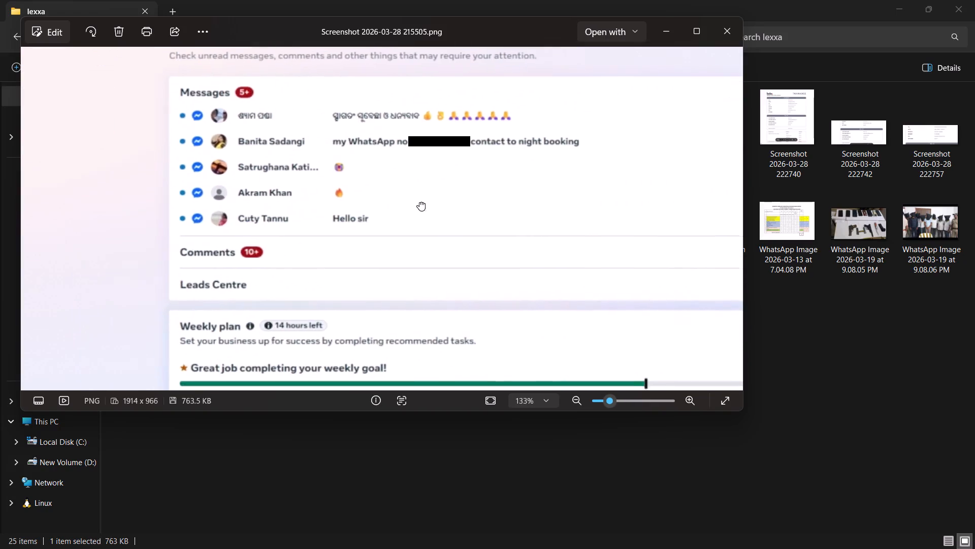
{"action": "left_click_drag", "start_coordinate": [419, 202], "coordinate": [431, 203]}
{"action": "scroll", "coordinate": [368, 228], "scroll_direction": "up", "scroll_amount": 6}
{"action": "left_click_drag", "start_coordinate": [391, 137], "coordinate": [347, 254]}
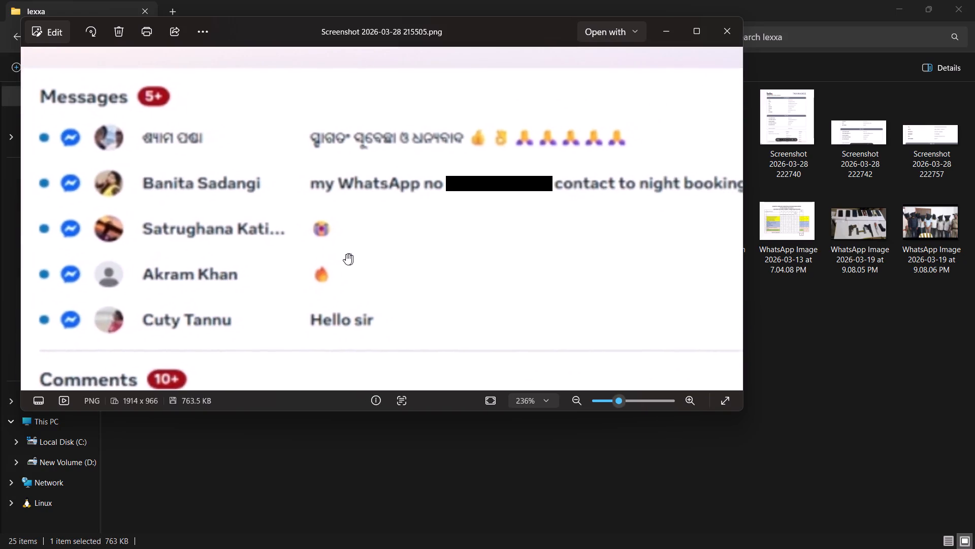
{"action": "scroll", "coordinate": [346, 254], "scroll_direction": "down", "scroll_amount": 2}
{"action": "left_click_drag", "start_coordinate": [441, 249], "coordinate": [419, 245]}
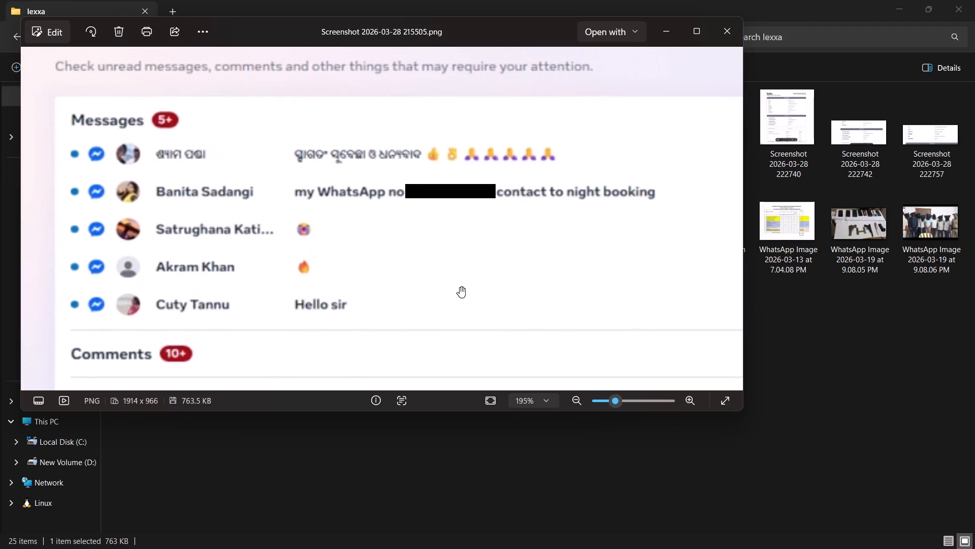
{"action": "left_click_drag", "start_coordinate": [460, 287], "coordinate": [437, 286]}
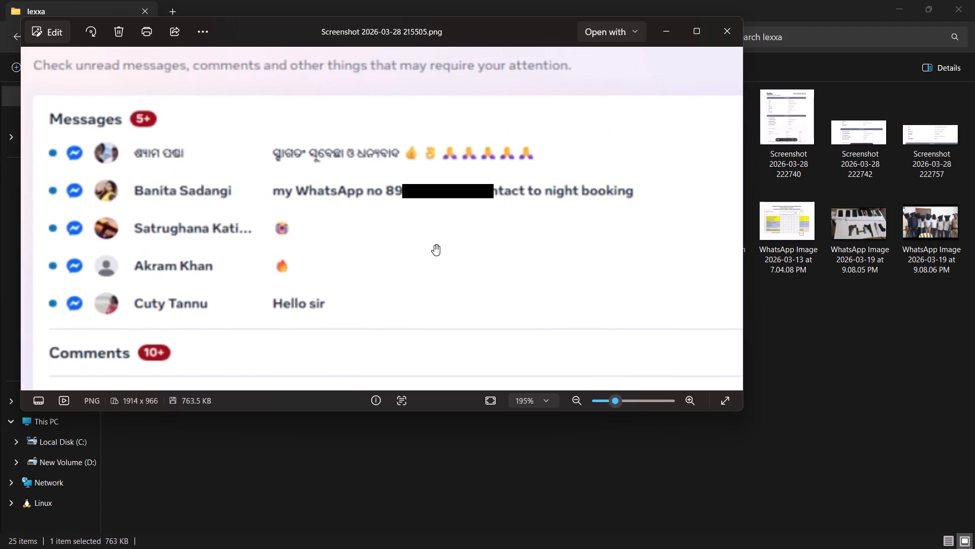
{"action": "scroll", "coordinate": [445, 251], "scroll_direction": "down", "scroll_amount": 12}
{"action": "left_click", "coordinate": [730, 38]}
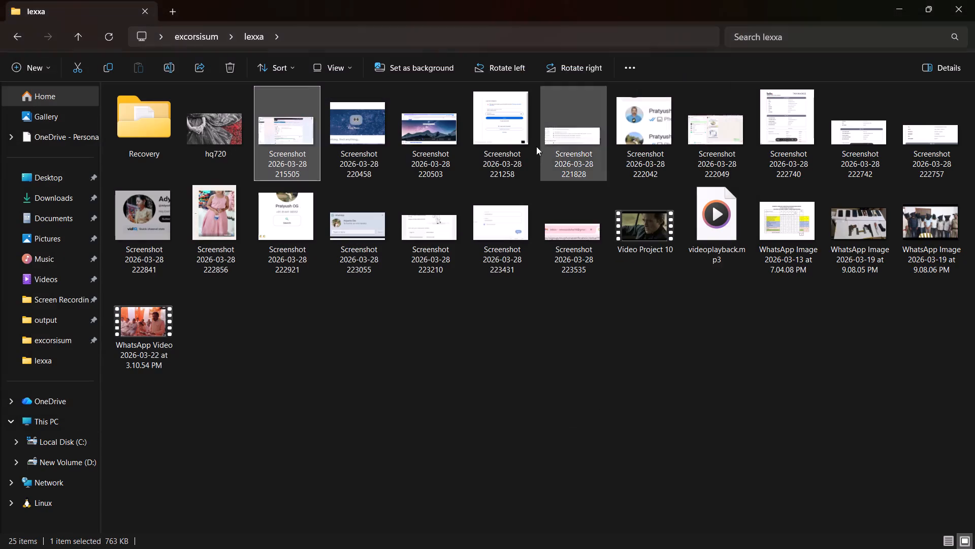
View the DiscordToken text file in the Recovery folder, close it, and return to the lexxa folder.
{"action": "left_click", "coordinate": [208, 124]}
{"action": "double_click", "coordinate": [142, 119]}
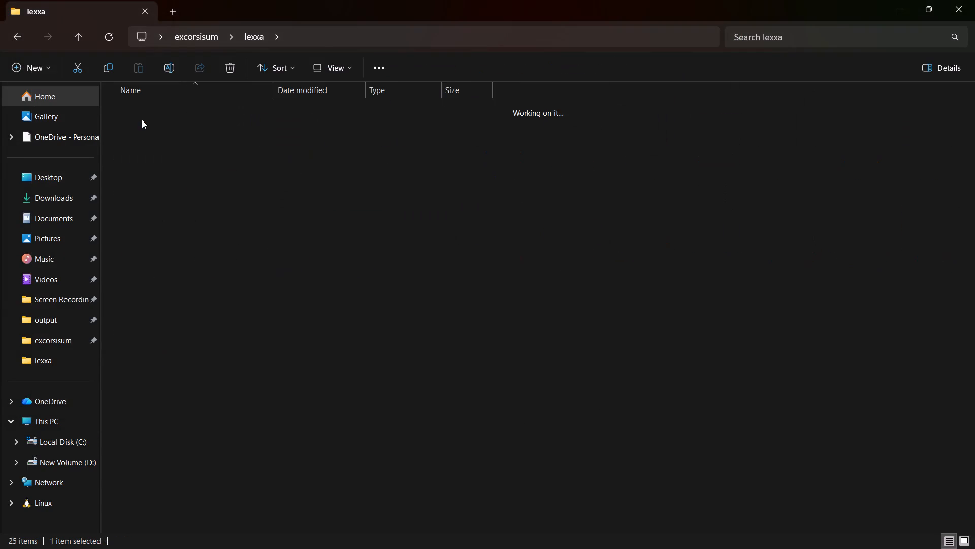
{"action": "double_click", "coordinate": [154, 104]}
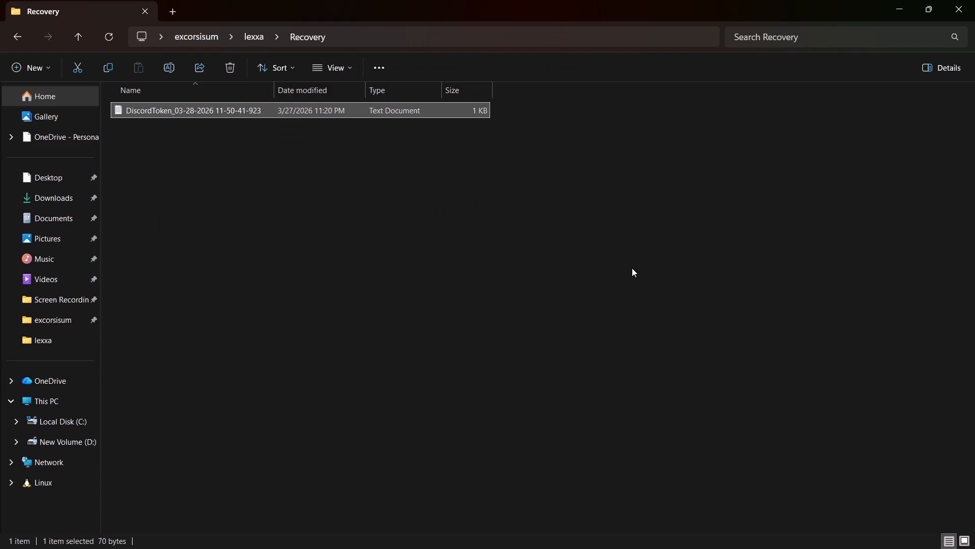
{"action": "left_click", "coordinate": [722, 50]}
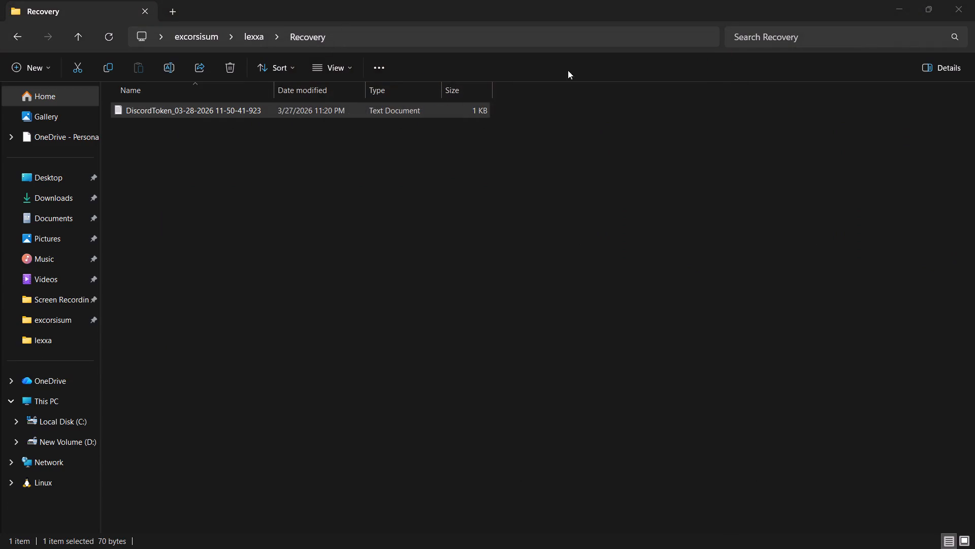
{"action": "left_click", "coordinate": [16, 39]}
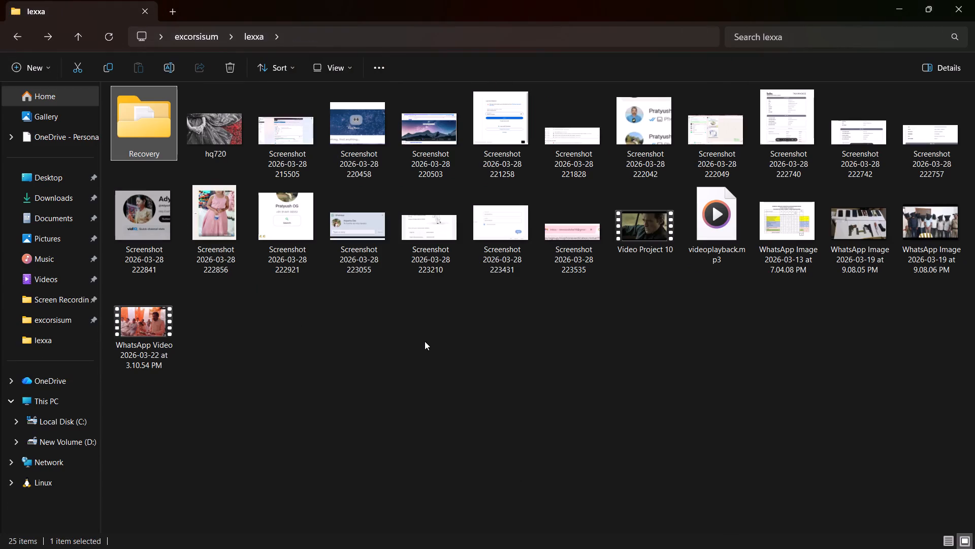
{"action": "left_click", "coordinate": [426, 341]}
{"action": "double_click", "coordinate": [290, 132]}
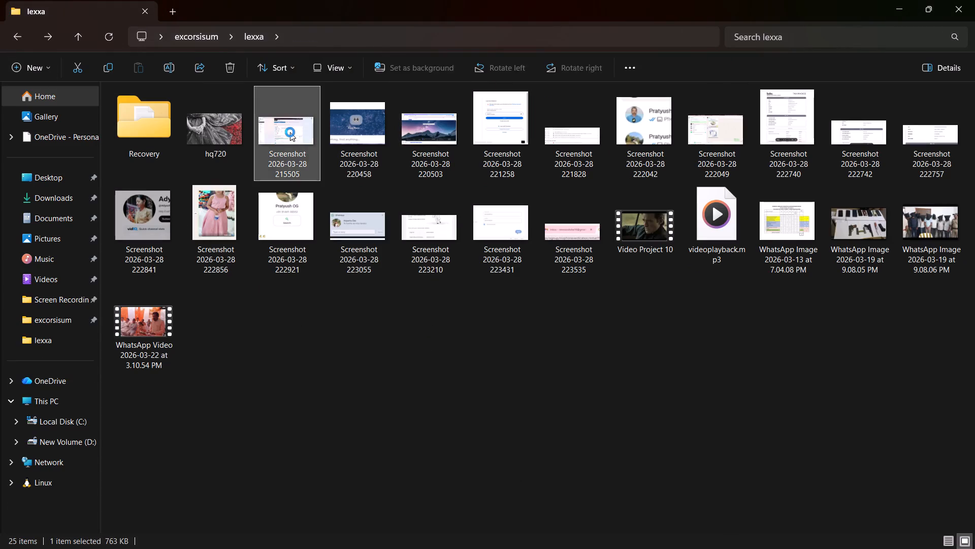
{"action": "left_click", "coordinate": [733, 38]}
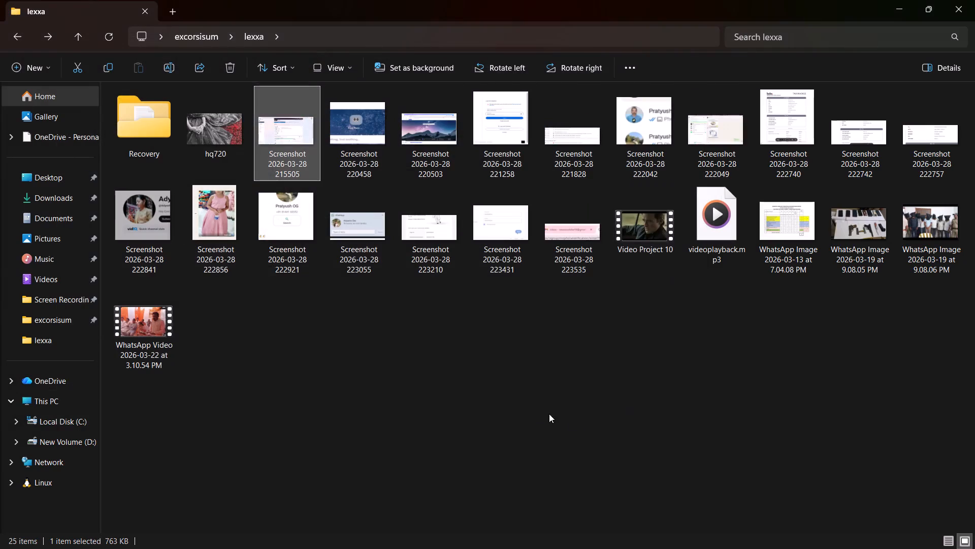
{"action": "left_click", "coordinate": [537, 409]}
{"action": "double_click", "coordinate": [568, 156]}
{"action": "scroll", "coordinate": [224, 196], "scroll_direction": "up", "scroll_amount": 7}
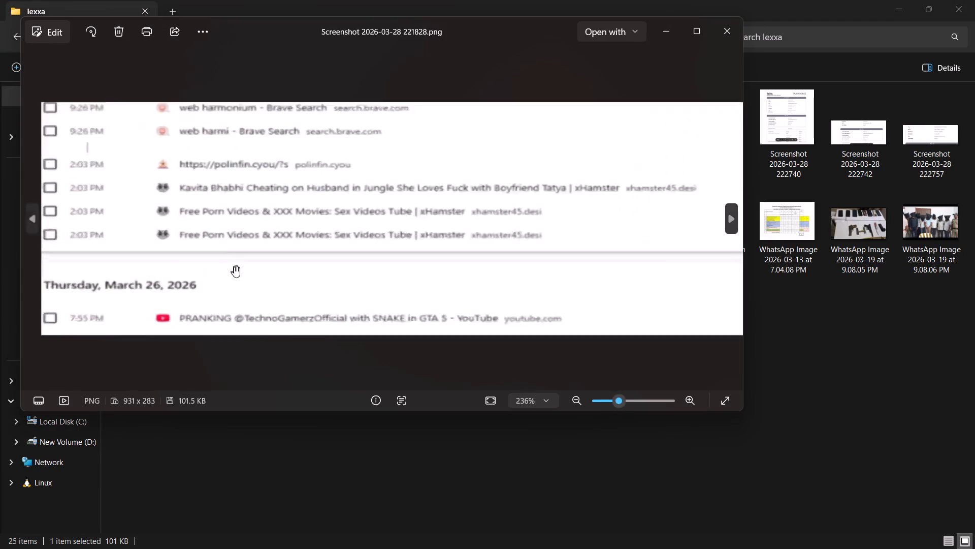
{"action": "scroll", "coordinate": [234, 266], "scroll_direction": "up", "scroll_amount": 3}
{"action": "scroll", "coordinate": [382, 315], "scroll_direction": "down", "scroll_amount": 10}
{"action": "left_click", "coordinate": [731, 34]}
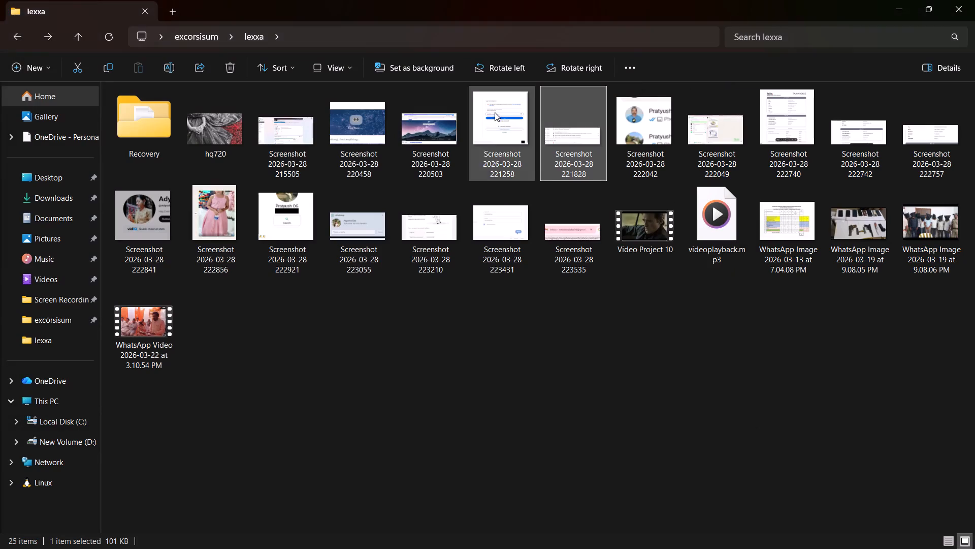
Open the videoplayback.mp3 file from the lexxa folder.
{"action": "left_click", "coordinate": [574, 229]}
{"action": "left_click", "coordinate": [638, 232]}
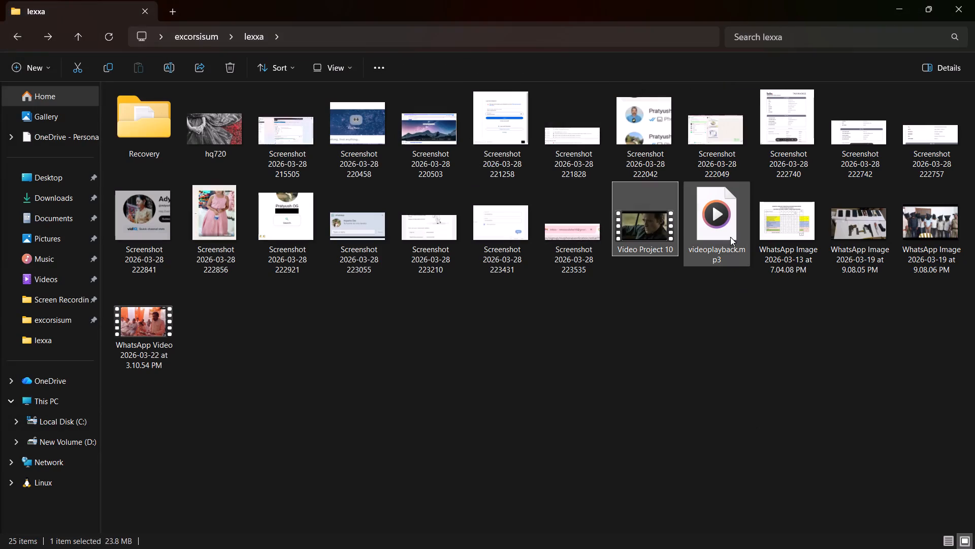
{"action": "left_click", "coordinate": [724, 222]}
{"action": "double_click", "coordinate": [723, 241]}
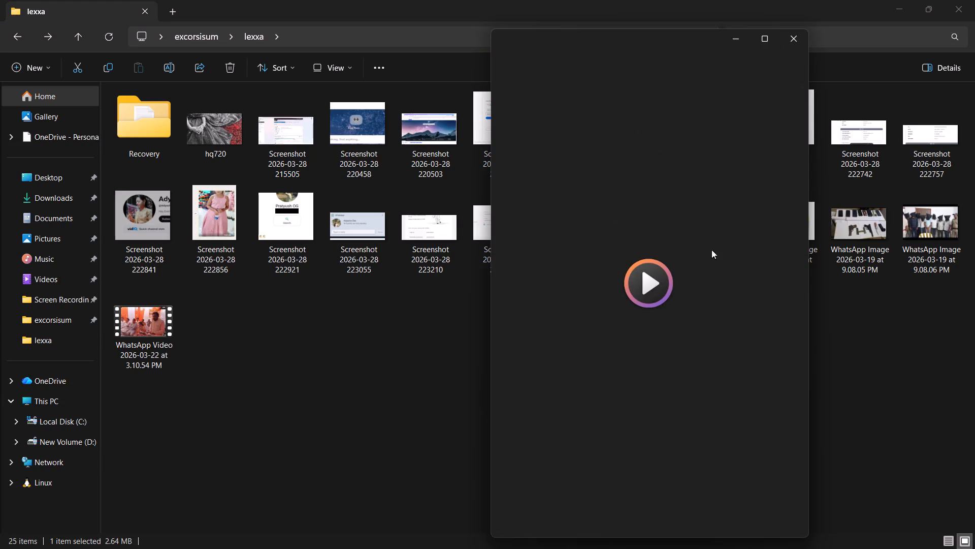
Pause the videoplayback.mp3 playback and close the media player.
{"action": "left_click", "coordinate": [650, 509]}
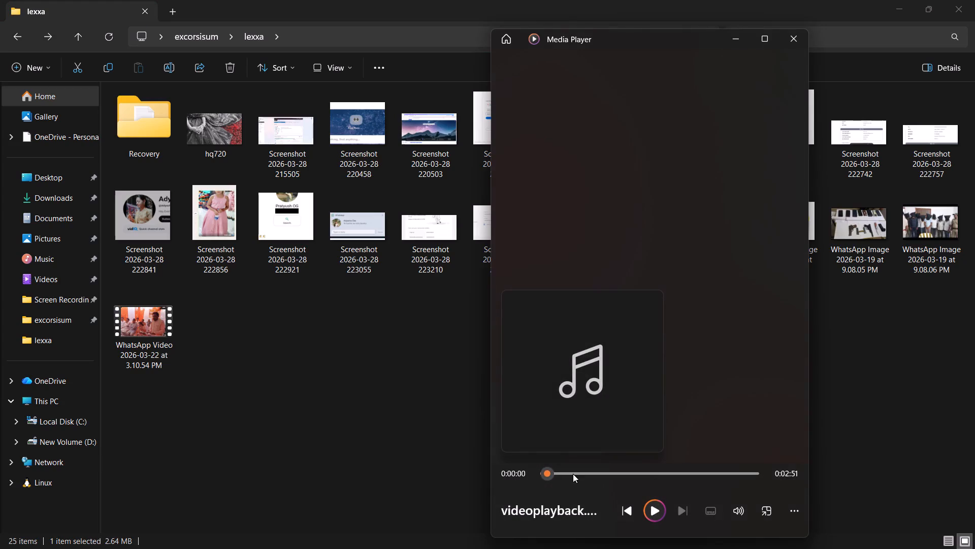
{"action": "left_click", "coordinate": [783, 45]}
Delete the videoplayback.mp3 file from the lexxa folder.
{"action": "right_click", "coordinate": [724, 206]}
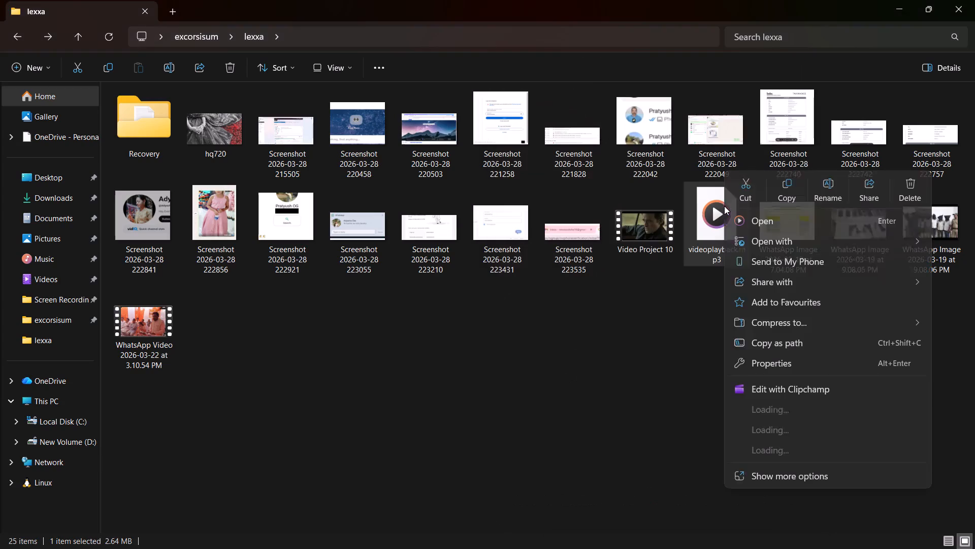
{"action": "left_click", "coordinate": [905, 181]}
{"action": "left_click", "coordinate": [660, 224]}
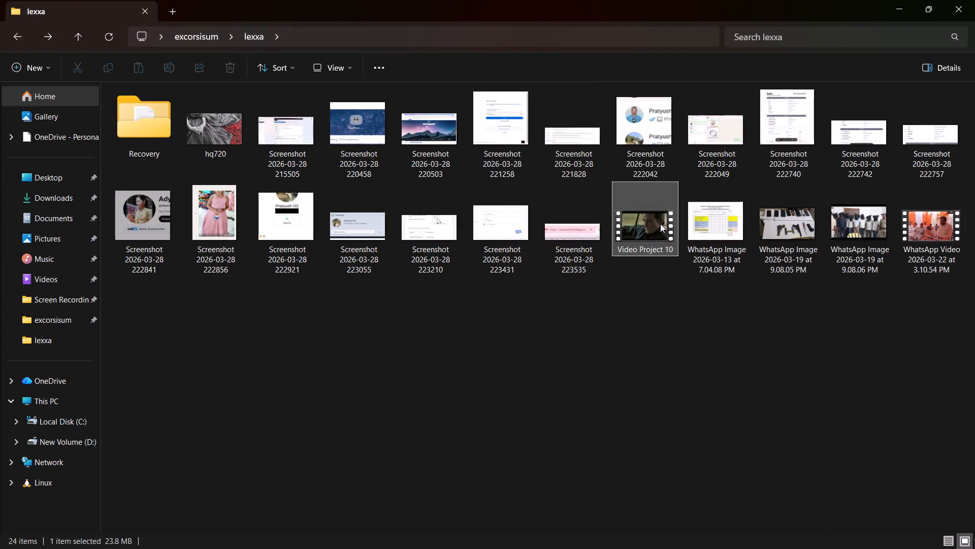
Open WhatsApp Image 2026-03-13 at 7.04.08 PM, examine the exam blueprint table from heading to bottom rows, and close the image.
{"action": "double_click", "coordinate": [734, 245]}
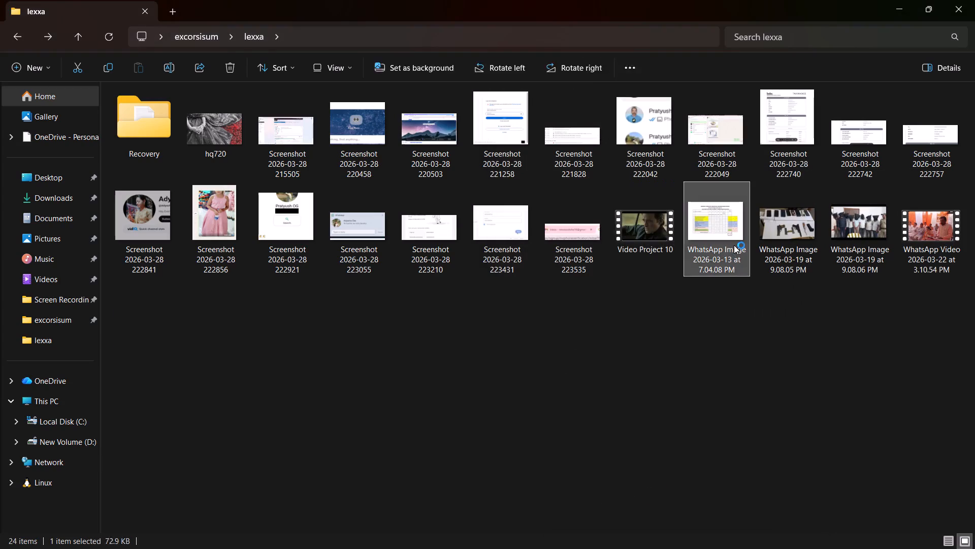
{"action": "scroll", "coordinate": [514, 235], "scroll_direction": "up", "scroll_amount": 9}
{"action": "left_click_drag", "start_coordinate": [587, 295], "coordinate": [519, 149]}
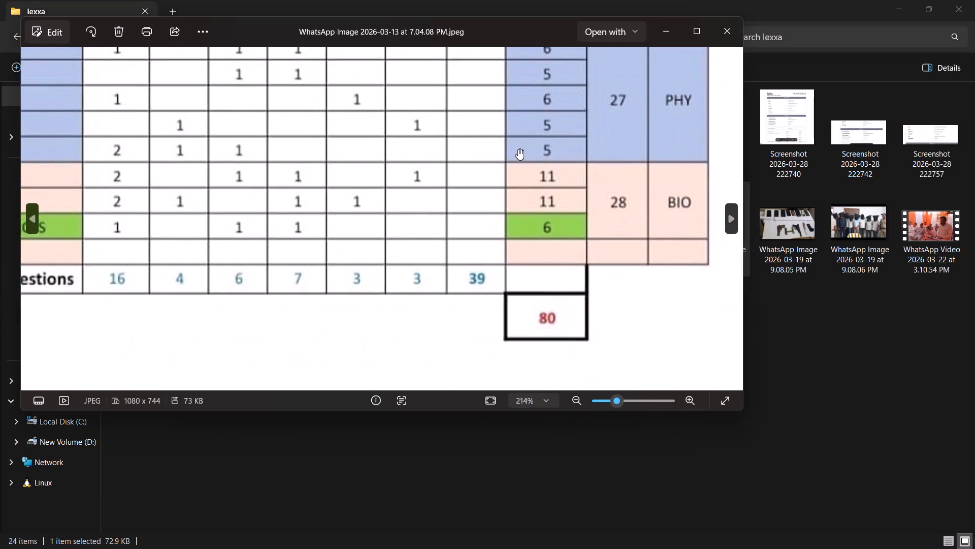
{"action": "scroll", "coordinate": [504, 193], "scroll_direction": "down", "scroll_amount": 6}
{"action": "scroll", "coordinate": [320, 277], "scroll_direction": "down", "scroll_amount": 5}
{"action": "scroll", "coordinate": [252, 170], "scroll_direction": "up", "scroll_amount": 7}
{"action": "left_click_drag", "start_coordinate": [348, 78], "coordinate": [324, 307]}
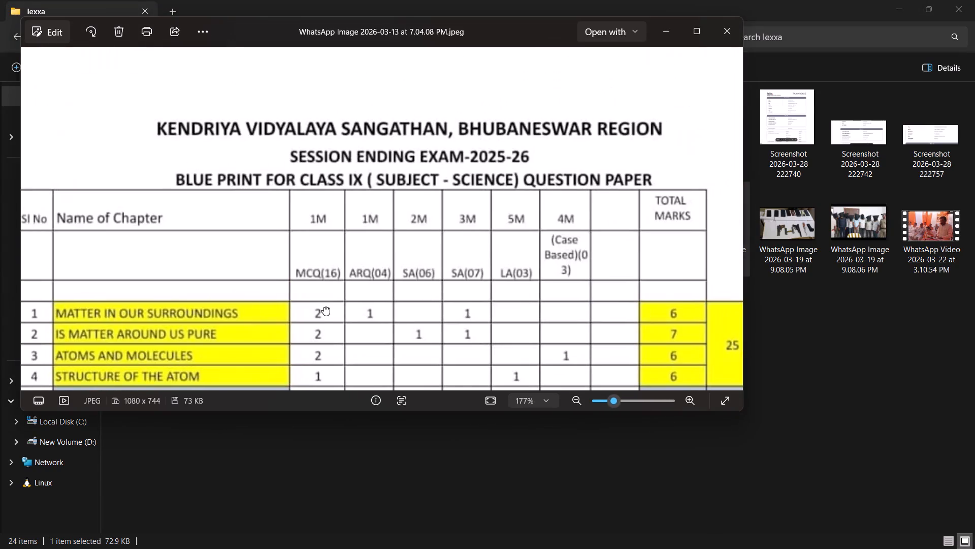
{"action": "left_click_drag", "start_coordinate": [324, 307], "coordinate": [324, 308]}
{"action": "left_click_drag", "start_coordinate": [465, 314], "coordinate": [489, 117]}
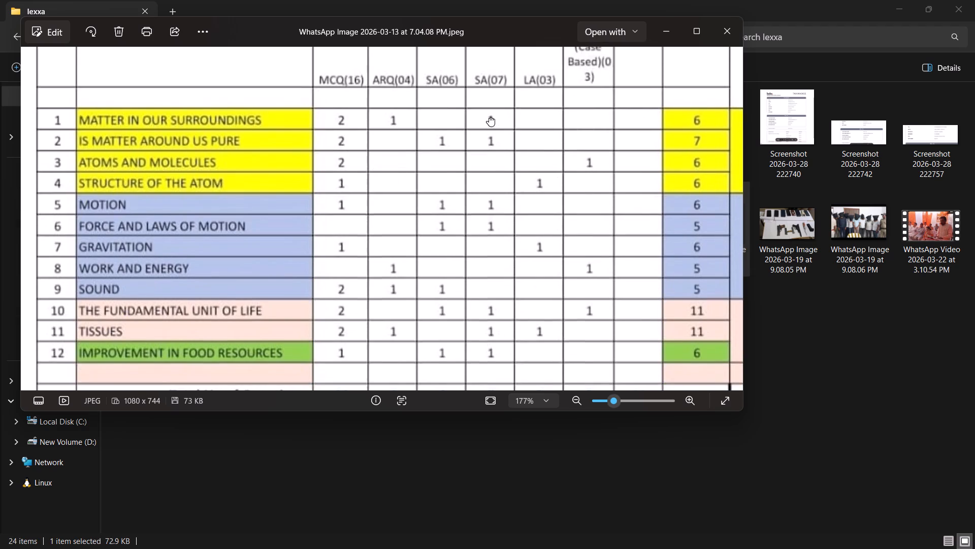
{"action": "left_click_drag", "start_coordinate": [489, 117], "coordinate": [489, 117]}
{"action": "left_click_drag", "start_coordinate": [352, 230], "coordinate": [384, 184]}
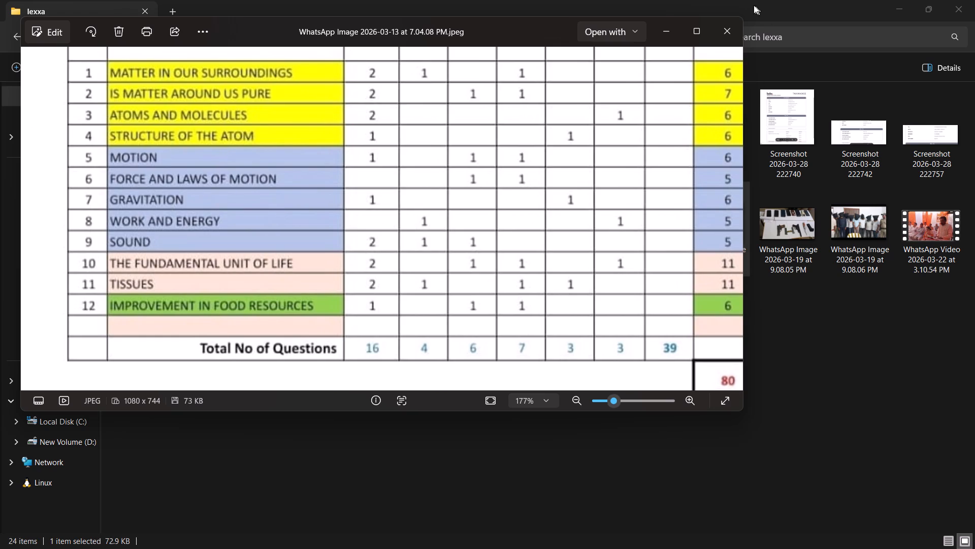
{"action": "left_click", "coordinate": [717, 42]}
{"action": "left_click", "coordinate": [529, 383]}
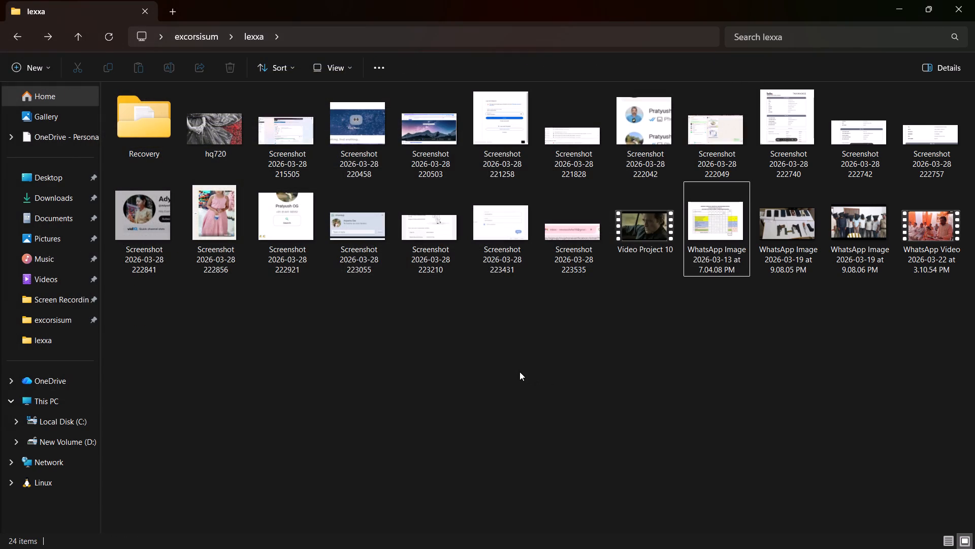
{"action": "double_click", "coordinate": [717, 125]}
{"action": "scroll", "coordinate": [119, 233], "scroll_direction": "up", "scroll_amount": 9}
{"action": "left_click_drag", "start_coordinate": [122, 199], "coordinate": [417, 232]}
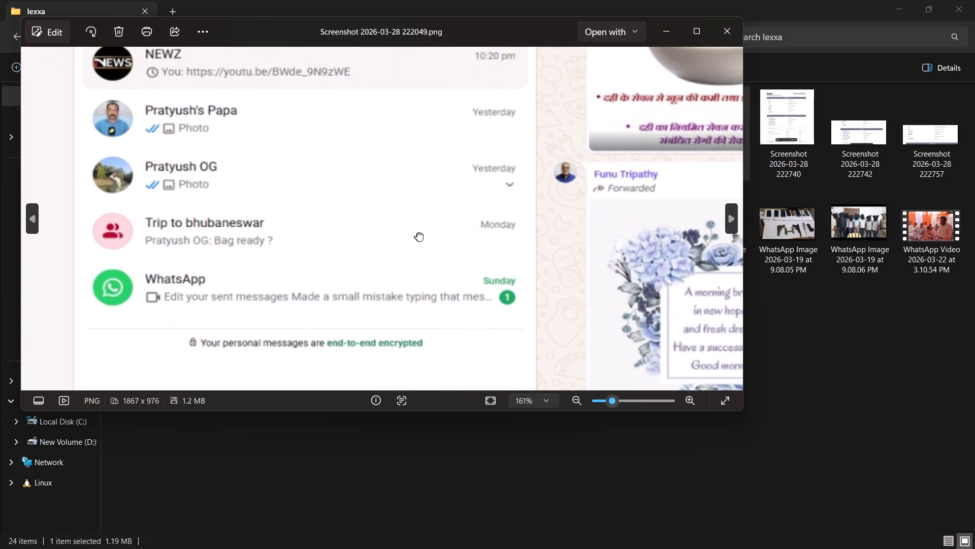
{"action": "left_click_drag", "start_coordinate": [417, 232], "coordinate": [418, 232]}
{"action": "left_click_drag", "start_coordinate": [328, 184], "coordinate": [335, 489]}
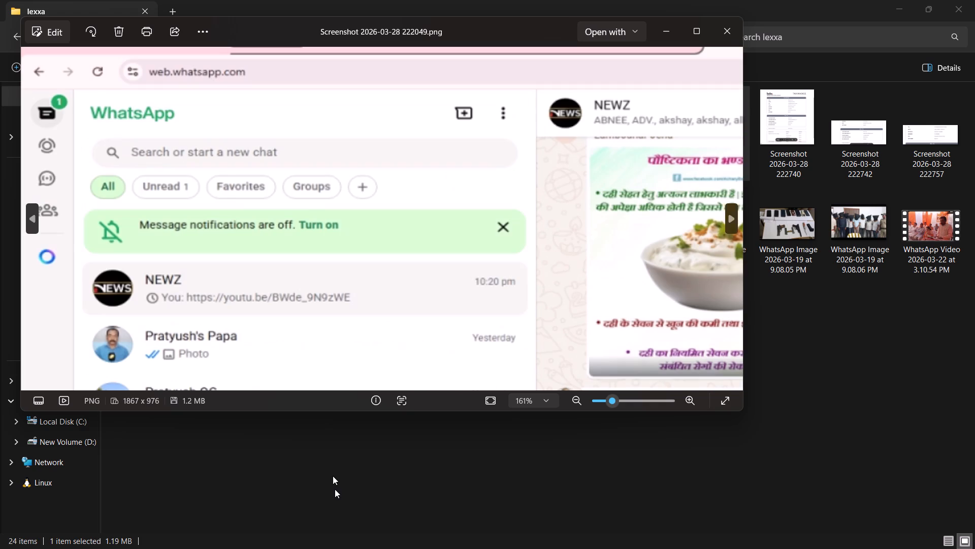
{"action": "left_click_drag", "start_coordinate": [335, 489], "coordinate": [335, 490]}
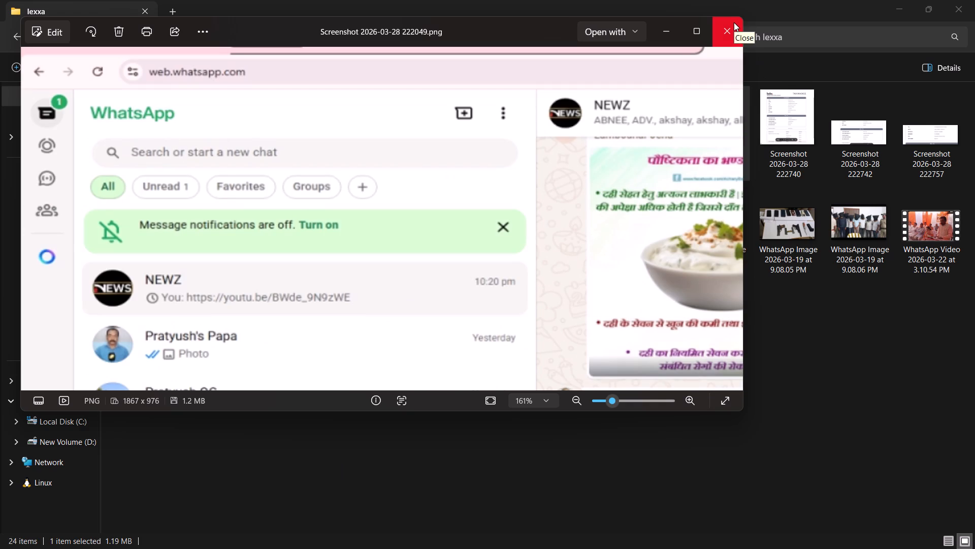
{"action": "left_click", "coordinate": [734, 22]}
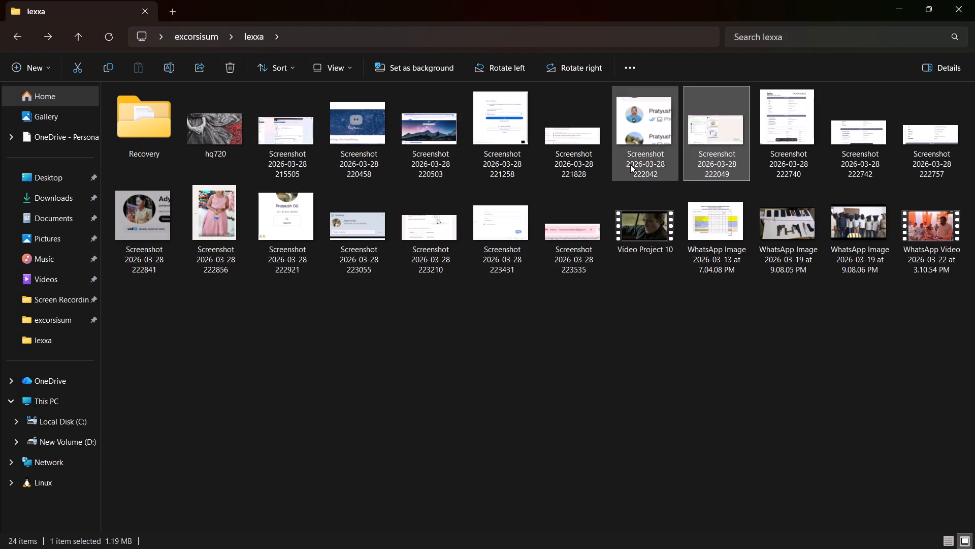
{"action": "double_click", "coordinate": [914, 128]}
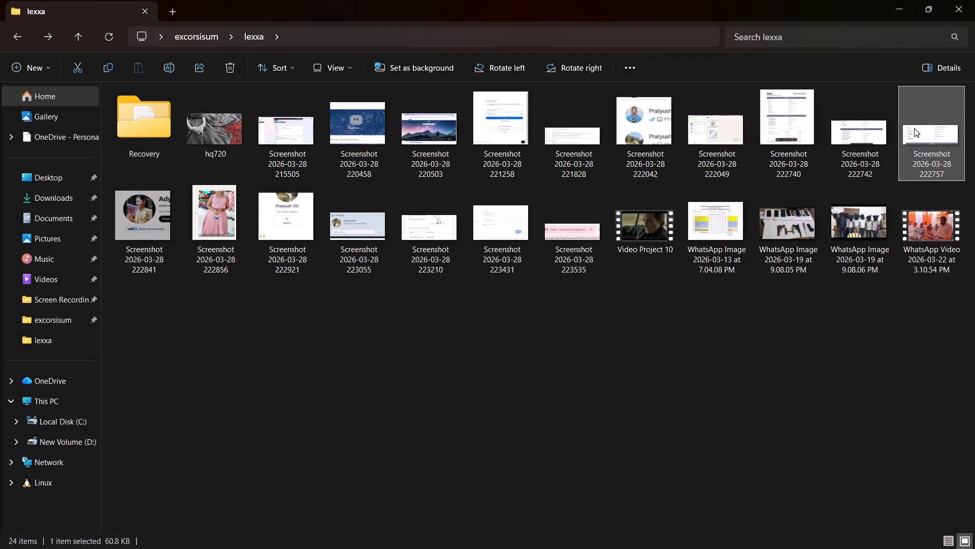
{"action": "scroll", "coordinate": [254, 190], "scroll_direction": "up", "scroll_amount": 8}
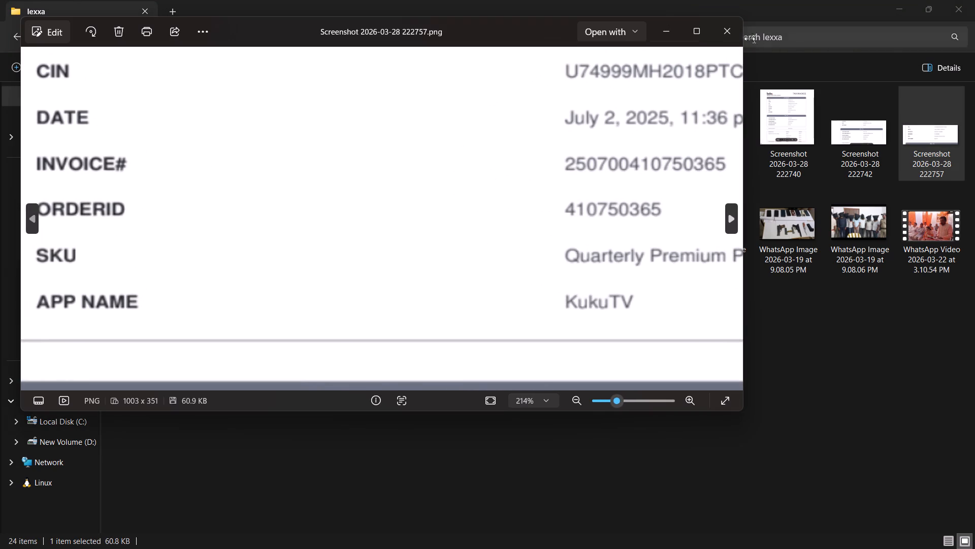
{"action": "left_click", "coordinate": [734, 38]}
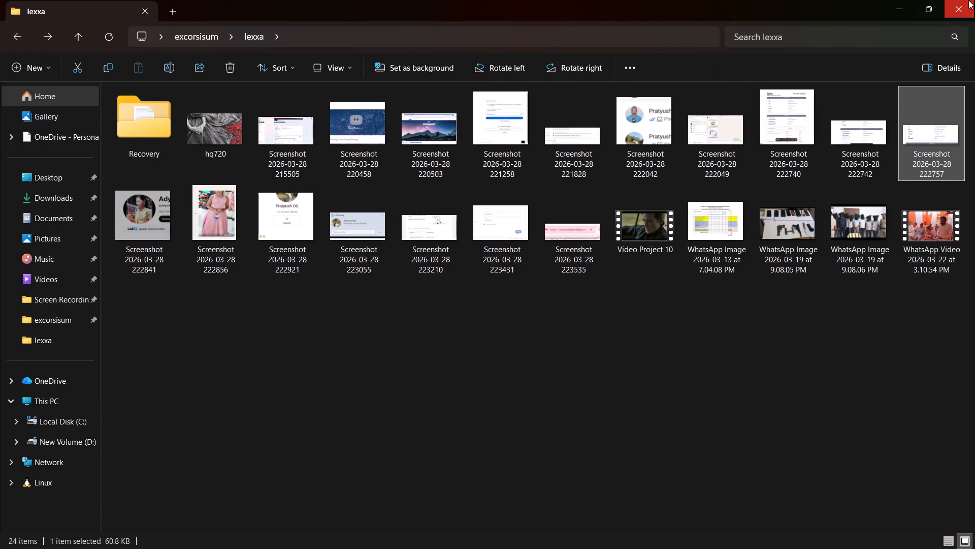
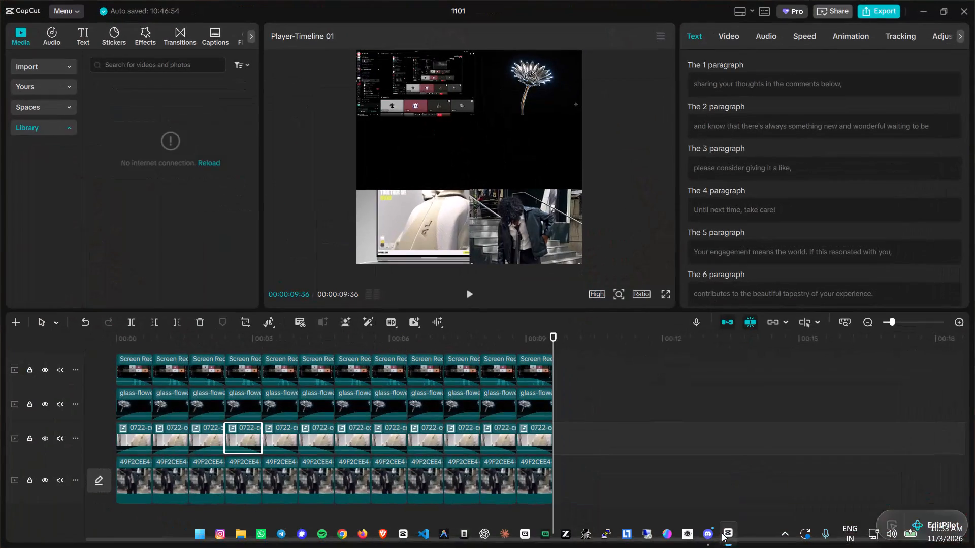
Copy all clips on the four timeline tracks and paste the duplicates at the playhead, directly after the existing sequence.
{"action": "left_click", "coordinate": [584, 405]}
{"action": "left_click_drag", "start_coordinate": [592, 486], "coordinate": [214, 388]}
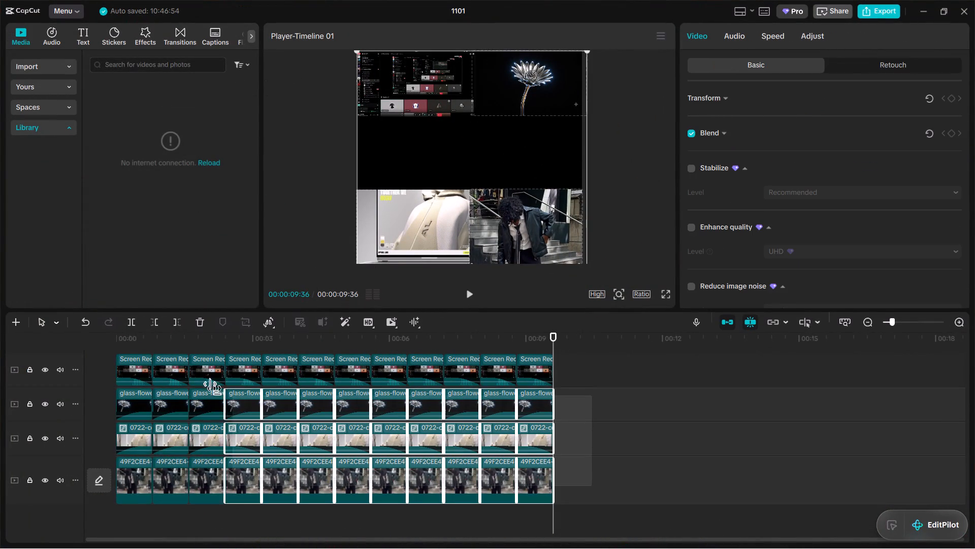
{"action": "left_click_drag", "start_coordinate": [214, 388], "coordinate": [86, 361]}
{"action": "scroll", "coordinate": [683, 439], "scroll_direction": "down", "scroll_amount": 11}
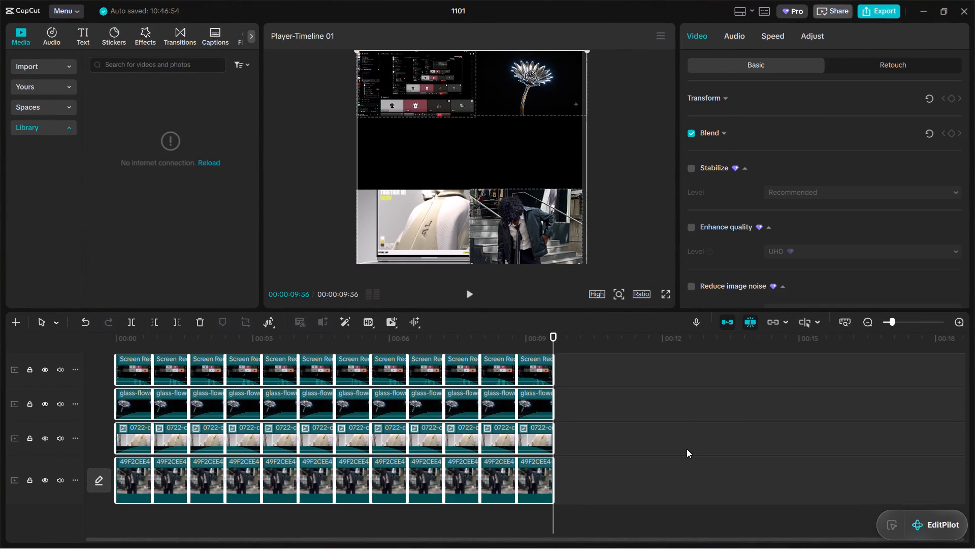
{"action": "key", "text": "ctrl+c"}
{"action": "left_click", "coordinate": [678, 463]}
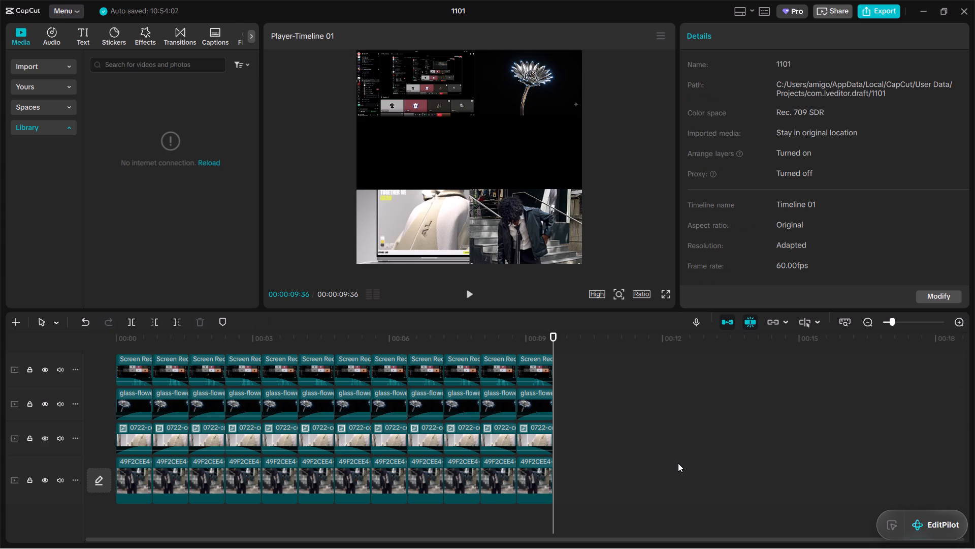
{"action": "key", "text": "ctrl+v"}
Move the pasted 49F2CEE4 clips from their separate track down onto the main track, directly after its existing clips.
{"action": "left_click", "coordinate": [613, 504]}
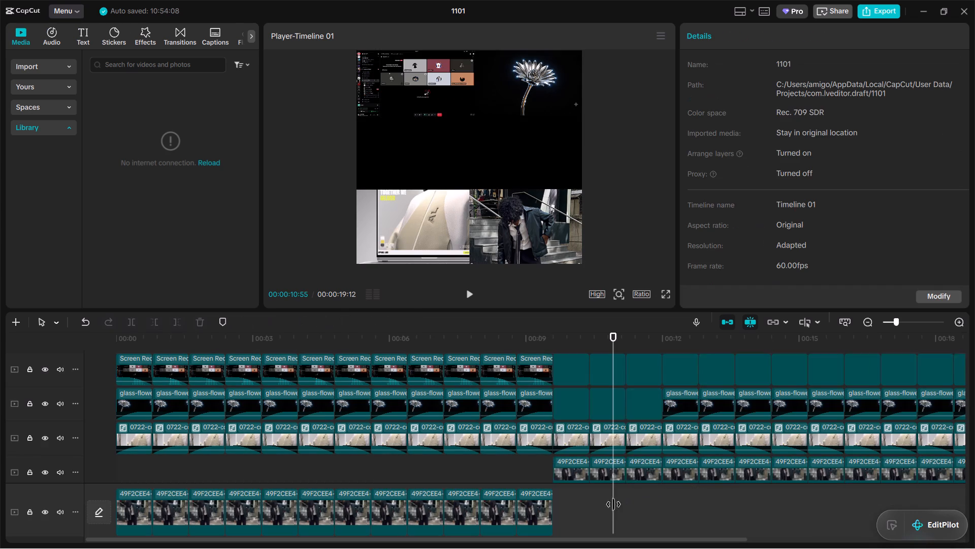
{"action": "left_click_drag", "start_coordinate": [508, 462], "coordinate": [934, 469]}
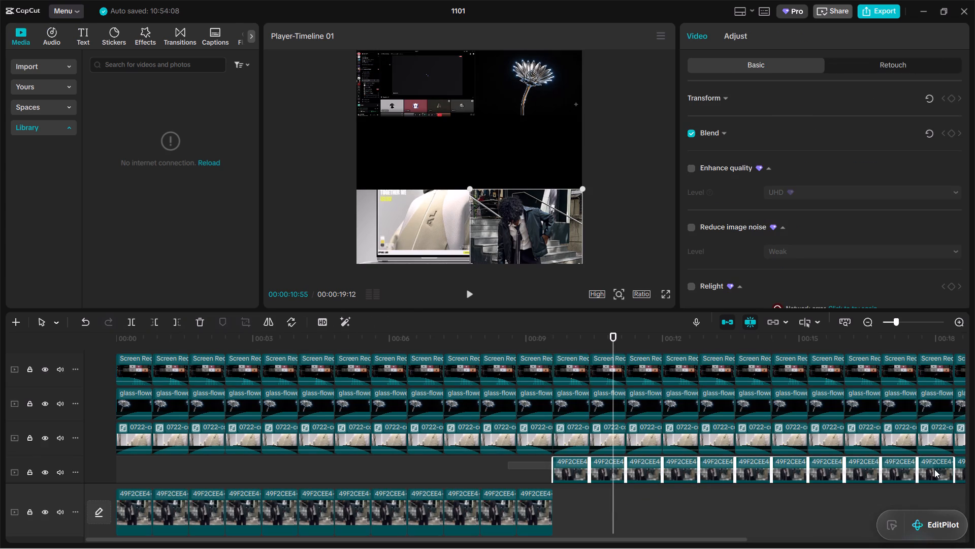
{"action": "left_click_drag", "start_coordinate": [934, 469], "coordinate": [974, 477]}
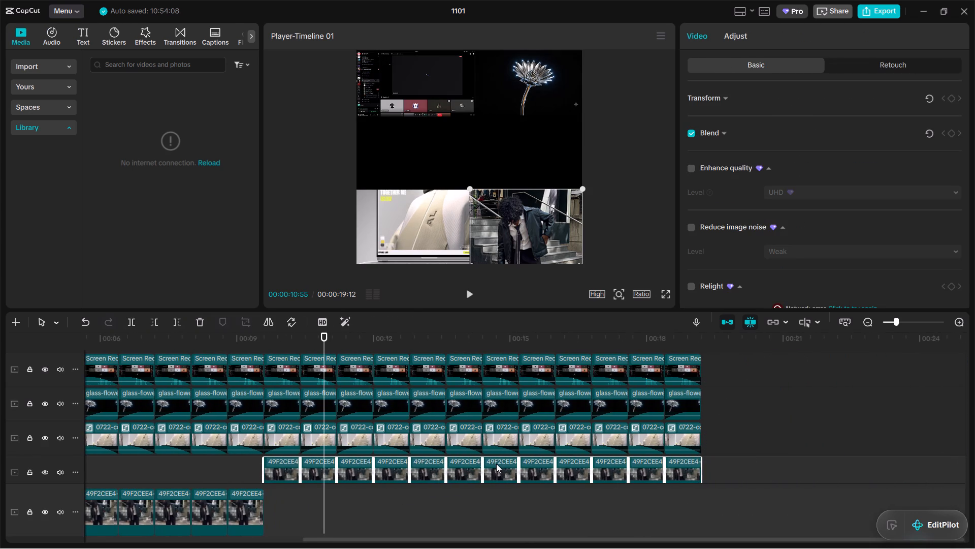
{"action": "left_click_drag", "start_coordinate": [499, 465], "coordinate": [502, 503]}
{"action": "left_click", "coordinate": [766, 471]}
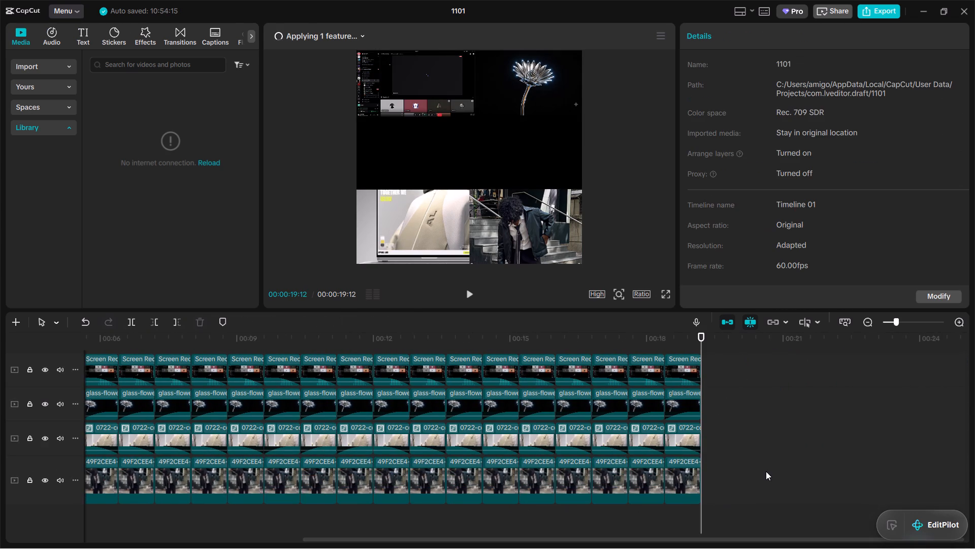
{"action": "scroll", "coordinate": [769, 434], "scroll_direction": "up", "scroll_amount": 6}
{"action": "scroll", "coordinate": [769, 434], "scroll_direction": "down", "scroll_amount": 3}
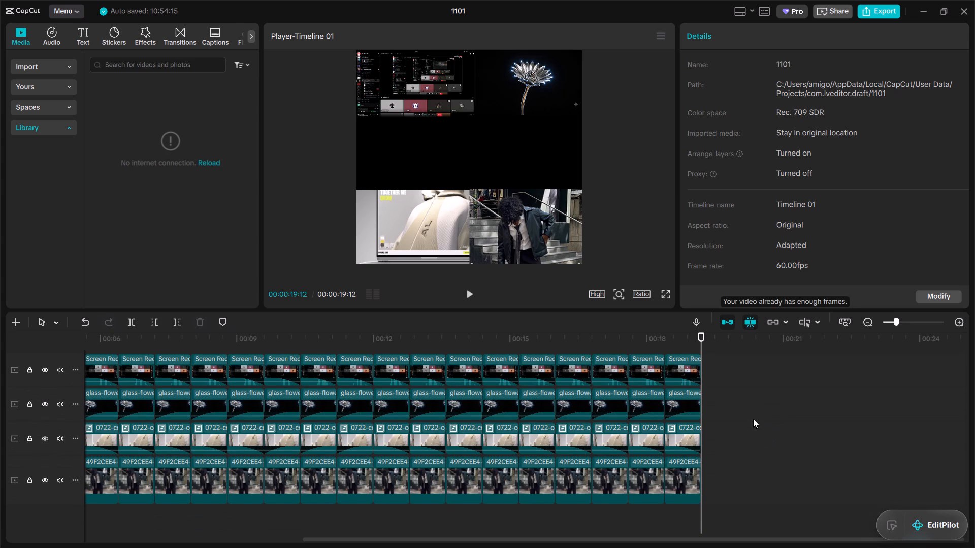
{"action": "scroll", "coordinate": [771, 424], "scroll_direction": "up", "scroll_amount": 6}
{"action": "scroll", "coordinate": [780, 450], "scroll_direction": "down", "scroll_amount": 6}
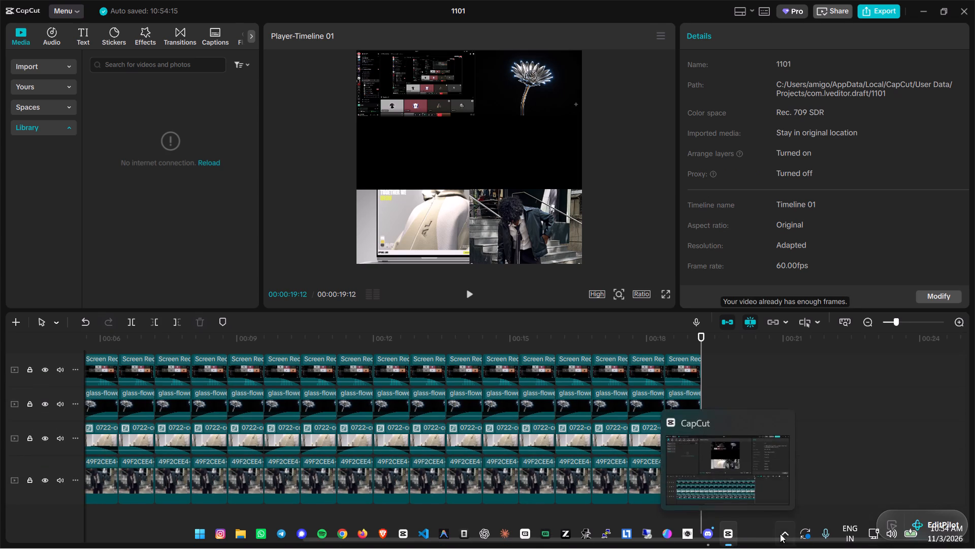
Show the hidden system tray icons.
{"action": "left_click", "coordinate": [786, 534]}
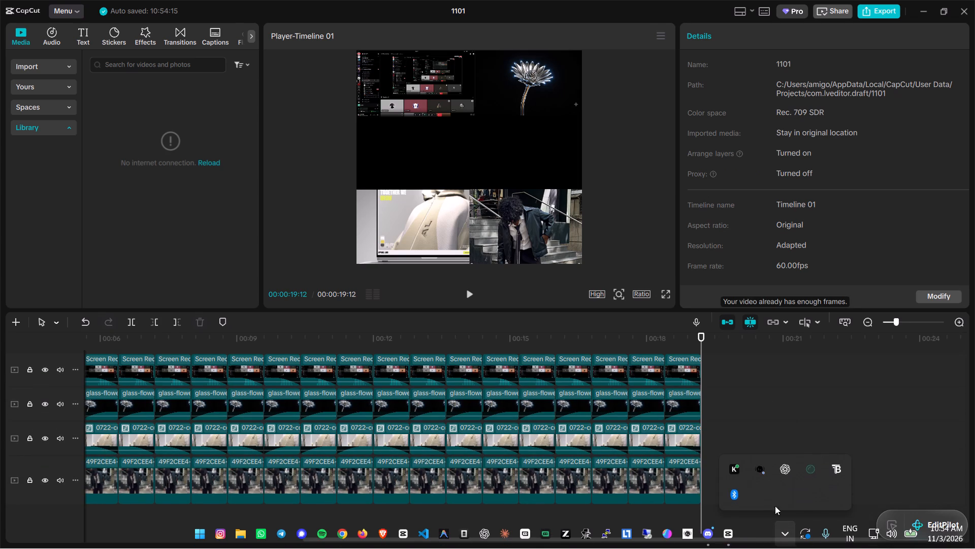
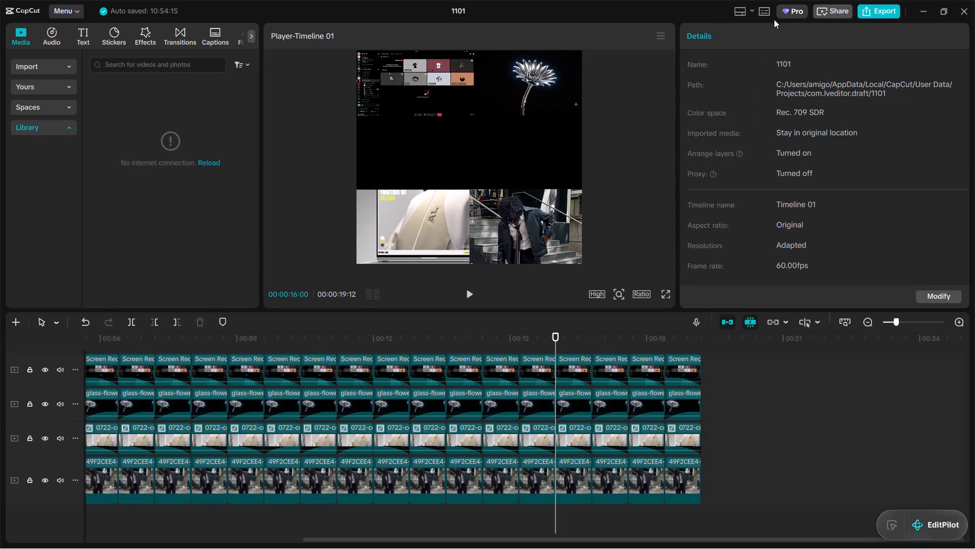
Move the playhead back to the very start of the timeline.
{"action": "left_click_drag", "start_coordinate": [554, 348], "coordinate": [285, 333]}
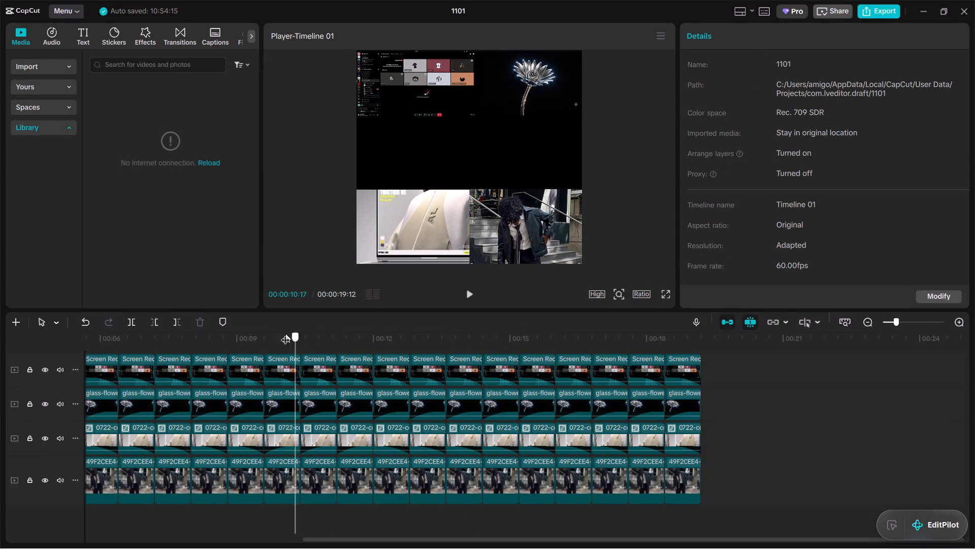
{"action": "left_click_drag", "start_coordinate": [285, 333], "coordinate": [36, 318]}
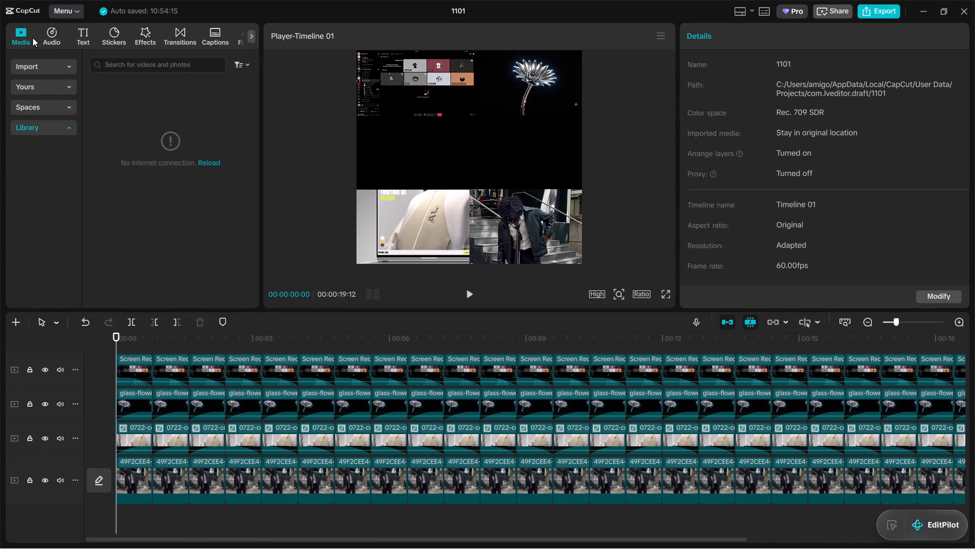
Show the project's imported subprojects in the media library.
{"action": "left_click", "coordinate": [36, 67]}
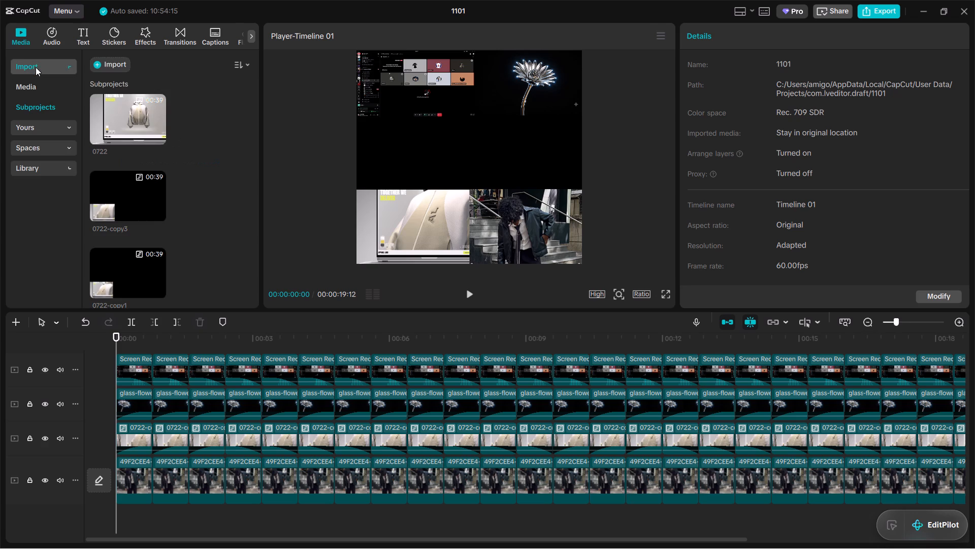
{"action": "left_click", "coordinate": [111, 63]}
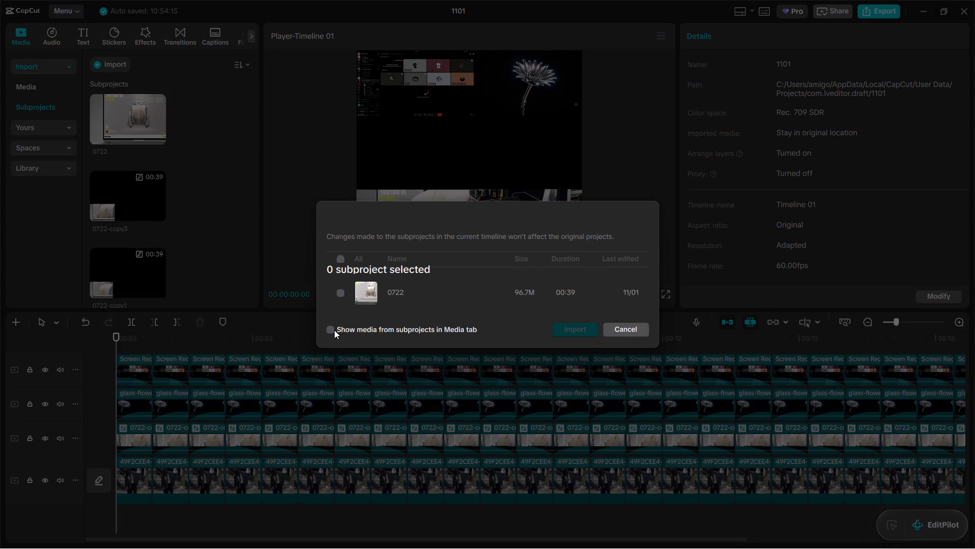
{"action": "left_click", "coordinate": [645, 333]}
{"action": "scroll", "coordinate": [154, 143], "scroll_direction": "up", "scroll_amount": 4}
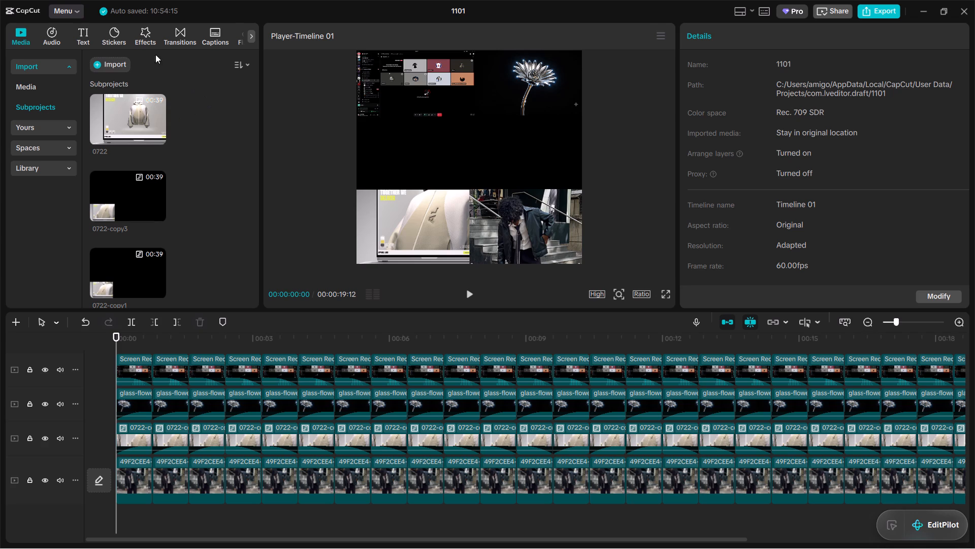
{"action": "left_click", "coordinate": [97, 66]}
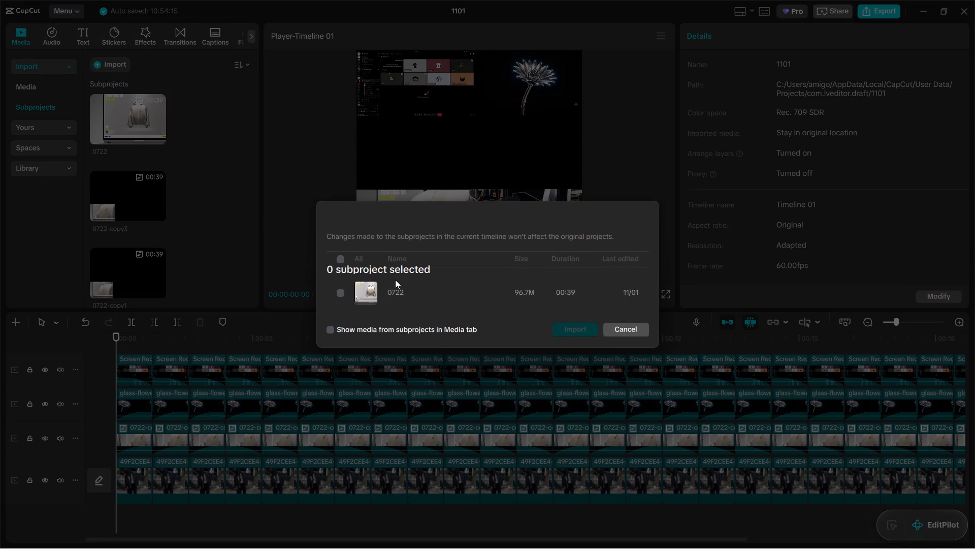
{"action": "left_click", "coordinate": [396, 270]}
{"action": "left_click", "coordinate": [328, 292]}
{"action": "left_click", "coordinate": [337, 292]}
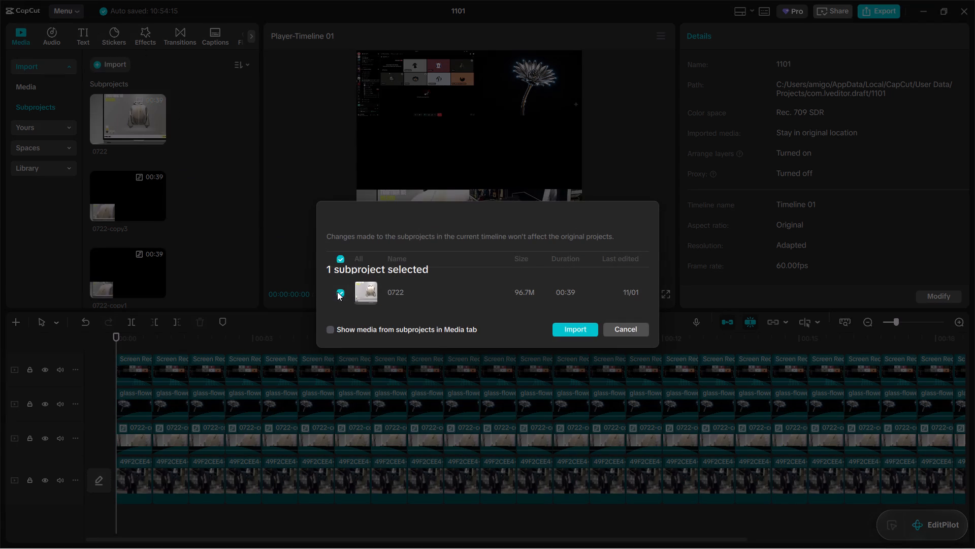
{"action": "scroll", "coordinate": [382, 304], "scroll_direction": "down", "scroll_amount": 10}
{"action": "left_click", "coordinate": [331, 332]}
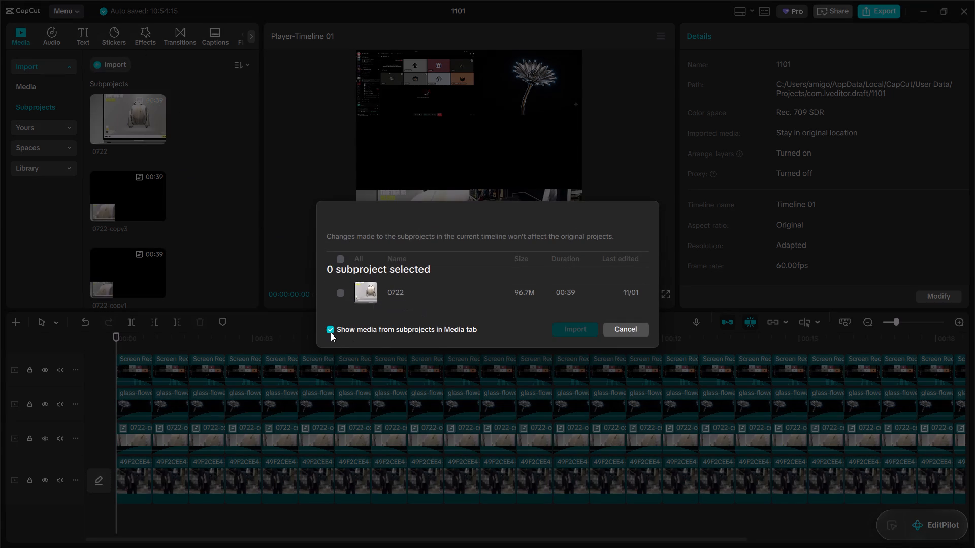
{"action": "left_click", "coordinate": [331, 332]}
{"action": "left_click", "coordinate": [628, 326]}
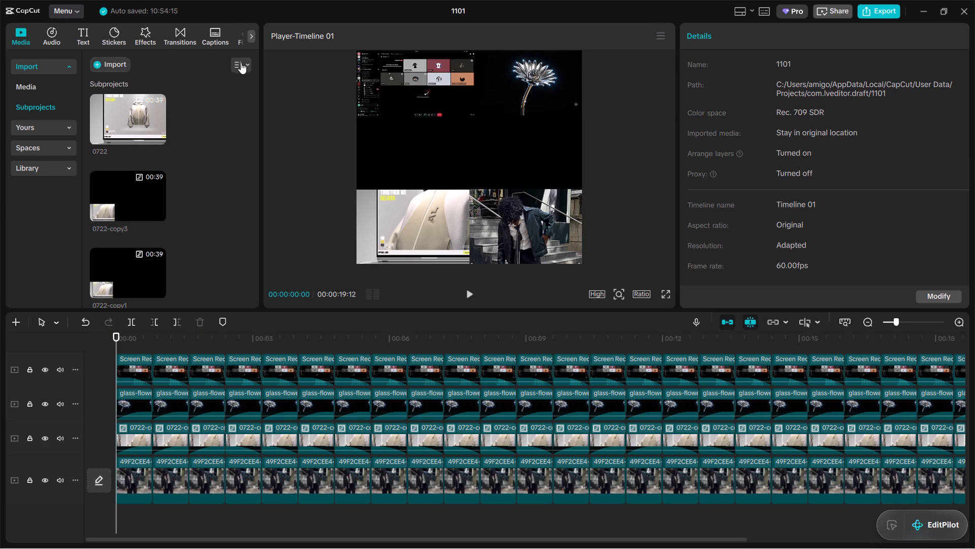
Look through the list of imported 0722 subprojects and their copies.
{"action": "left_click", "coordinate": [204, 122]}
{"action": "left_click_drag", "start_coordinate": [216, 196], "coordinate": [215, 207]}
{"action": "left_click_drag", "start_coordinate": [223, 274], "coordinate": [221, 279]}
{"action": "left_click", "coordinate": [214, 290]}
{"action": "scroll", "coordinate": [203, 283], "scroll_direction": "down", "scroll_amount": 8}
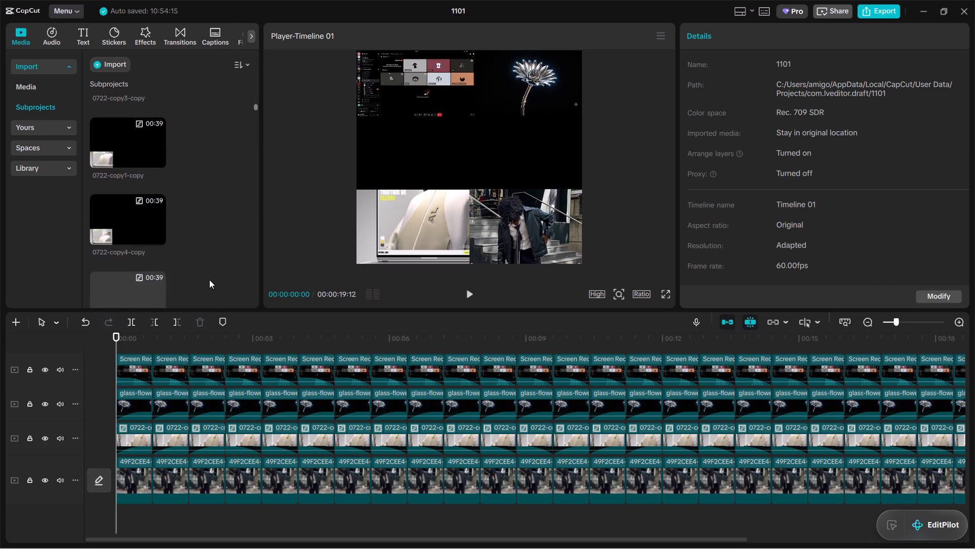
{"action": "scroll", "coordinate": [209, 280], "scroll_direction": "down", "scroll_amount": 9}
{"action": "scroll", "coordinate": [222, 273], "scroll_direction": "up", "scroll_amount": 20}
{"action": "scroll", "coordinate": [222, 273], "scroll_direction": "up", "scroll_amount": 9}
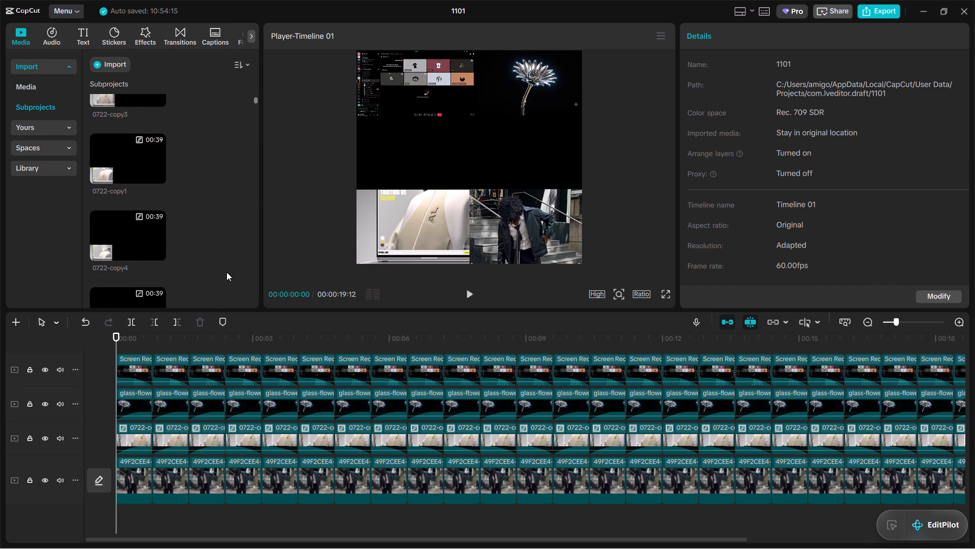
{"action": "scroll", "coordinate": [226, 272], "scroll_direction": "up", "scroll_amount": 4}
Widen the media library area so the subproject thumbnails fit in two columns.
{"action": "left_click_drag", "start_coordinate": [262, 234], "coordinate": [285, 213]}
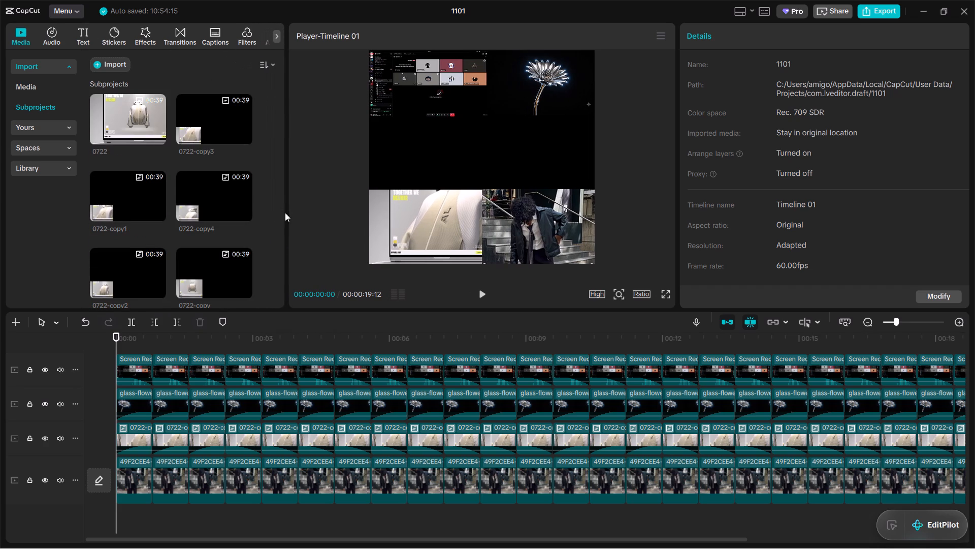
{"action": "scroll", "coordinate": [168, 191], "scroll_direction": "up", "scroll_amount": 7}
Import the subproject 0722 into the project, with its media set to show alongside the project's media.
{"action": "left_click", "coordinate": [107, 67]}
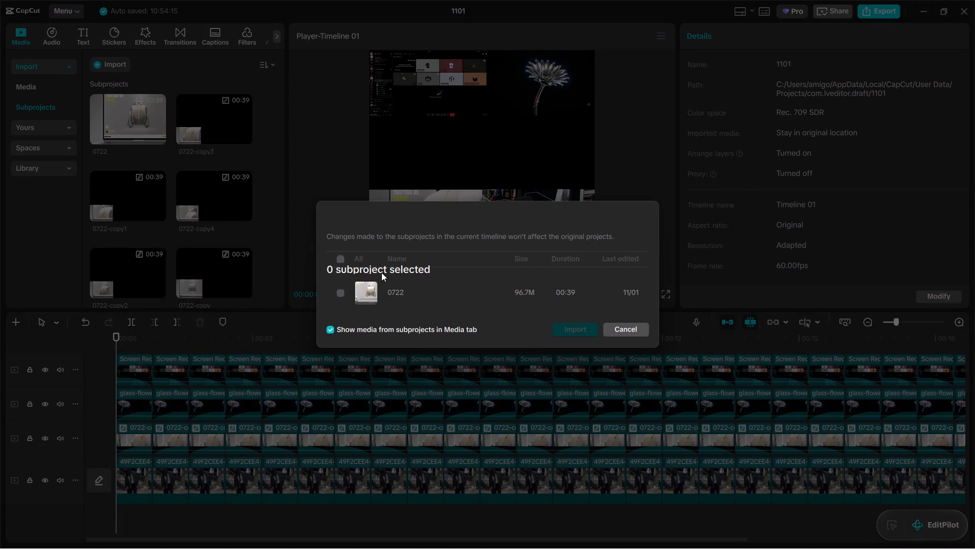
{"action": "left_click", "coordinate": [343, 292]}
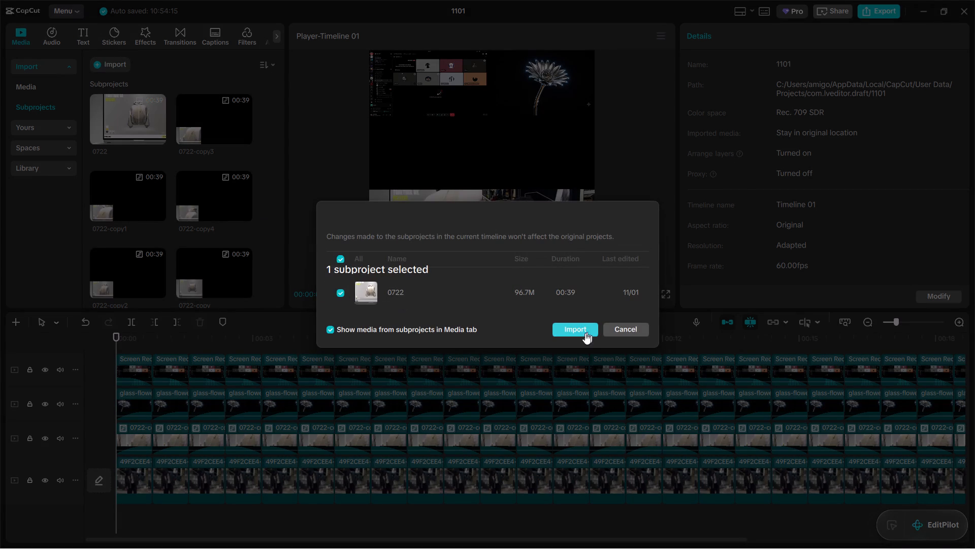
{"action": "left_click", "coordinate": [582, 326]}
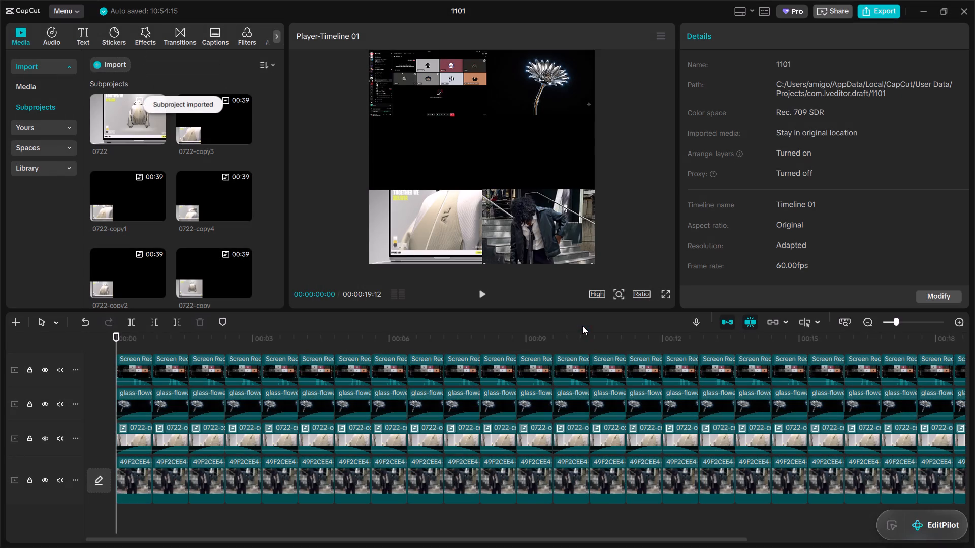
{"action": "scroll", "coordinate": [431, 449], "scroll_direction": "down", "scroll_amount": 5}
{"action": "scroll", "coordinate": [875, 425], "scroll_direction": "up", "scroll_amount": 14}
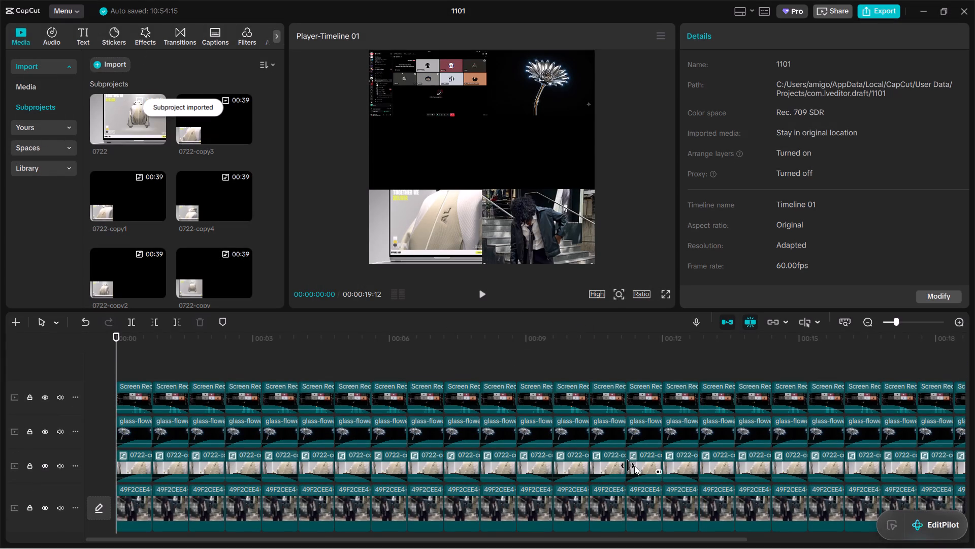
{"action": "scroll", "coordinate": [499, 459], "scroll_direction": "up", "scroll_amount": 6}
Lower the system volume to a little over a third of its range and close the quick settings.
{"action": "left_click", "coordinate": [882, 529]}
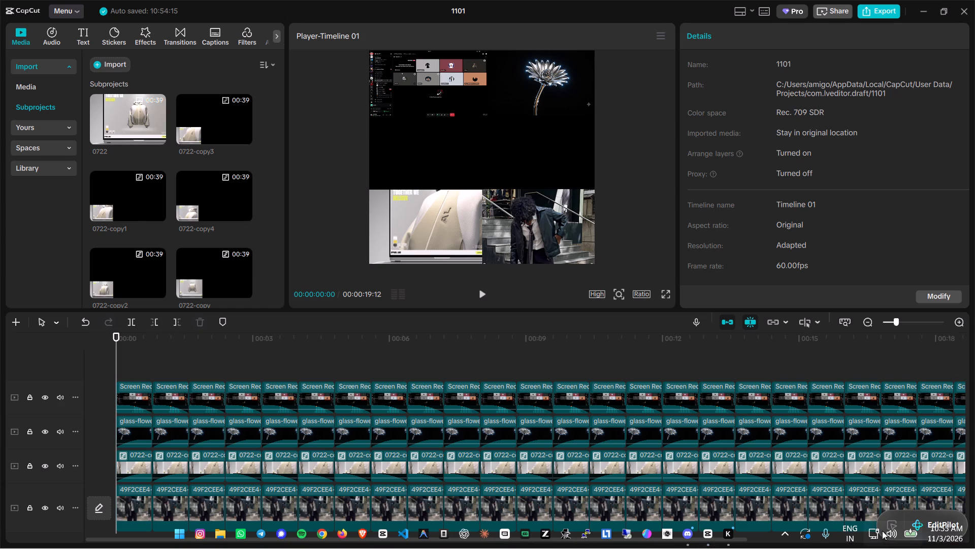
{"action": "left_click", "coordinate": [882, 537]}
{"action": "left_click", "coordinate": [881, 535]}
{"action": "left_click", "coordinate": [866, 461]}
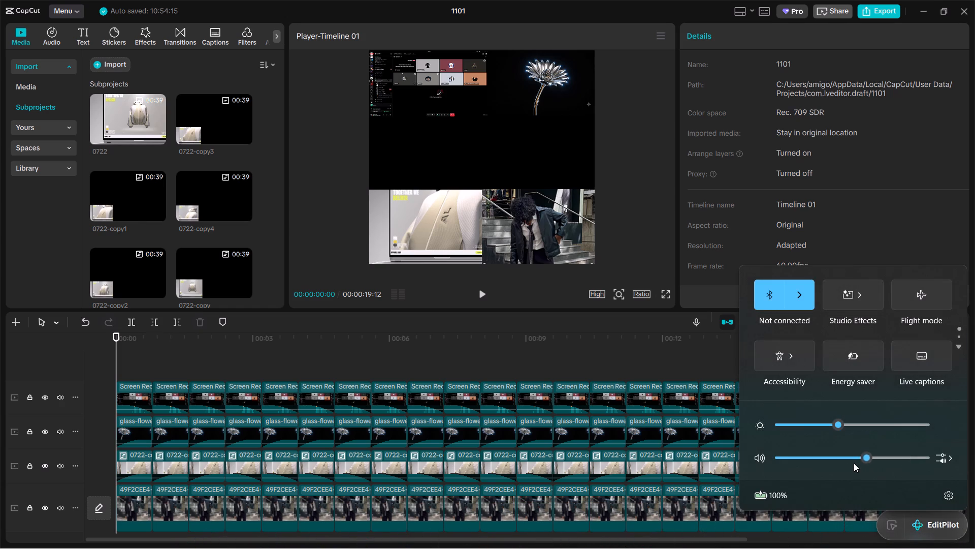
{"action": "left_click", "coordinate": [854, 463]}
{"action": "left_click", "coordinate": [836, 463]}
{"action": "left_click", "coordinate": [833, 463]}
{"action": "left_click", "coordinate": [816, 460]}
{"action": "left_click", "coordinate": [830, 457]}
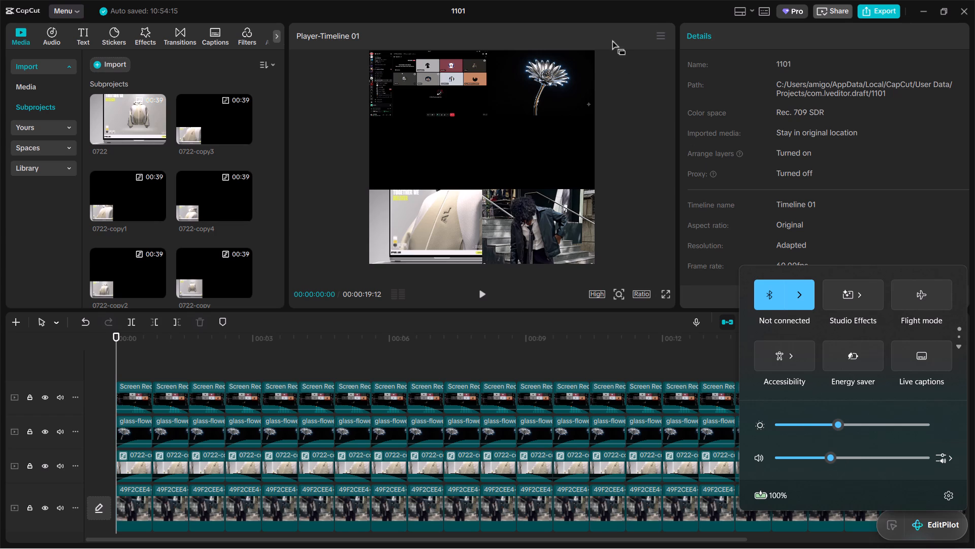
{"action": "left_click", "coordinate": [631, 12]}
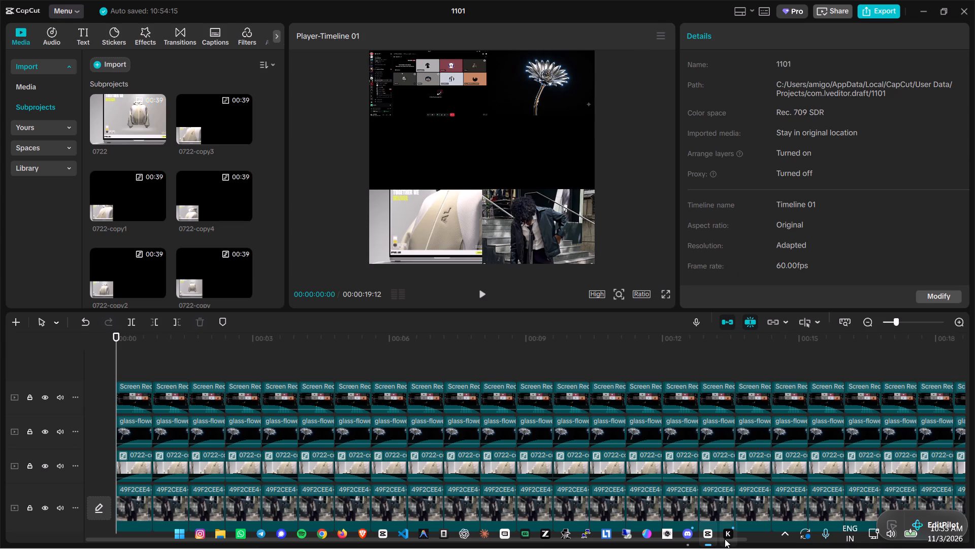
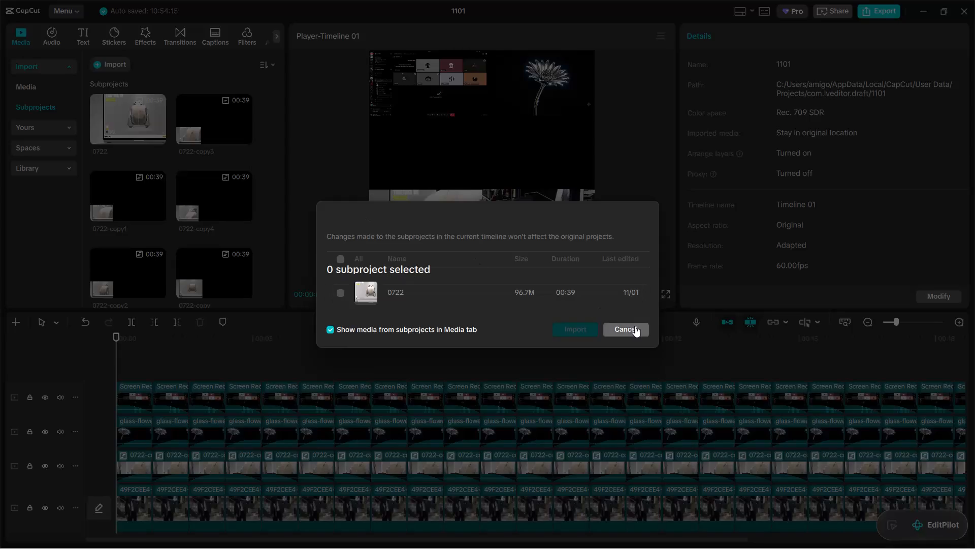
Dismiss the subproject import dialog without importing anything.
{"action": "left_click", "coordinate": [635, 326]}
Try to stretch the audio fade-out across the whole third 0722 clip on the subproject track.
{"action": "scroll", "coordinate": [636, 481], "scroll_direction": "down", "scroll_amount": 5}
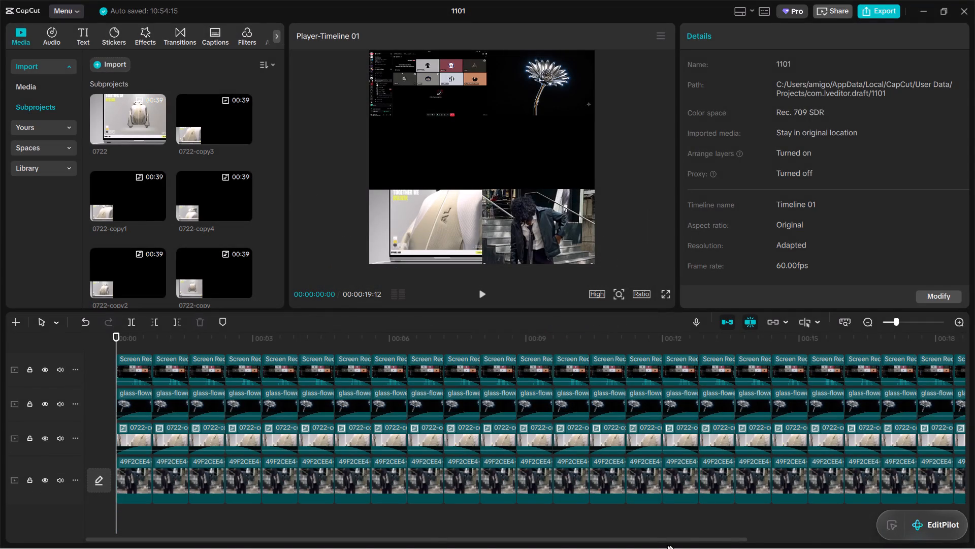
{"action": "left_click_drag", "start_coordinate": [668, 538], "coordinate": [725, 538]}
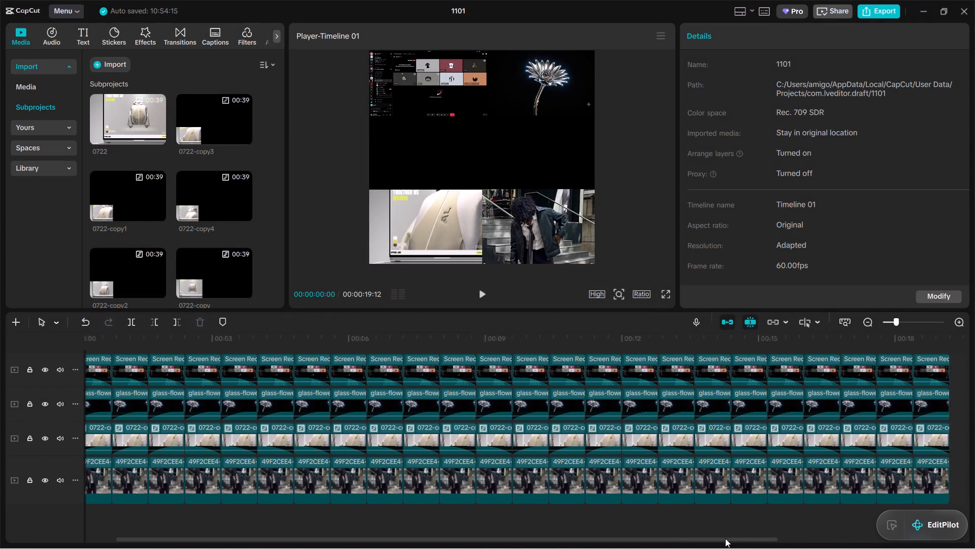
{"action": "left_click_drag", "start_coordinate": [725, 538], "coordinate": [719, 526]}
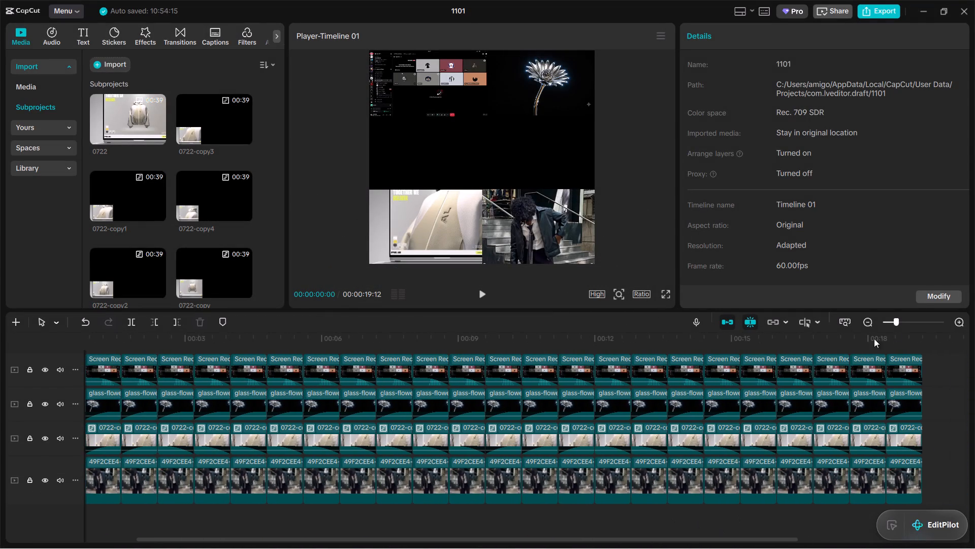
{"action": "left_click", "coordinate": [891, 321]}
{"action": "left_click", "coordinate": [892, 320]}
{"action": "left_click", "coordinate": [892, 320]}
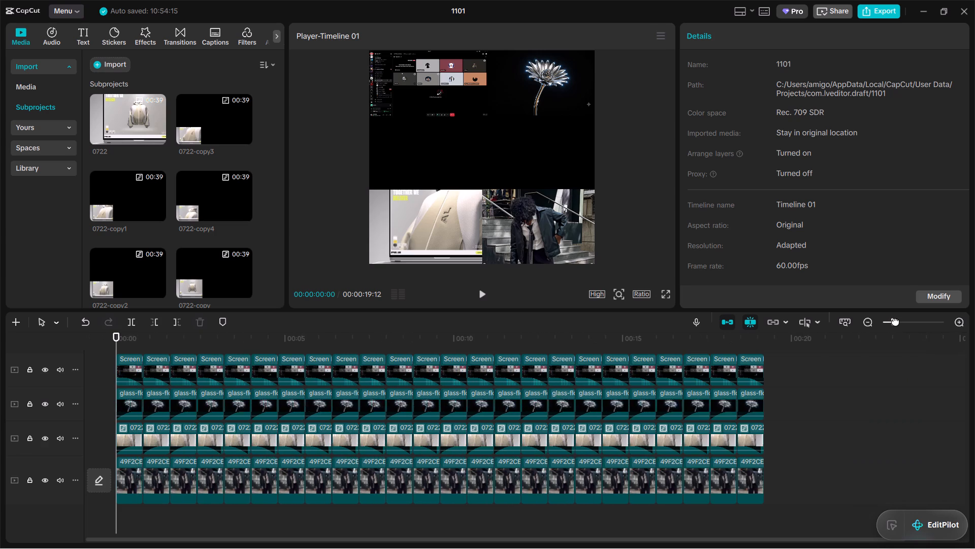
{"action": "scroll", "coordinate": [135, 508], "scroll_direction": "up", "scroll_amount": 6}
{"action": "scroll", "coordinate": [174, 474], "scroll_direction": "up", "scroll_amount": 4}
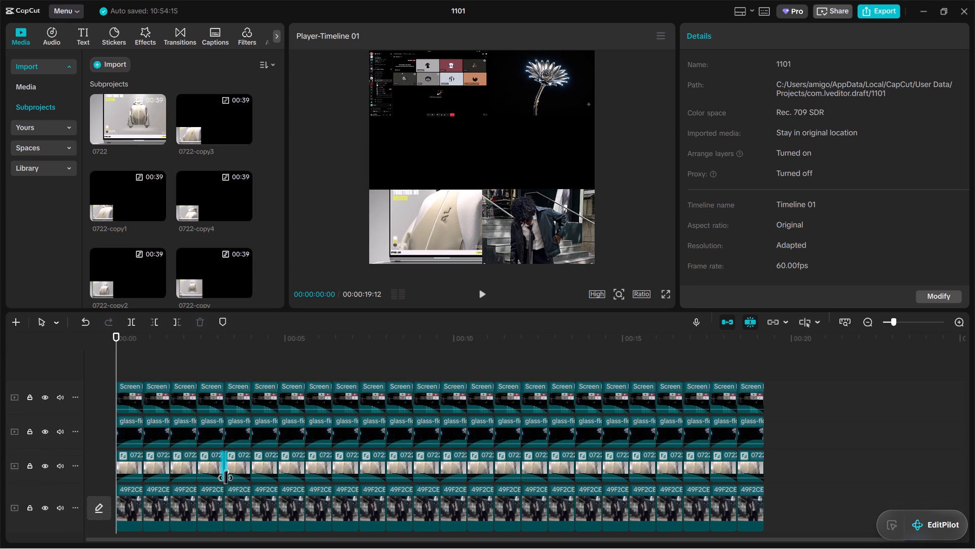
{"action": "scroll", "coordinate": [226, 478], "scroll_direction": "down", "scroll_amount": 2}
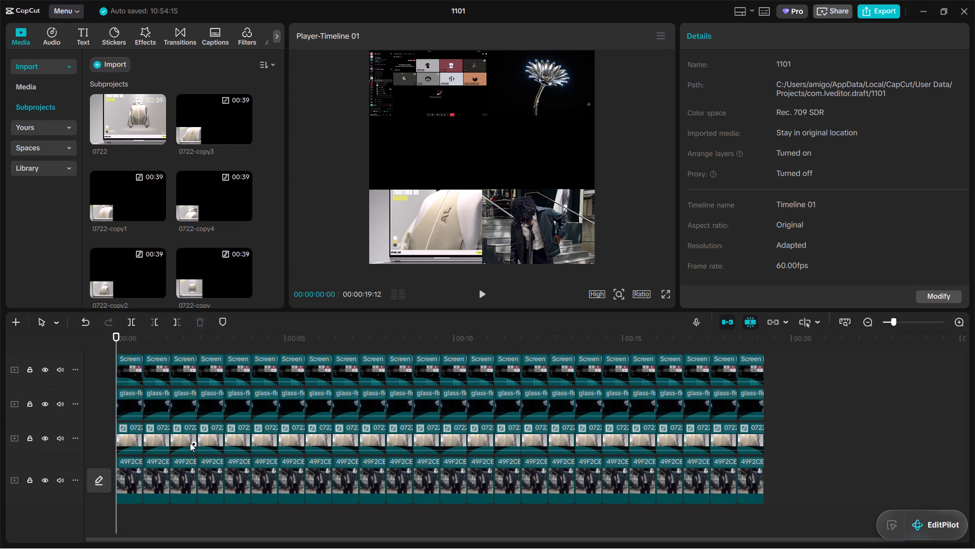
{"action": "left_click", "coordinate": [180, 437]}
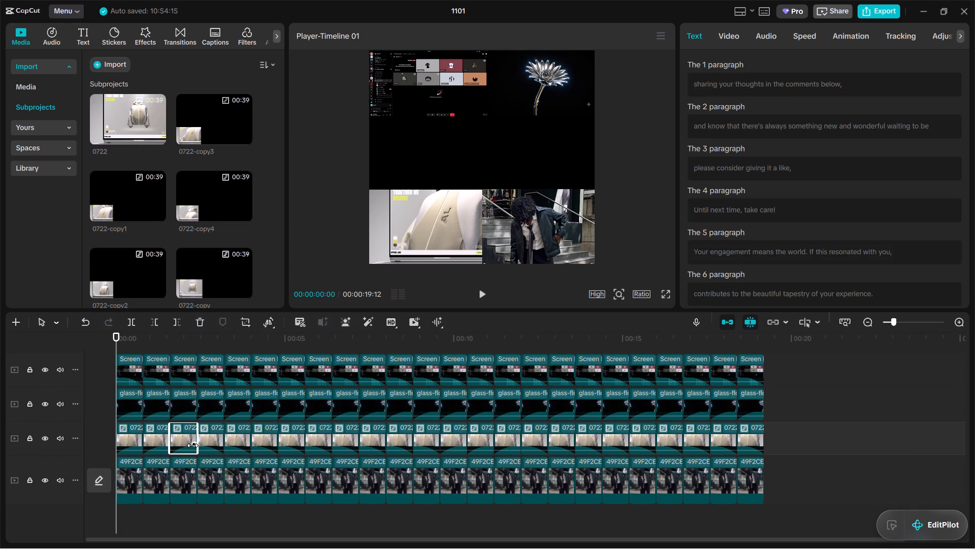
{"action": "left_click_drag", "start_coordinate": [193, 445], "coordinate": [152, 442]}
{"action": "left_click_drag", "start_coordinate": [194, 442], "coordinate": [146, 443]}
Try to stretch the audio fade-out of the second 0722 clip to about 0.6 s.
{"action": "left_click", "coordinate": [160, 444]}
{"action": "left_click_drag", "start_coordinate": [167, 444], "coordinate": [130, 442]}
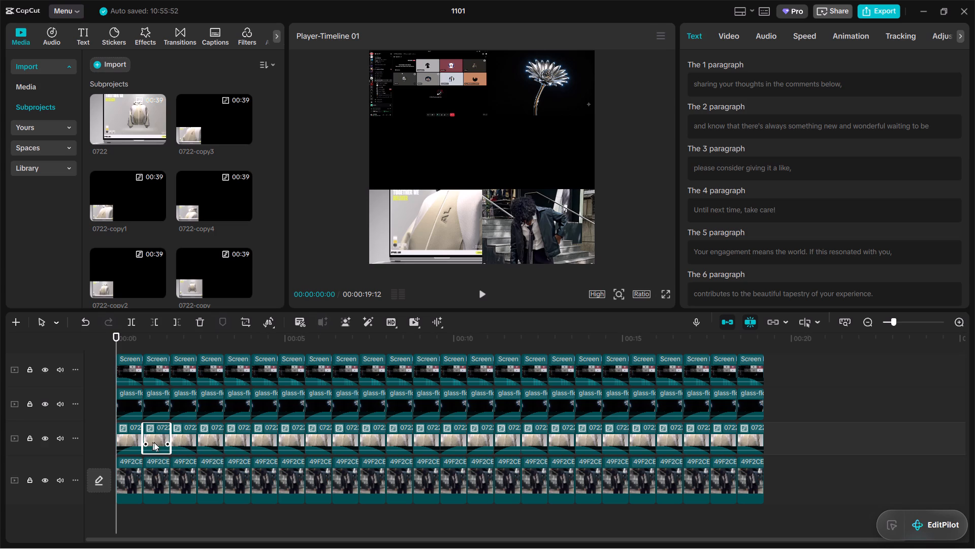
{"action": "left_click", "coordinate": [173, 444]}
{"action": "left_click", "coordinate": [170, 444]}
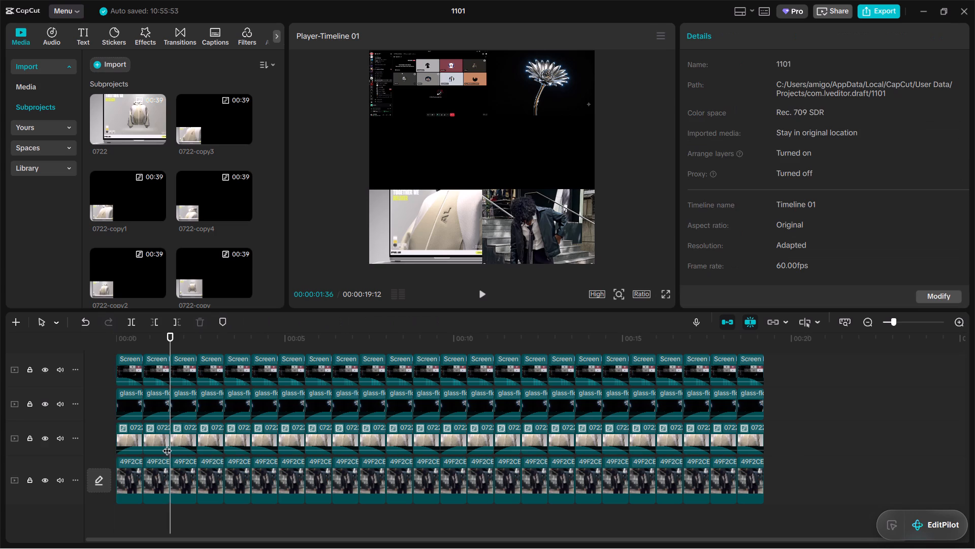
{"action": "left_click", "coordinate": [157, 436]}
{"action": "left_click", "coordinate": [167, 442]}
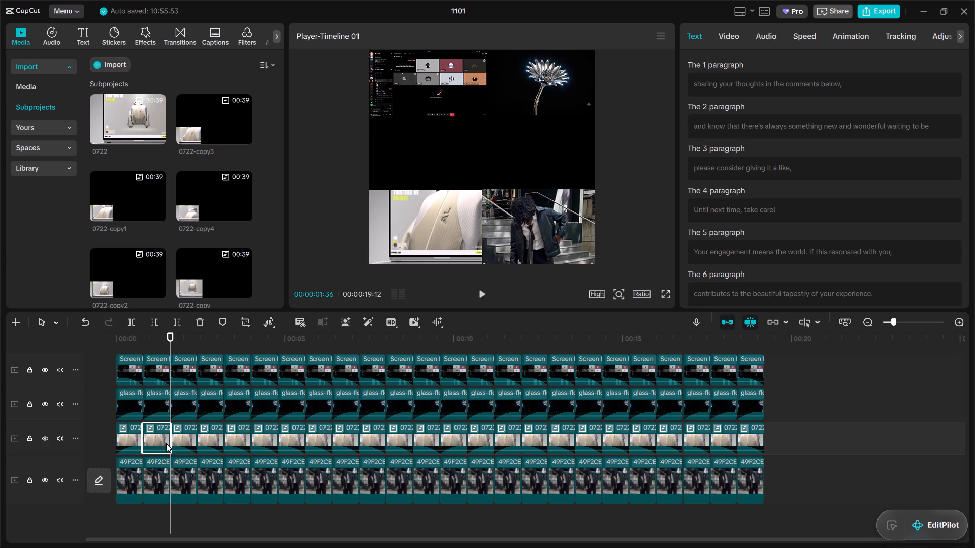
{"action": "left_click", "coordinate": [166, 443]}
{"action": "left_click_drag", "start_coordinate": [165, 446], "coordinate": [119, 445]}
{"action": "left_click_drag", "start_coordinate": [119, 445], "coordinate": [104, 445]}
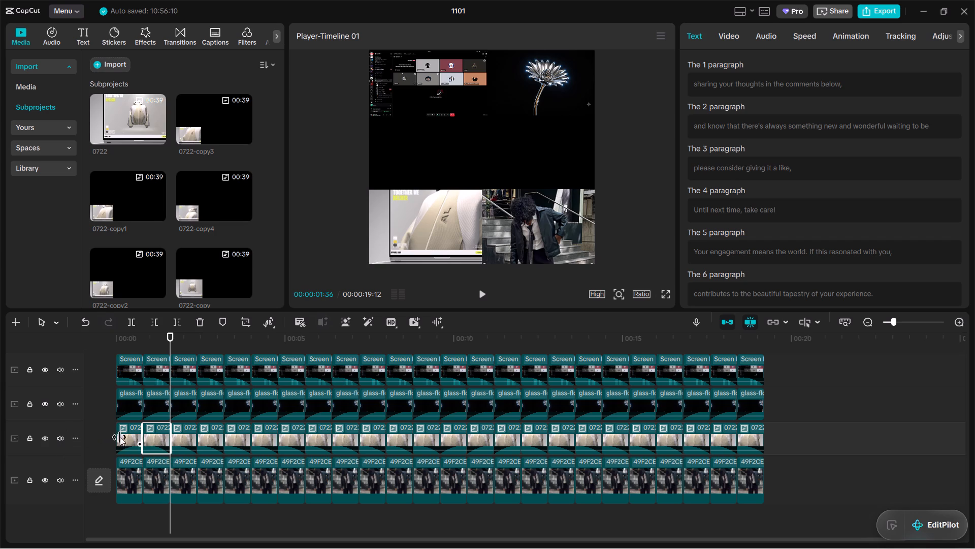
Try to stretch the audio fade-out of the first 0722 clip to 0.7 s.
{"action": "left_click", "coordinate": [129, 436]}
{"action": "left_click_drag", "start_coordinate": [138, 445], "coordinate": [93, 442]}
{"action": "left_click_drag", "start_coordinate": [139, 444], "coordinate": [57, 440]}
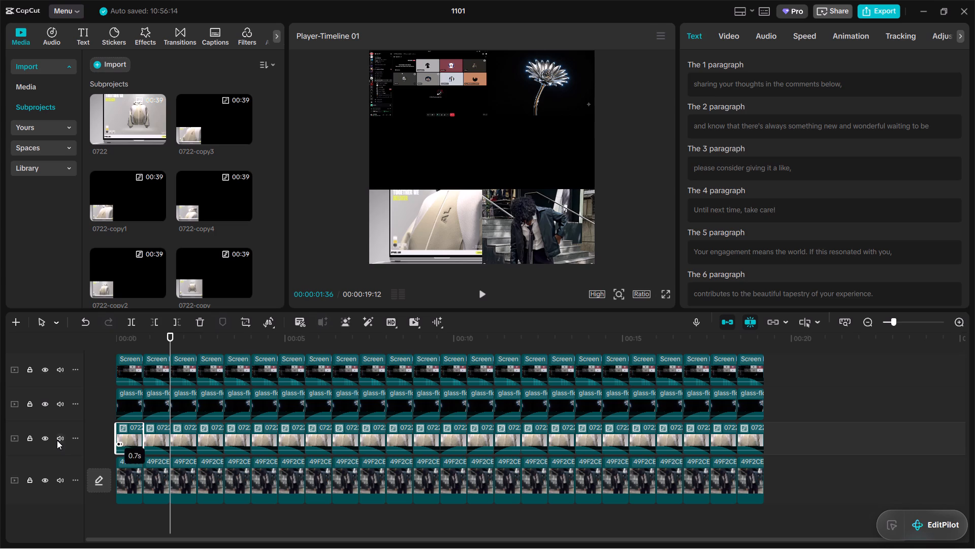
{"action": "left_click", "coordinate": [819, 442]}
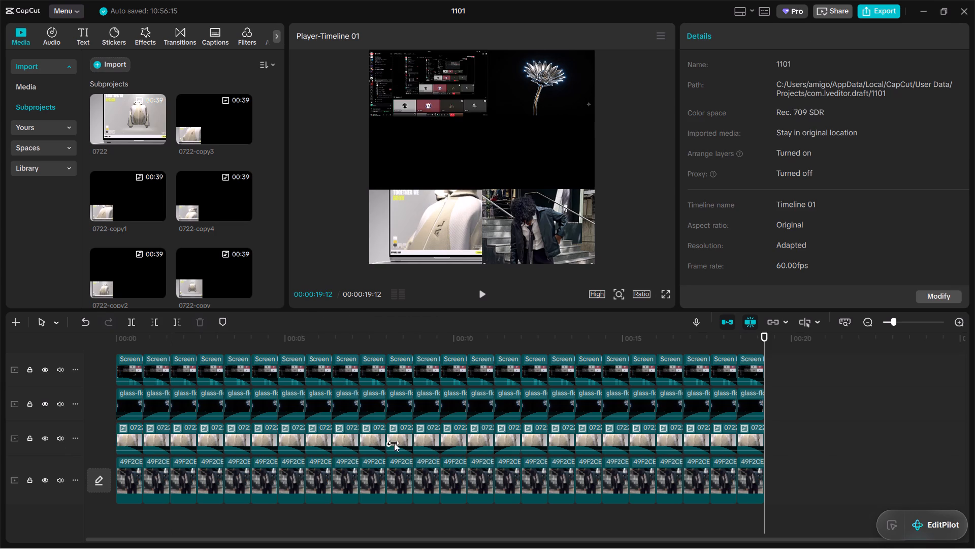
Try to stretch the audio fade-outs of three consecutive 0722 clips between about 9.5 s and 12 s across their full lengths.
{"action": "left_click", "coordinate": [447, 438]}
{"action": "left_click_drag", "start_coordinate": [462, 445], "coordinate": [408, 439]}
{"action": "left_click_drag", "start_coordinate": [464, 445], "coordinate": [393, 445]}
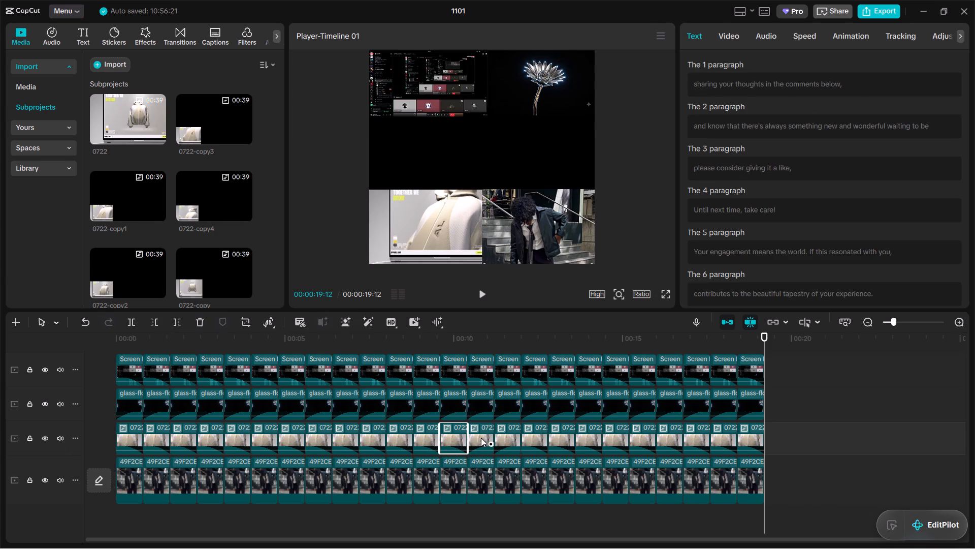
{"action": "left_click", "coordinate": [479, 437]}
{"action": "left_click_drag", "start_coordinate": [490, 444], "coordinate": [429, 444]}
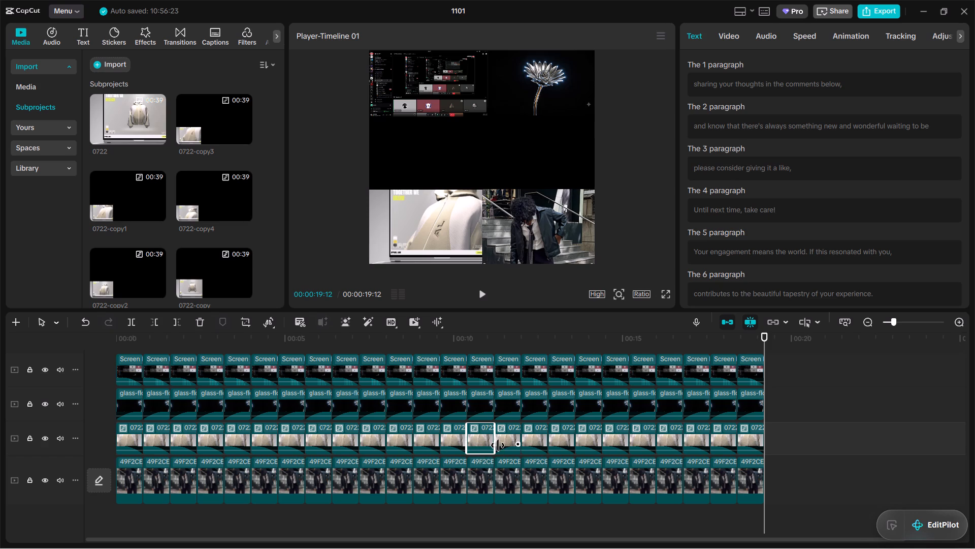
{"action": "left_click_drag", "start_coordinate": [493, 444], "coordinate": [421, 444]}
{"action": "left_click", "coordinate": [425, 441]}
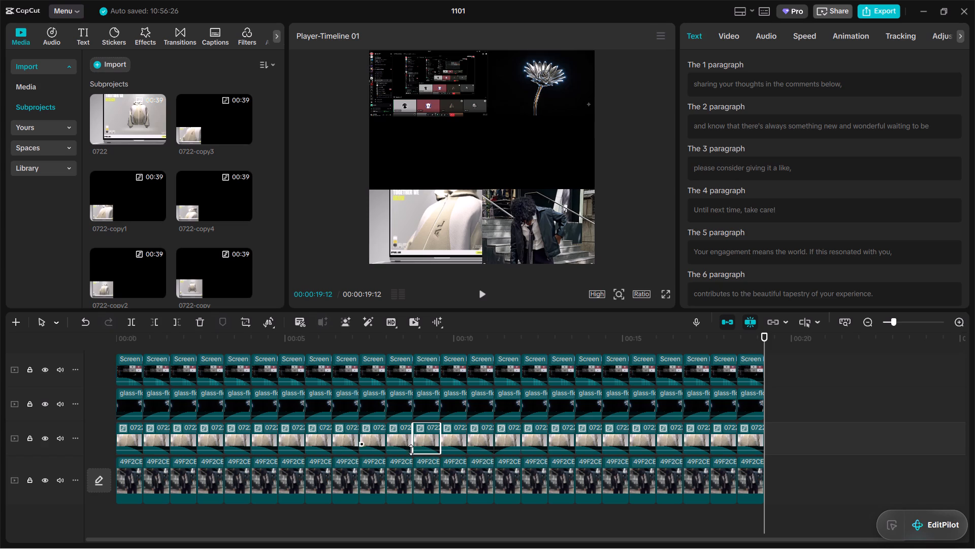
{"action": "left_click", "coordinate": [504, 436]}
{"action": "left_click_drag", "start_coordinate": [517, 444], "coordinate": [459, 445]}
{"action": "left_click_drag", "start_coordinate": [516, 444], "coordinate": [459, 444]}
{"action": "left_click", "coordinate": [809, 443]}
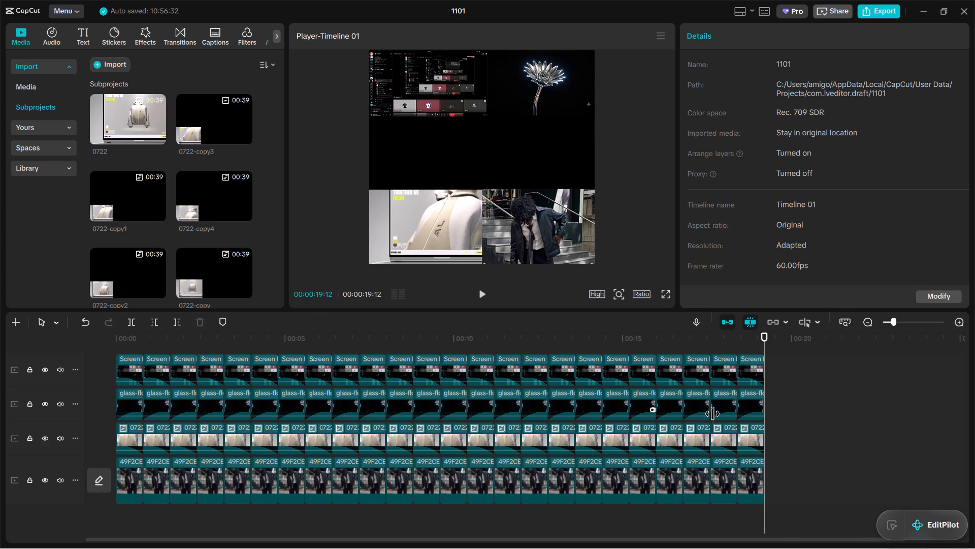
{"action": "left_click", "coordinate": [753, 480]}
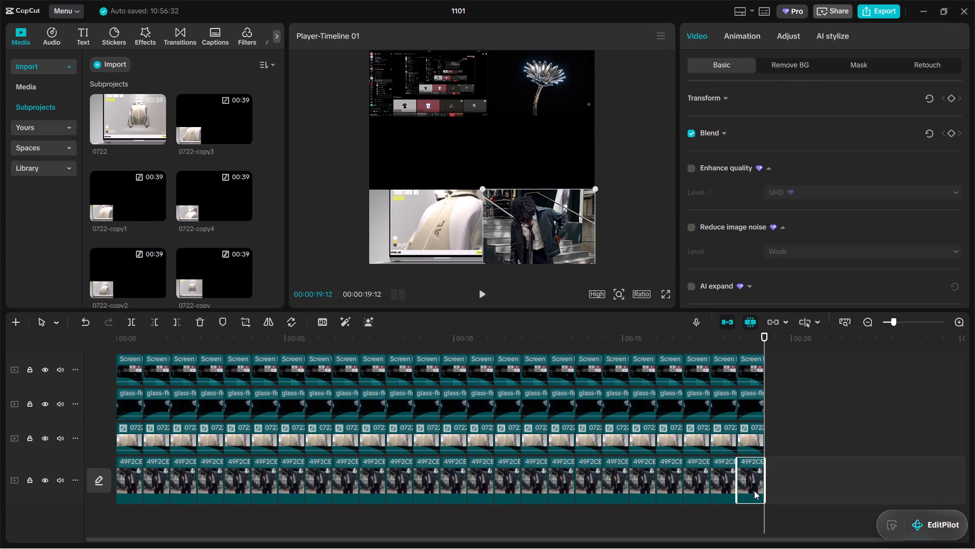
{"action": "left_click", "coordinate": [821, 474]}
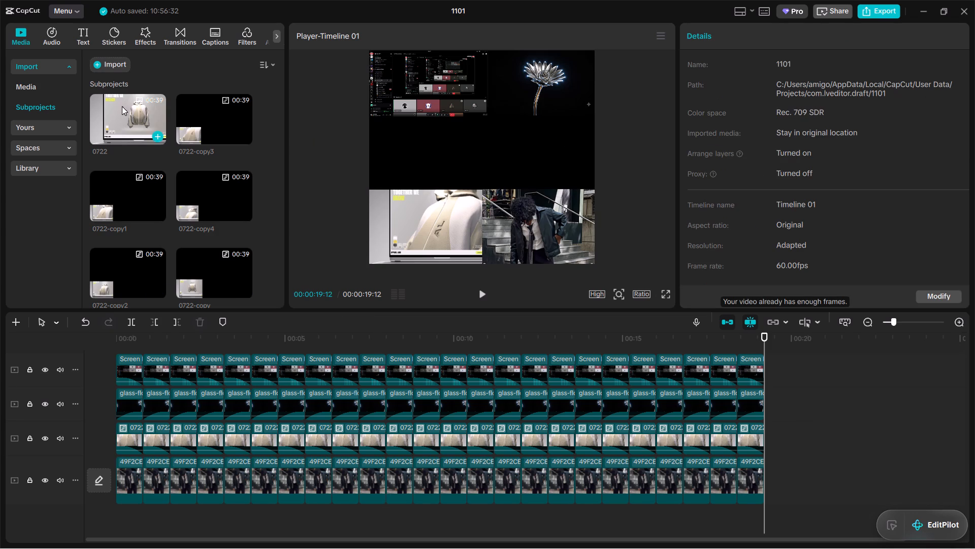
Add a Default text clip on a track above the video tracks and place it at the start of the timeline.
{"action": "left_click", "coordinate": [78, 37]}
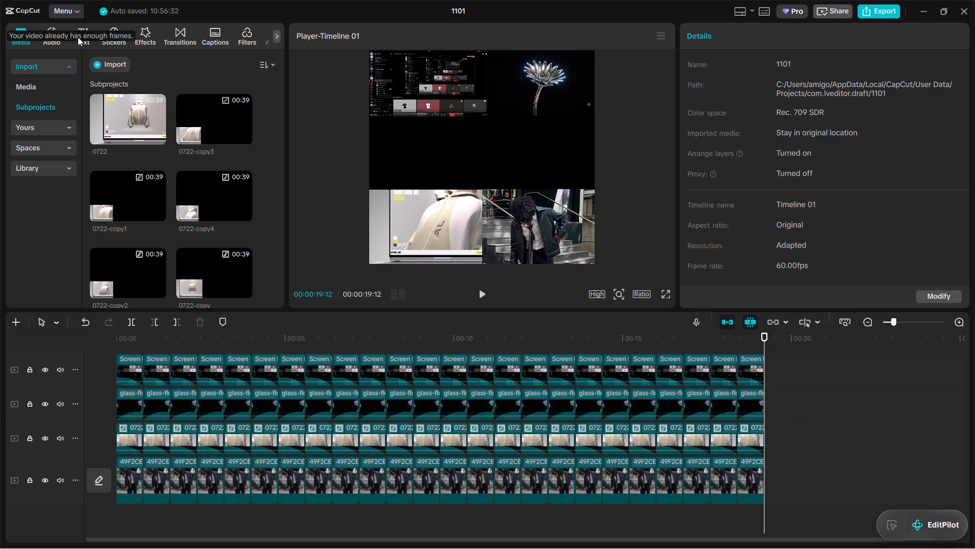
{"action": "left_click", "coordinate": [58, 39]}
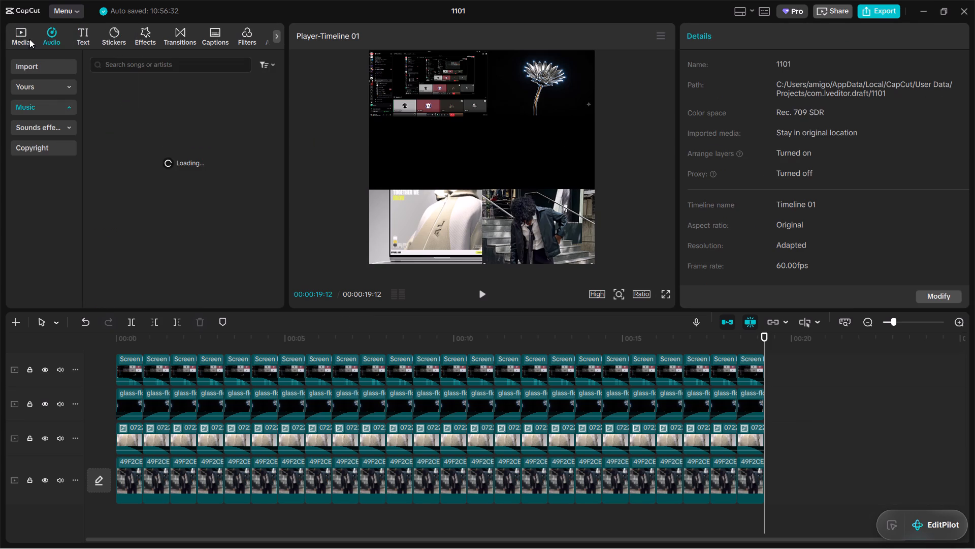
{"action": "left_click", "coordinate": [81, 38]}
{"action": "scroll", "coordinate": [182, 185], "scroll_direction": "up", "scroll_amount": 6}
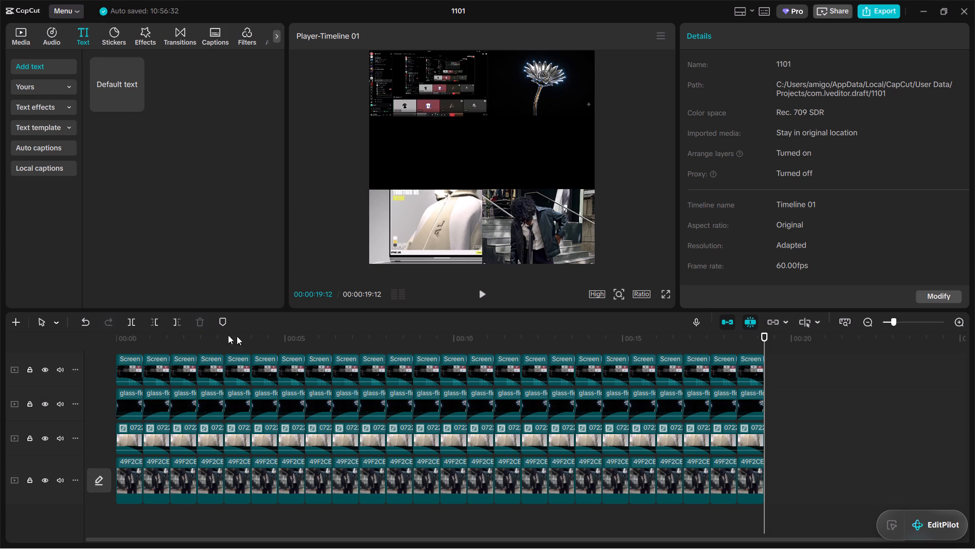
{"action": "scroll", "coordinate": [800, 361], "scroll_direction": "up", "scroll_amount": 7}
{"action": "left_click", "coordinate": [104, 79]}
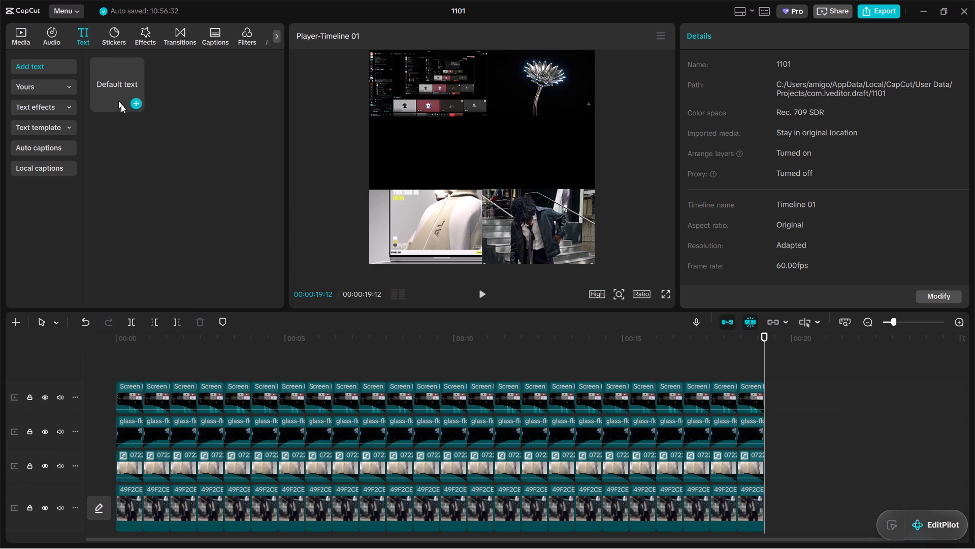
{"action": "left_click", "coordinate": [137, 102]}
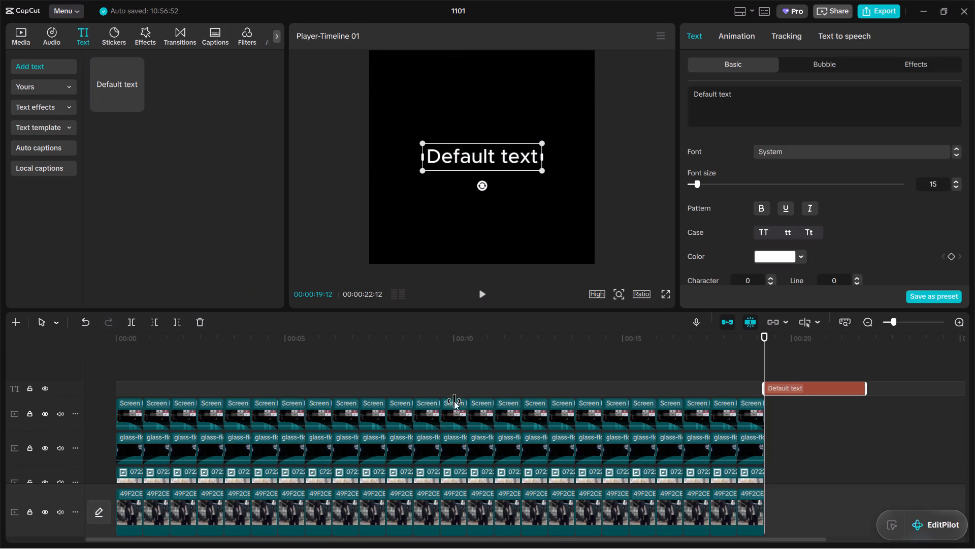
{"action": "left_click_drag", "start_coordinate": [804, 390], "coordinate": [160, 389]}
Extend the Default text clip so it ends with the video clips at 00:00:19:12.
{"action": "left_click", "coordinate": [211, 352]}
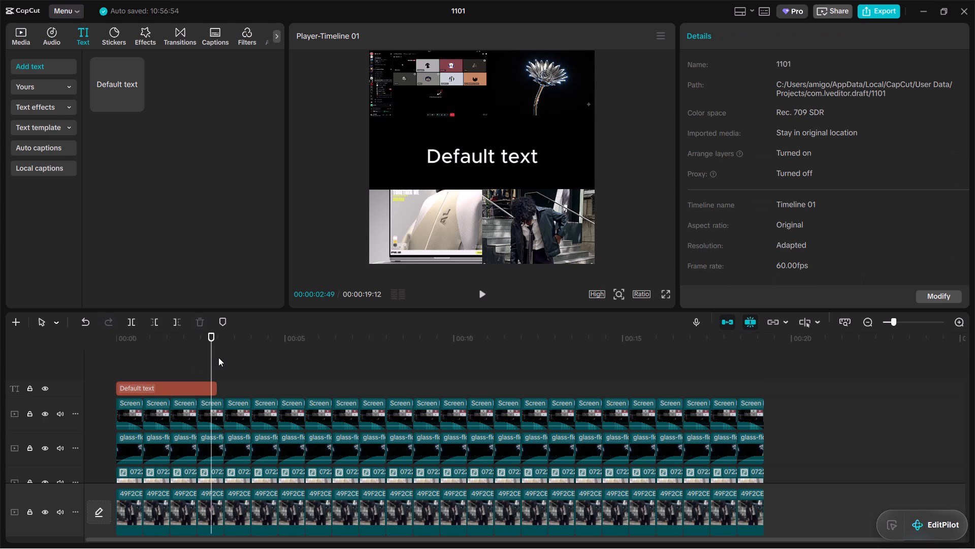
{"action": "left_click_drag", "start_coordinate": [214, 354], "coordinate": [5, 353]}
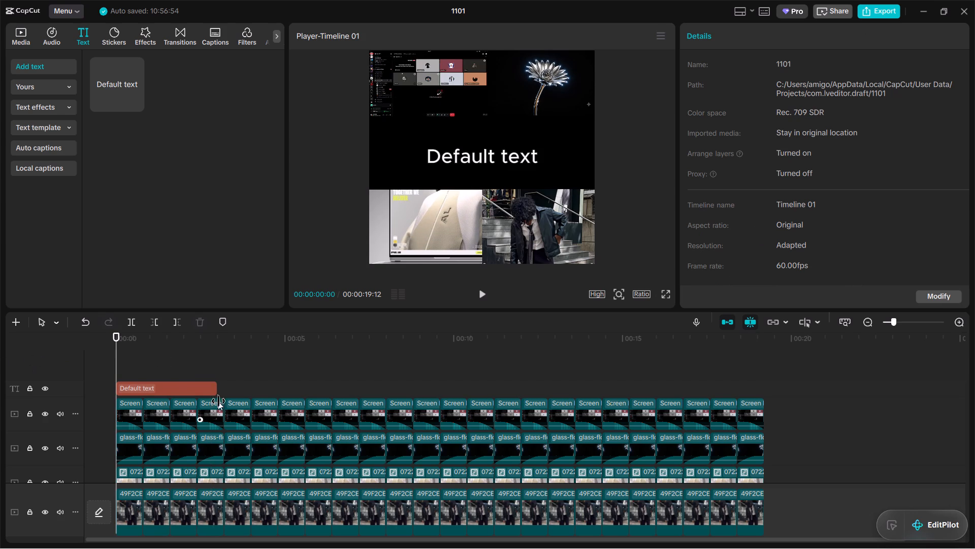
{"action": "left_click", "coordinate": [190, 388]}
{"action": "left_click_drag", "start_coordinate": [215, 388], "coordinate": [494, 401]}
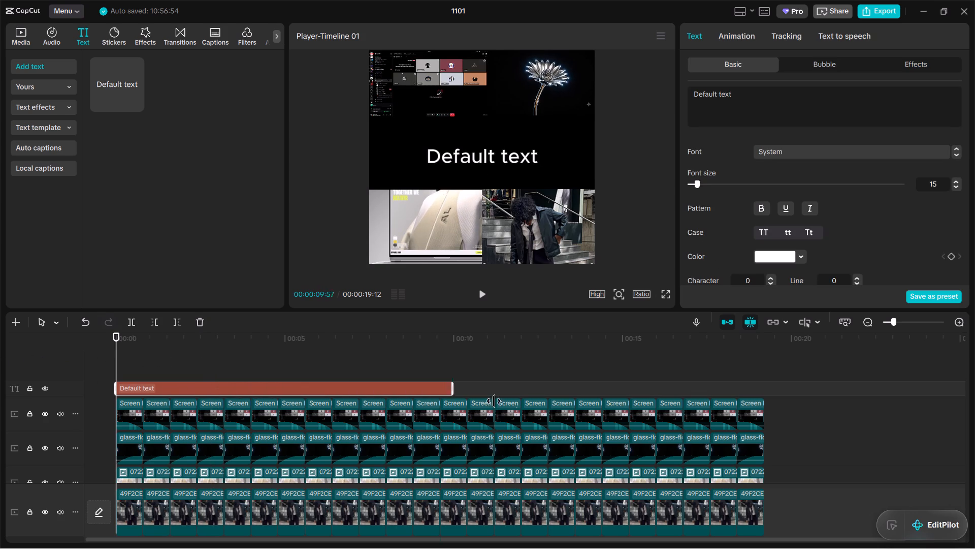
{"action": "left_click_drag", "start_coordinate": [494, 401], "coordinate": [761, 413]}
{"action": "left_click", "coordinate": [789, 412]}
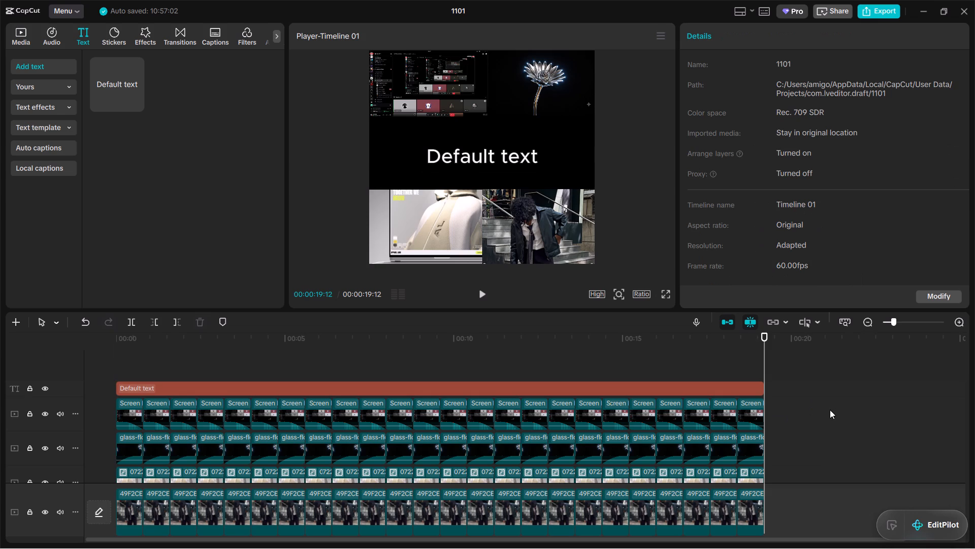
Replace the Default text wording in the centre of the frame with "DRAXO CHAMMAR".
{"action": "left_click", "coordinate": [500, 154]}
{"action": "double_click", "coordinate": [513, 159]}
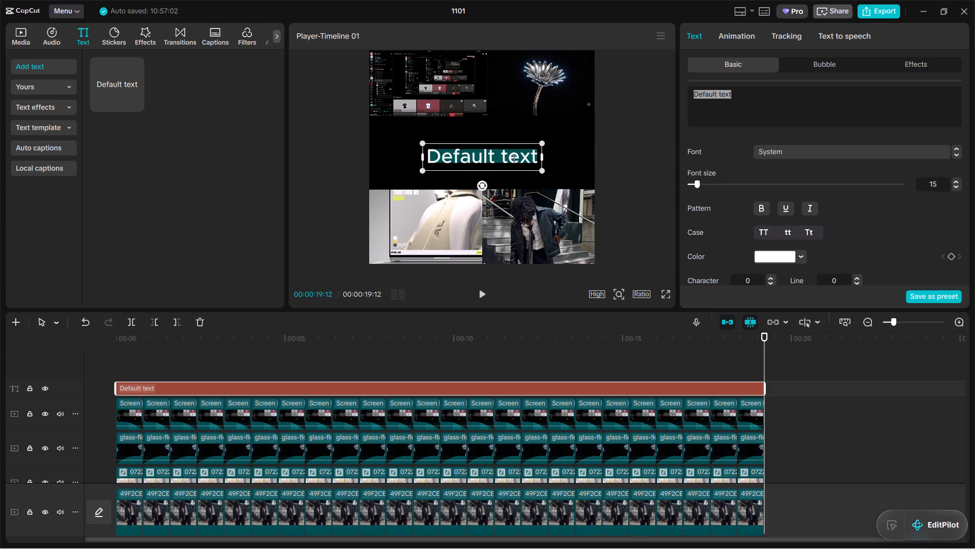
{"action": "key", "text": "BackSpace"}
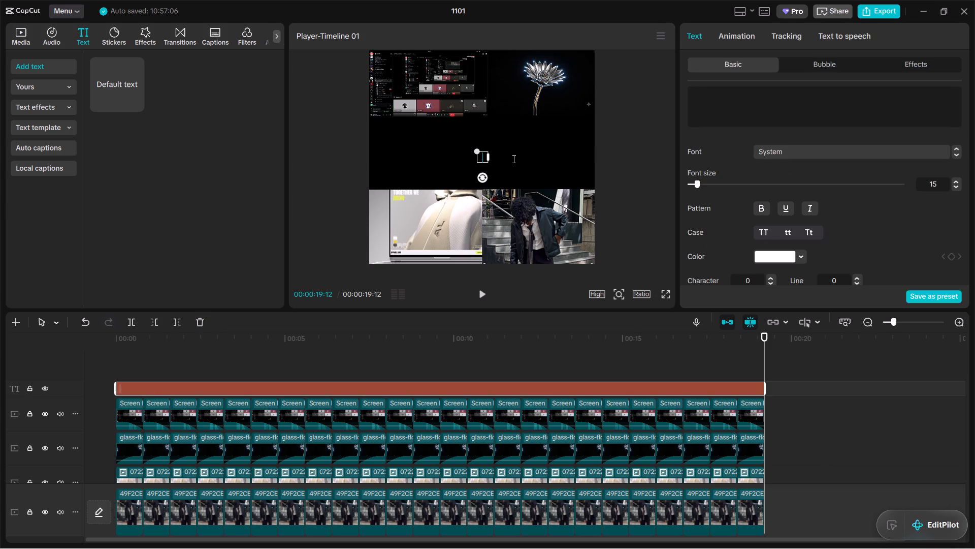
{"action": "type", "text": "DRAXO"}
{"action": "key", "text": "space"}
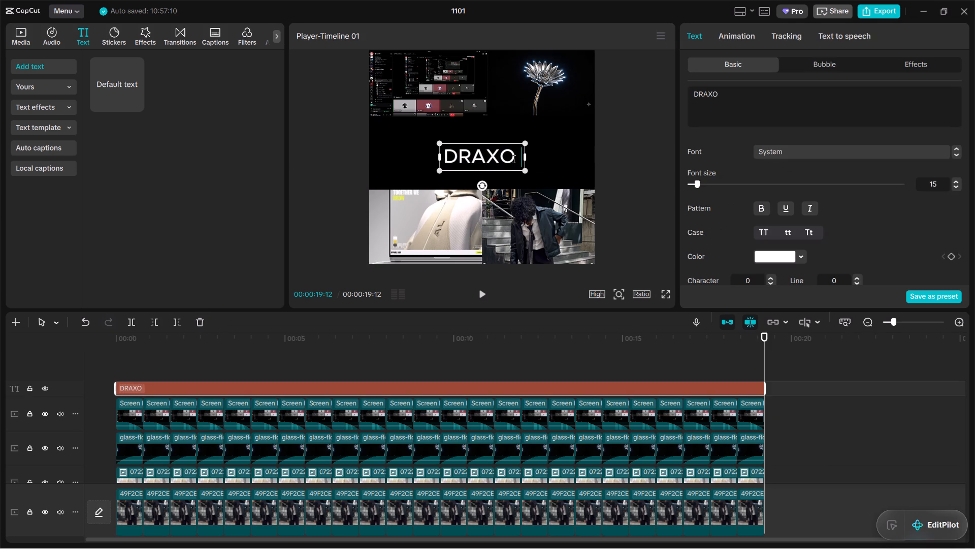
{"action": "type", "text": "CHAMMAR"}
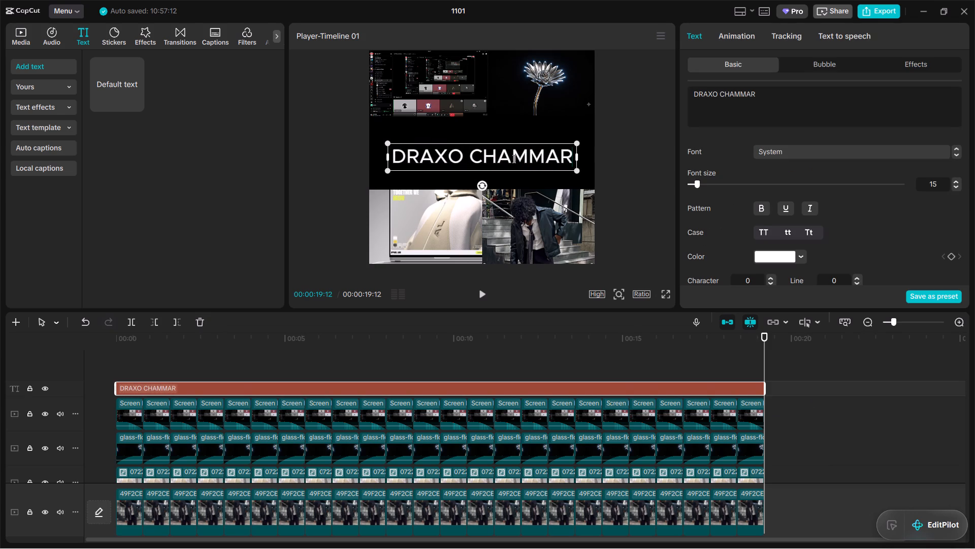
{"action": "left_click", "coordinate": [894, 446]}
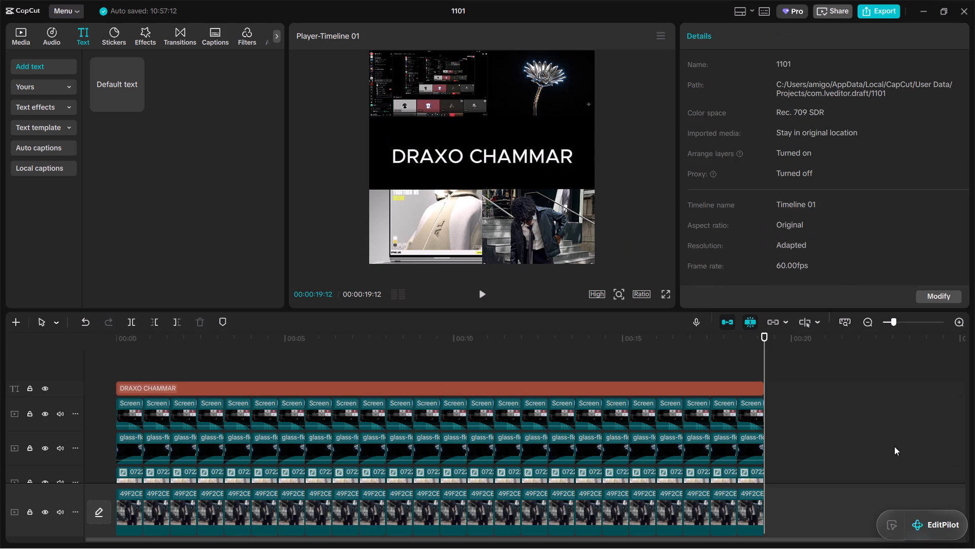
Scale up the DRAXO CHAMMAR title proportionally until it nearly spans the full width of the frame.
{"action": "left_click", "coordinate": [510, 158]}
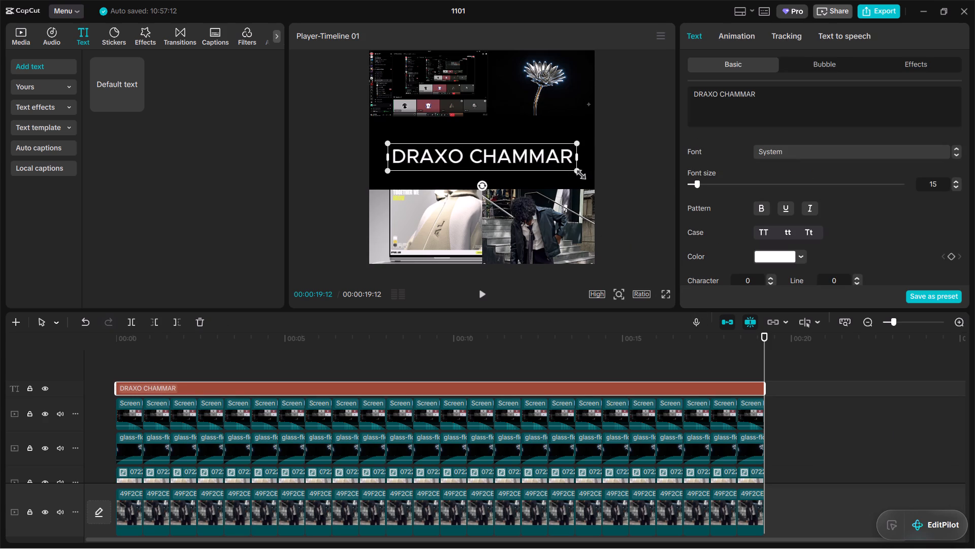
{"action": "left_click_drag", "start_coordinate": [578, 172], "coordinate": [593, 189]}
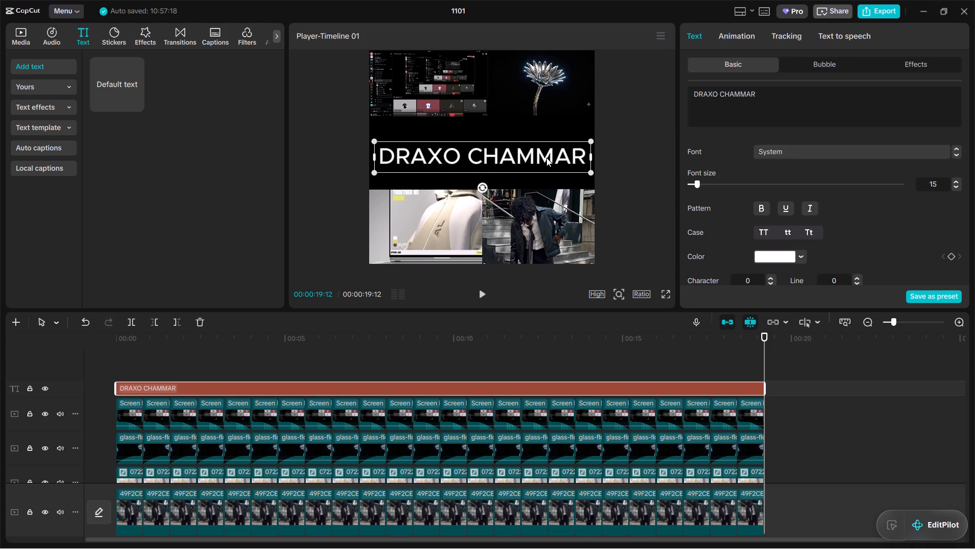
{"action": "left_click", "coordinate": [546, 158]}
{"action": "left_click", "coordinate": [617, 178]}
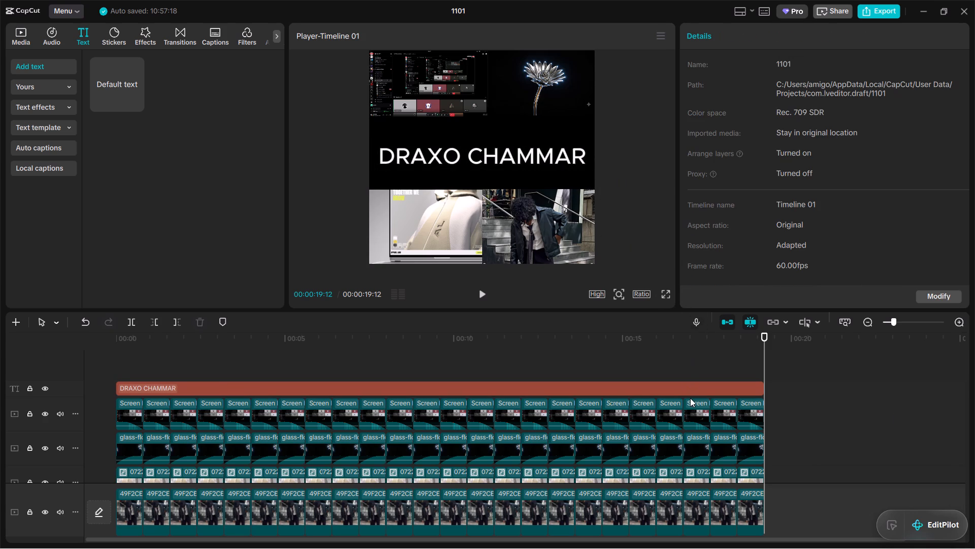
Change the DRAXO CHAMMAR title's text colour to pure red.
{"action": "left_click", "coordinate": [697, 392]}
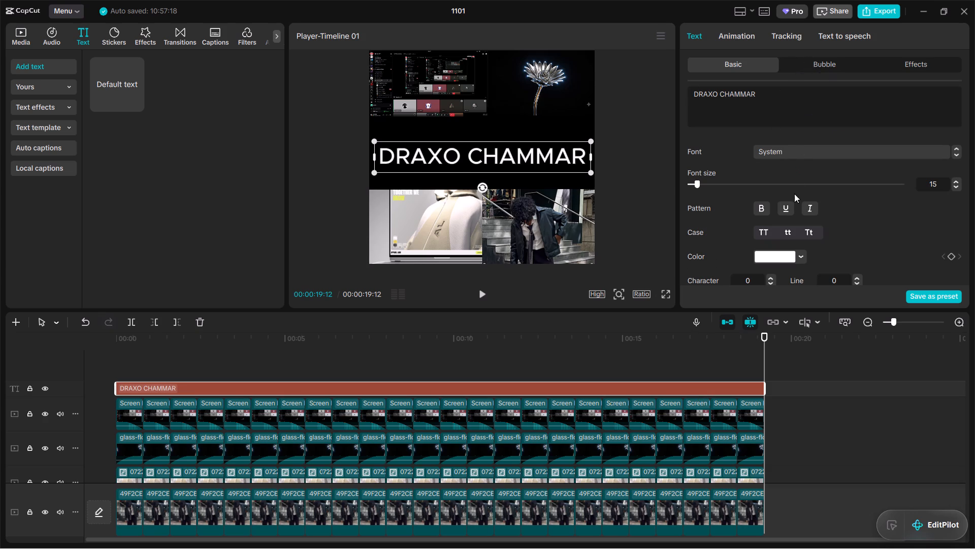
{"action": "left_click", "coordinate": [772, 259]}
{"action": "left_click_drag", "start_coordinate": [772, 313], "coordinate": [910, 253]}
{"action": "left_click", "coordinate": [898, 382]}
Preview the collage with its title from the start, and scrub from the end of the timeline back to 00:00:00:00.
{"action": "left_click_drag", "start_coordinate": [764, 347], "coordinate": [73, 358]}
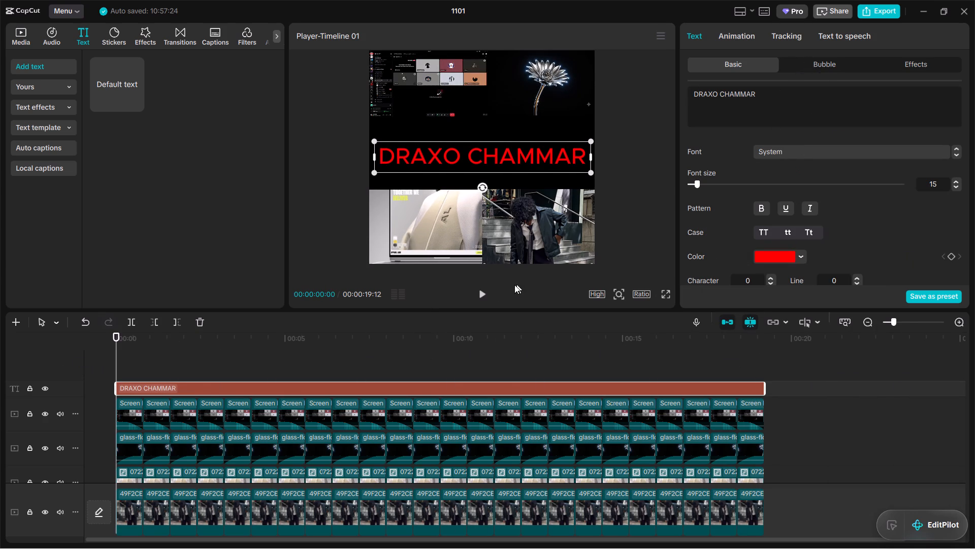
{"action": "left_click", "coordinate": [484, 292]}
{"action": "left_click", "coordinate": [855, 395]}
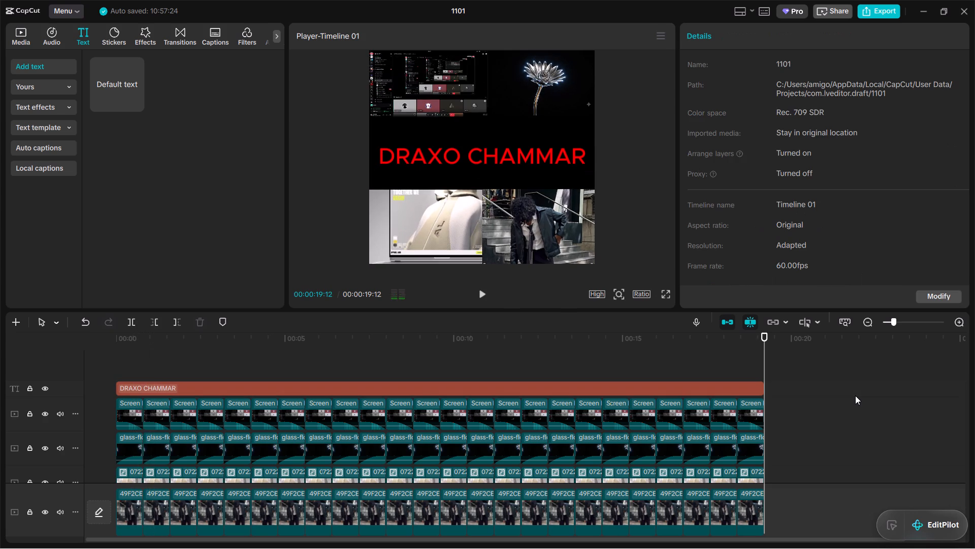
{"action": "left_click_drag", "start_coordinate": [769, 352], "coordinate": [735, 359]}
{"action": "left_click_drag", "start_coordinate": [766, 359], "coordinate": [453, 369]}
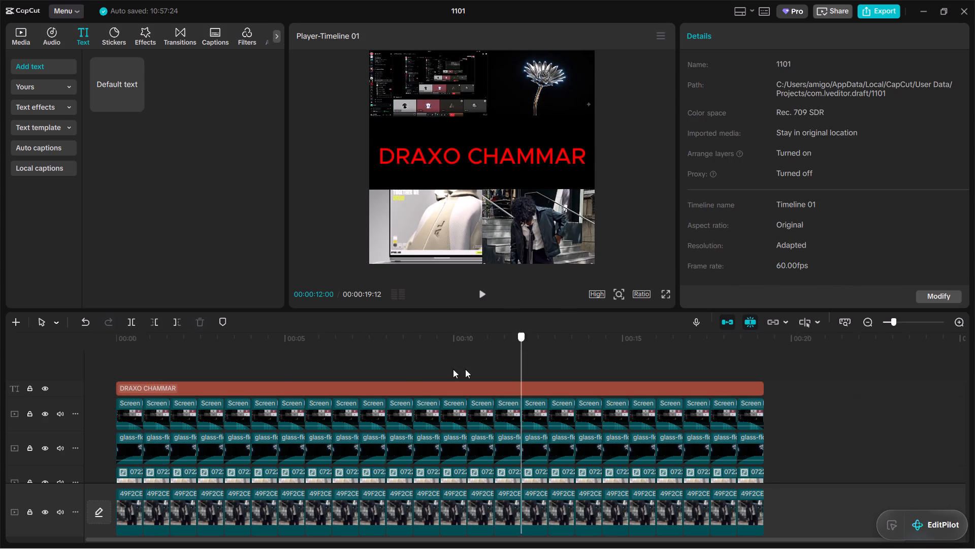
{"action": "left_click_drag", "start_coordinate": [453, 369], "coordinate": [27, 369]}
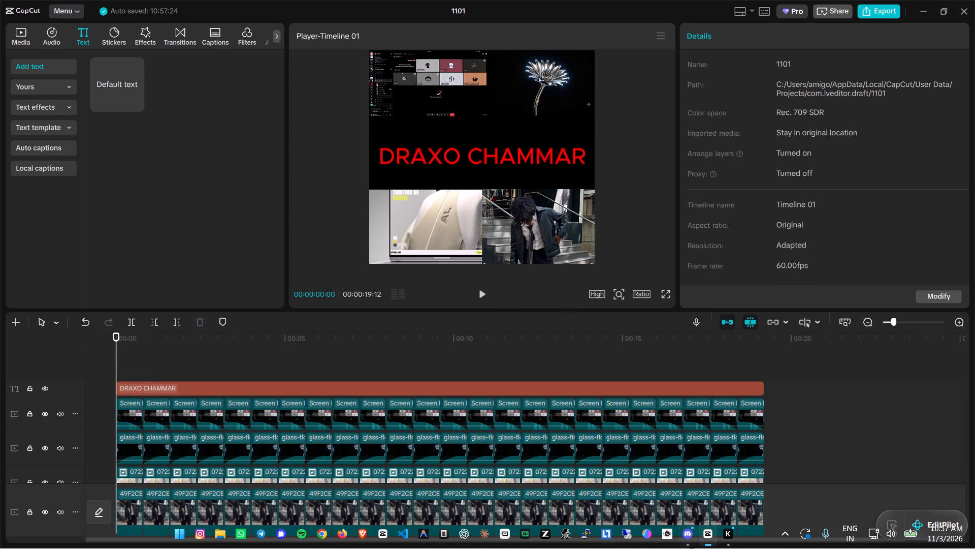
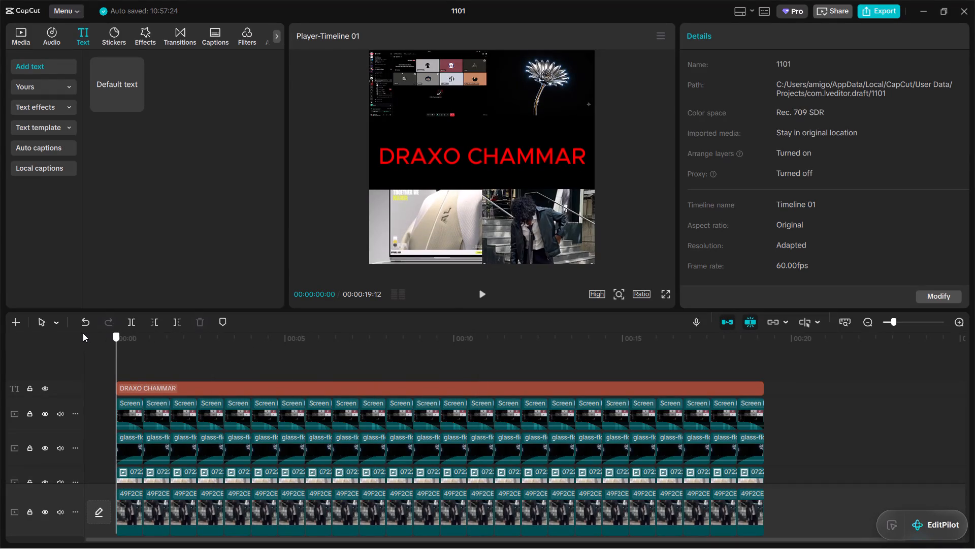
Play the titled collage from the start and pause the preview around the eight-second mark.
{"action": "left_click", "coordinate": [484, 298]}
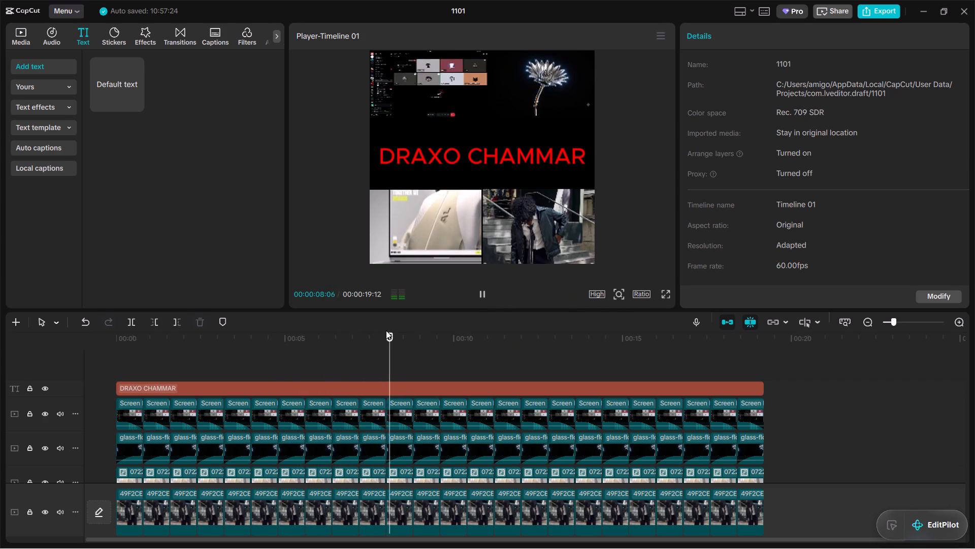
{"action": "left_click", "coordinate": [481, 296]}
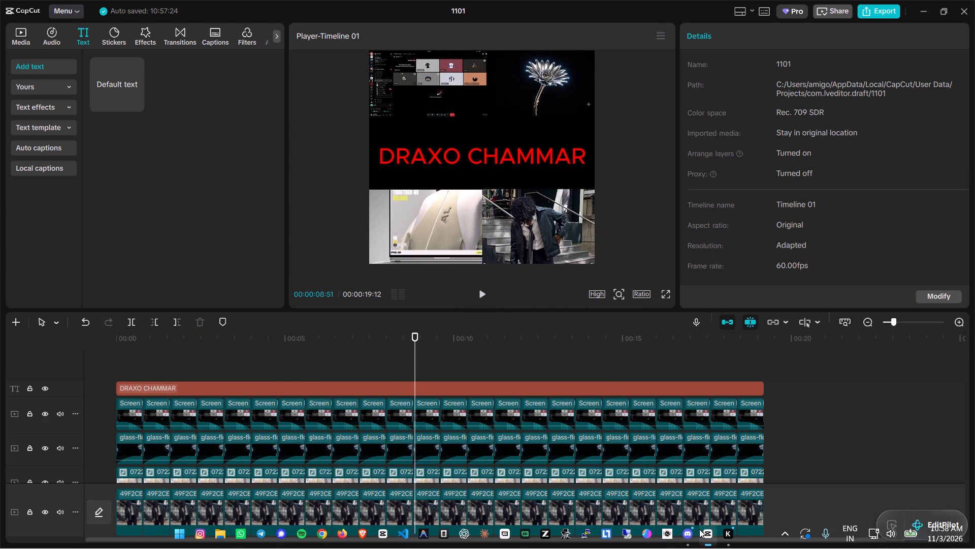
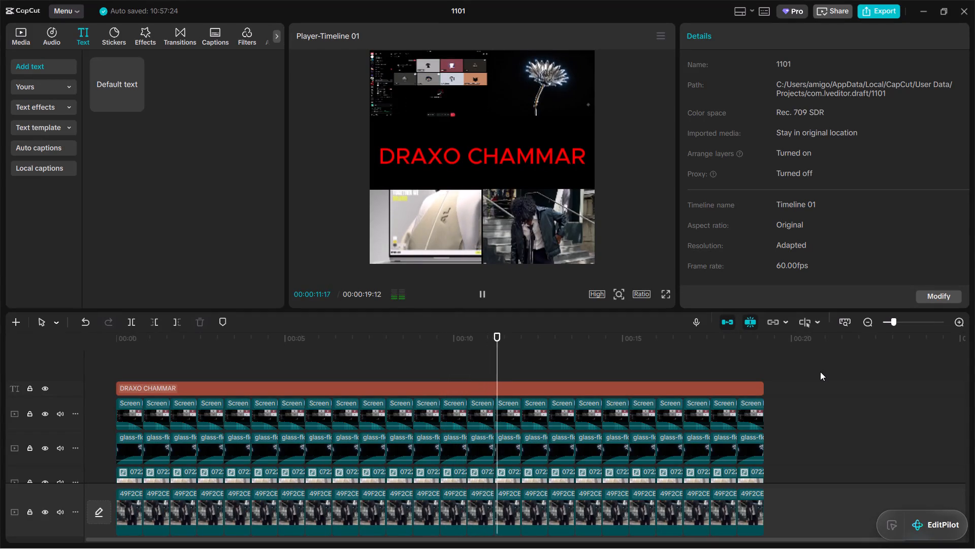
Pause the playing preview of the titled collage at about the fifteen-second mark.
{"action": "left_click", "coordinate": [483, 291]}
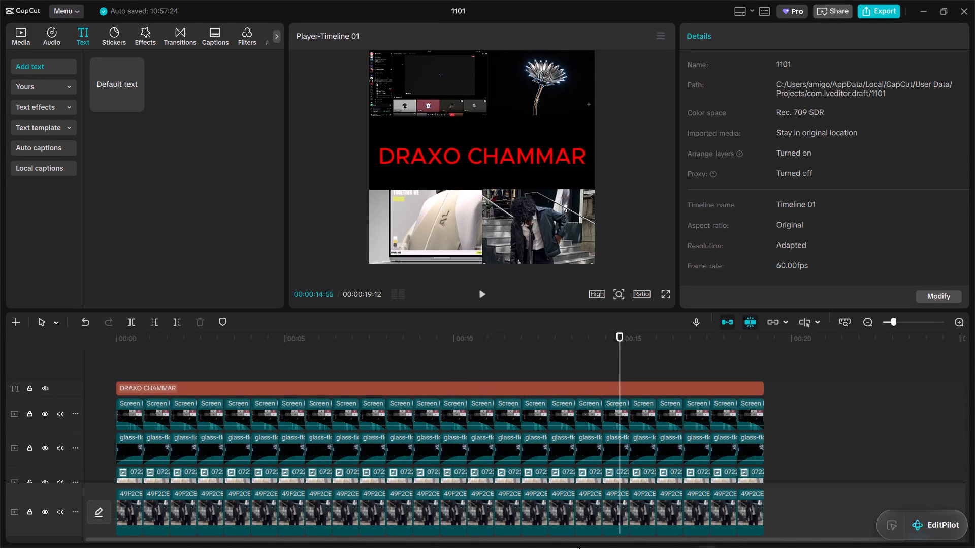
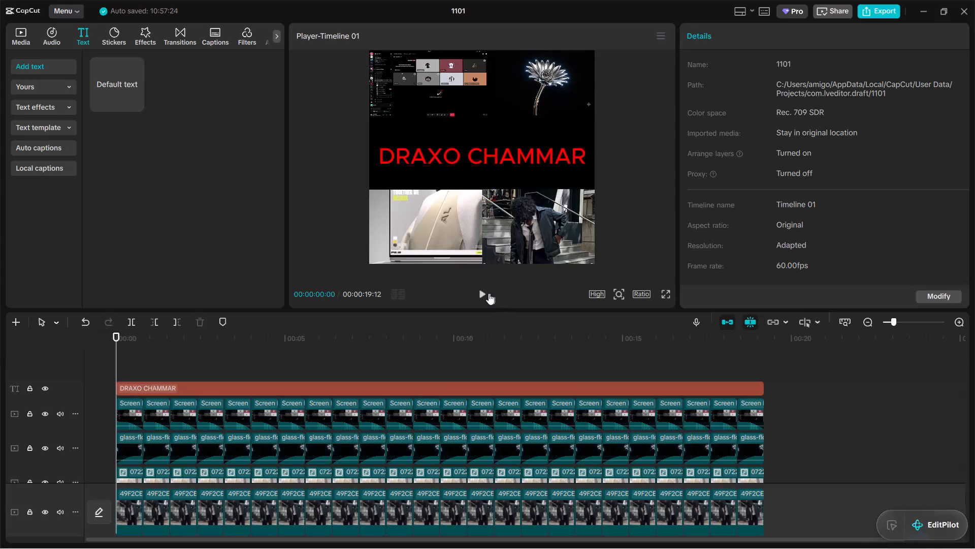
Play the titled collage from the start of the timeline and pause it at about the six-second mark.
{"action": "left_click", "coordinate": [482, 292]}
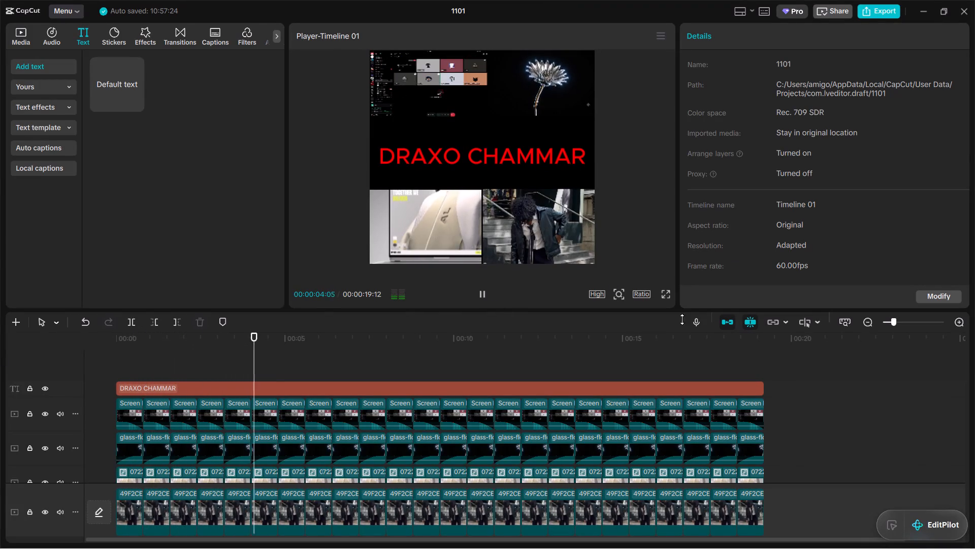
{"action": "left_click", "coordinate": [480, 293]}
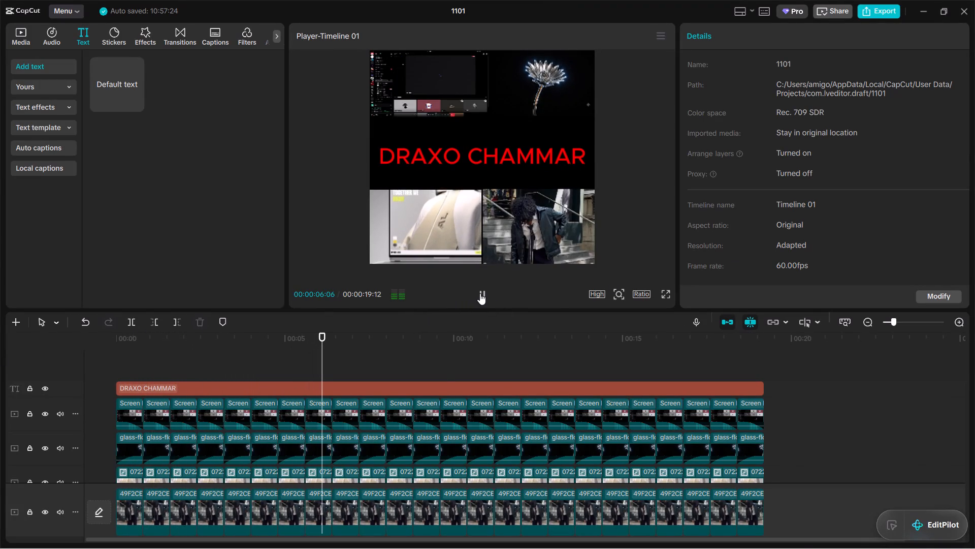
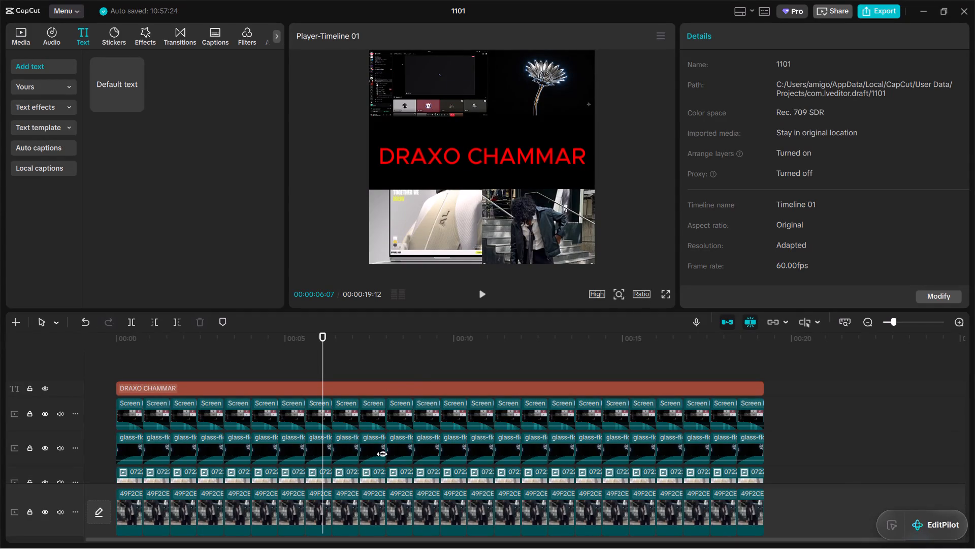
Raise the audio volume of all the Screen clips on the track below the title to 20.0 dB.
{"action": "left_click_drag", "start_coordinate": [826, 423], "coordinate": [350, 405]}
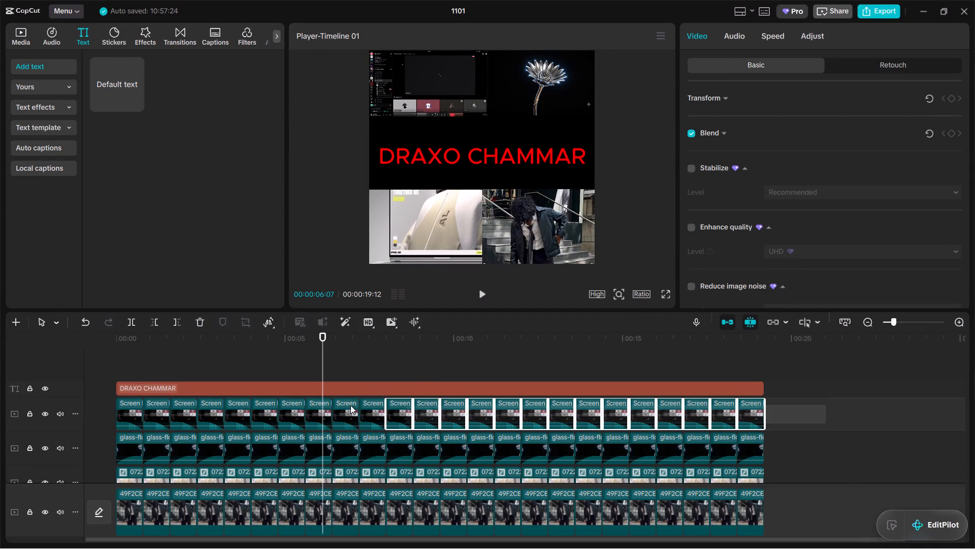
{"action": "left_click_drag", "start_coordinate": [350, 405], "coordinate": [119, 406]}
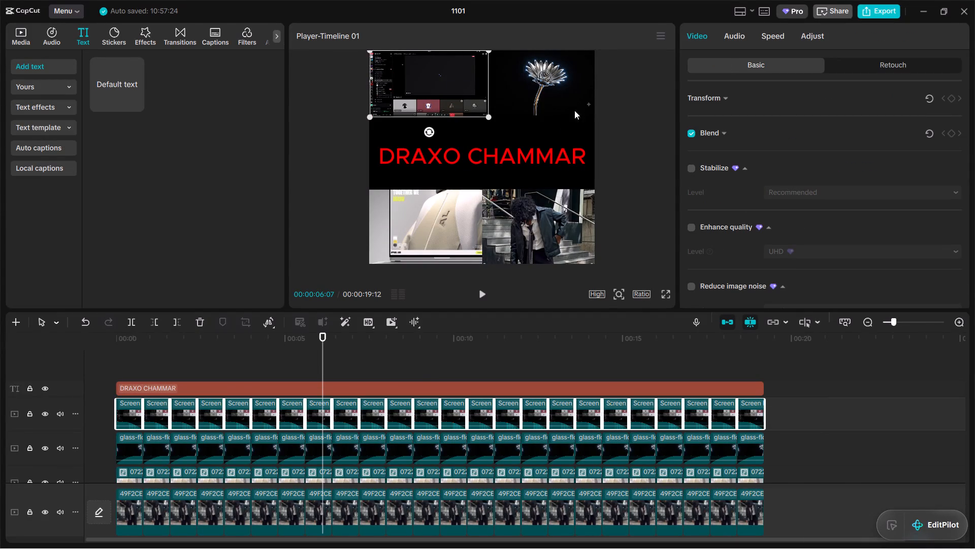
{"action": "left_click", "coordinate": [738, 37]}
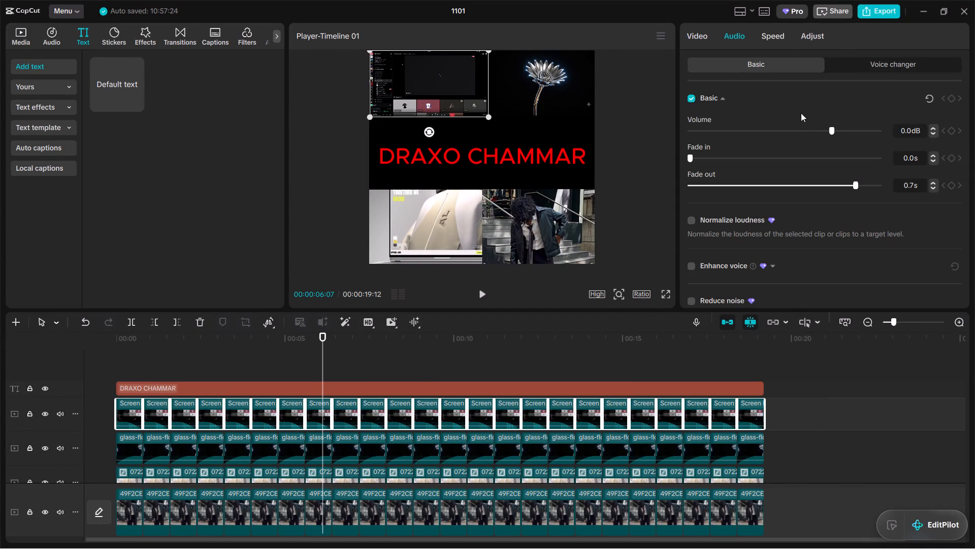
{"action": "left_click_drag", "start_coordinate": [830, 130], "coordinate": [903, 131]}
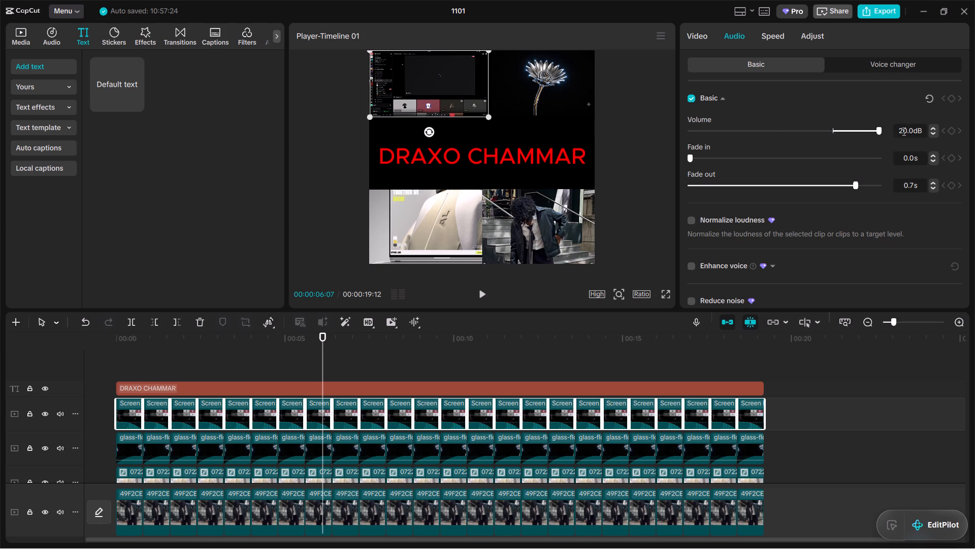
{"action": "left_click_drag", "start_coordinate": [903, 131], "coordinate": [904, 131]}
{"action": "left_click", "coordinate": [847, 375]}
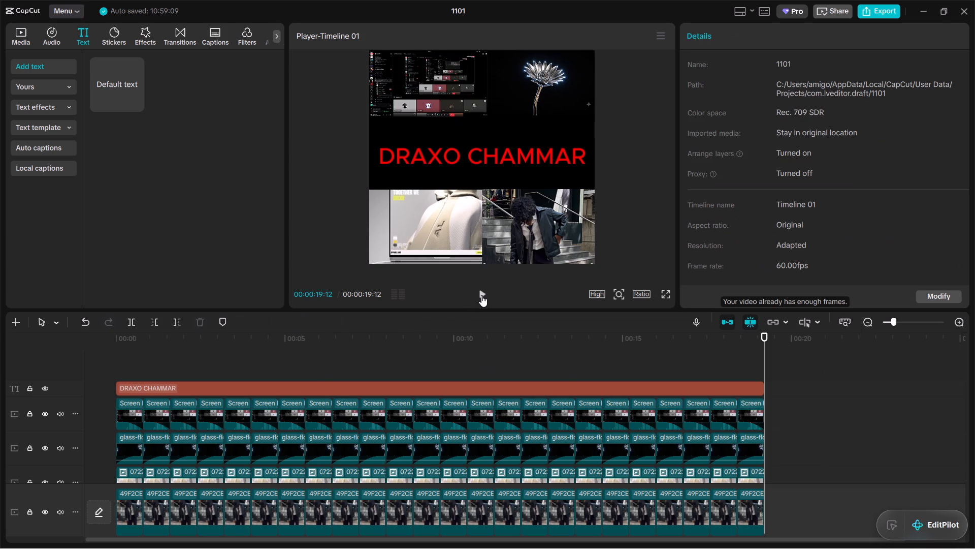
Play the collage from the start of the timeline to check the sound and pause it just before the nine-second mark.
{"action": "left_click", "coordinate": [483, 295]}
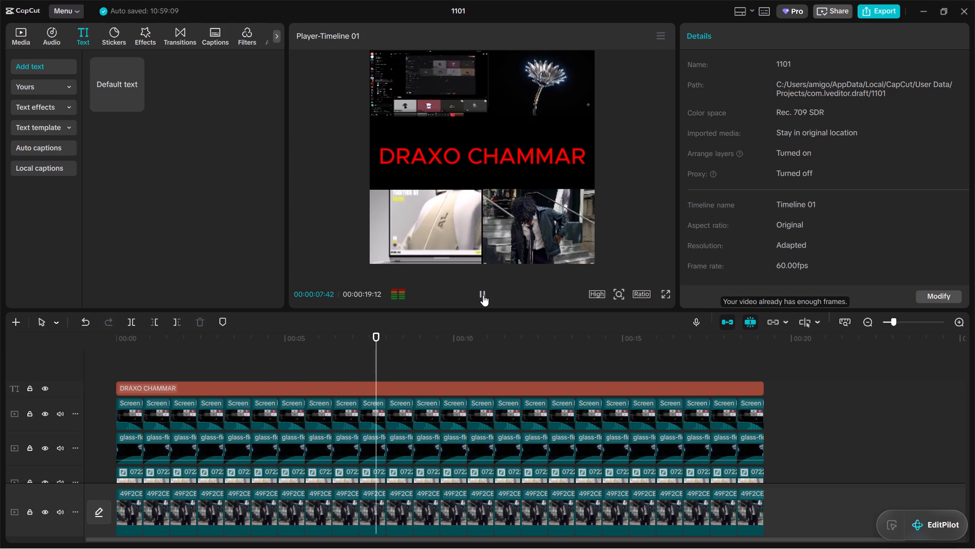
{"action": "left_click", "coordinate": [483, 295]}
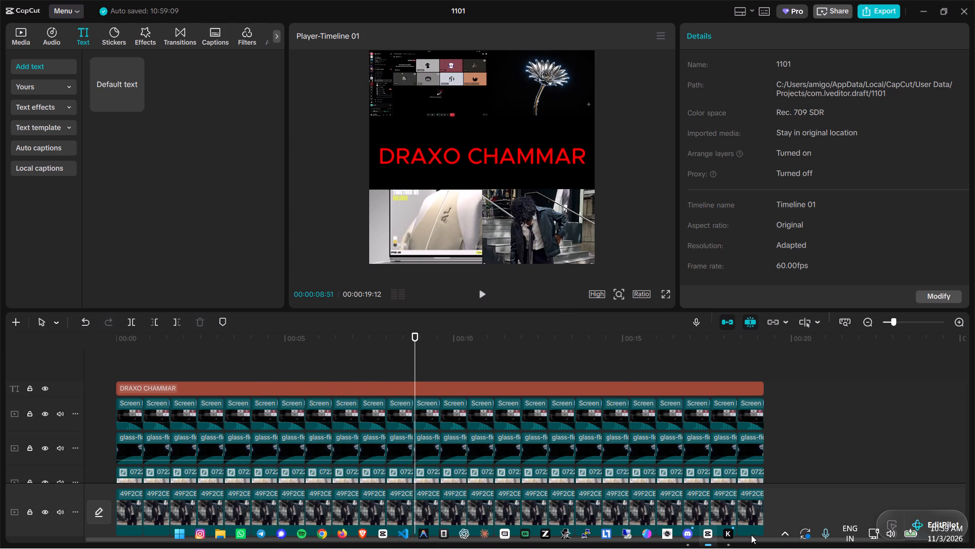
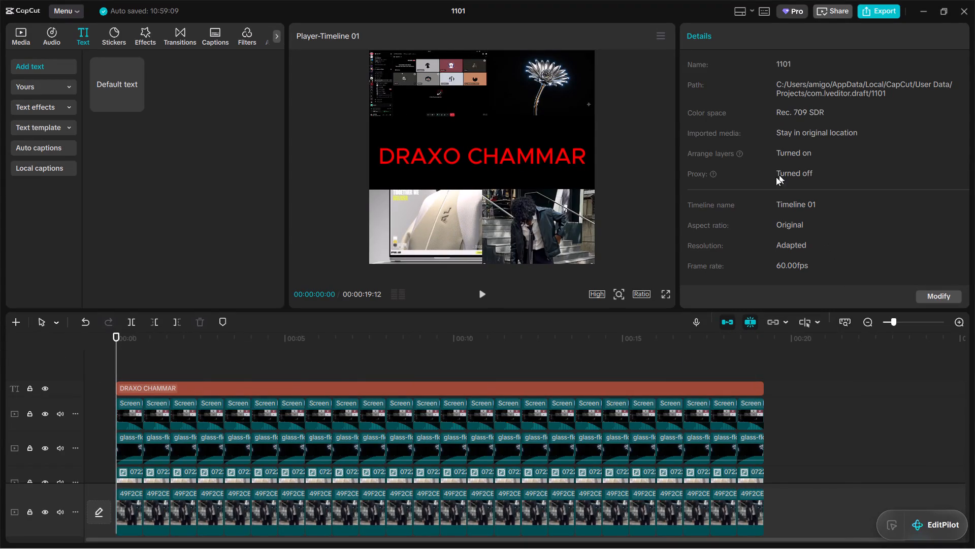
Mute all the Screen clips on the track below the title by lowering their audio volume to -∞ dB.
{"action": "left_click_drag", "start_coordinate": [807, 413], "coordinate": [84, 406]}
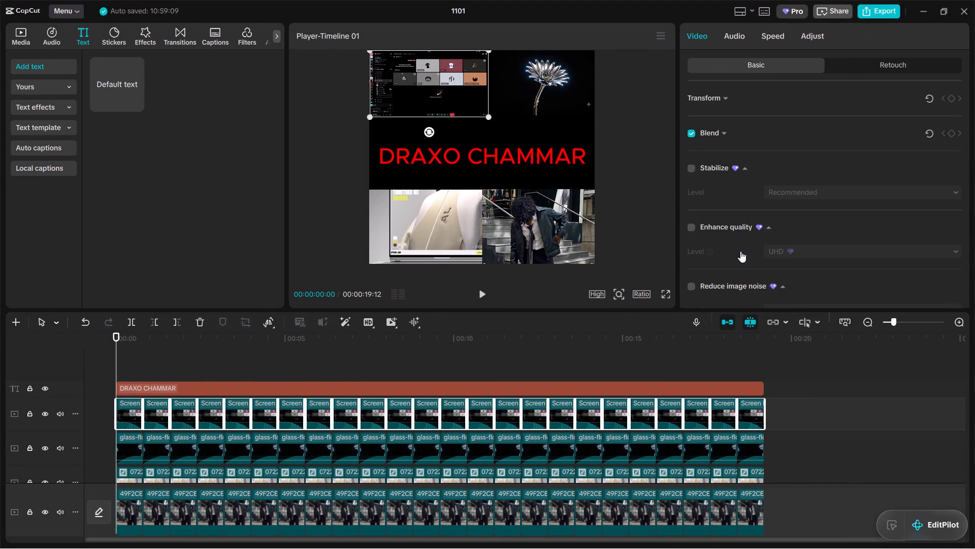
{"action": "left_click", "coordinate": [724, 28]}
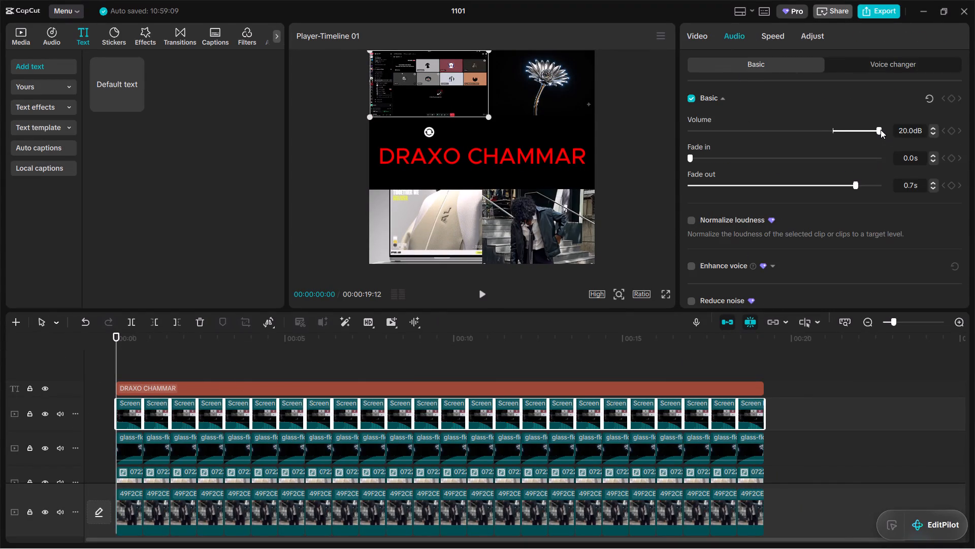
{"action": "left_click_drag", "start_coordinate": [881, 130], "coordinate": [667, 129]}
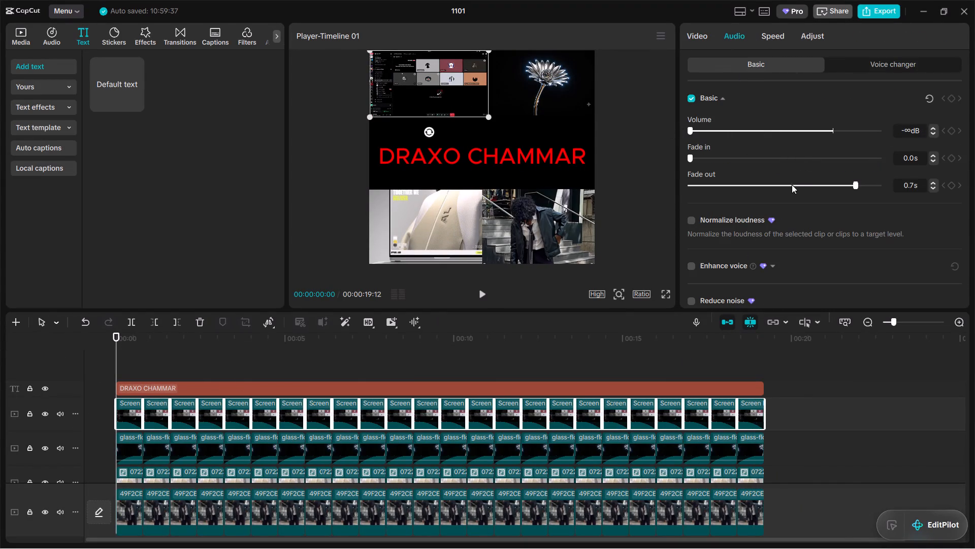
{"action": "left_click", "coordinate": [810, 392]}
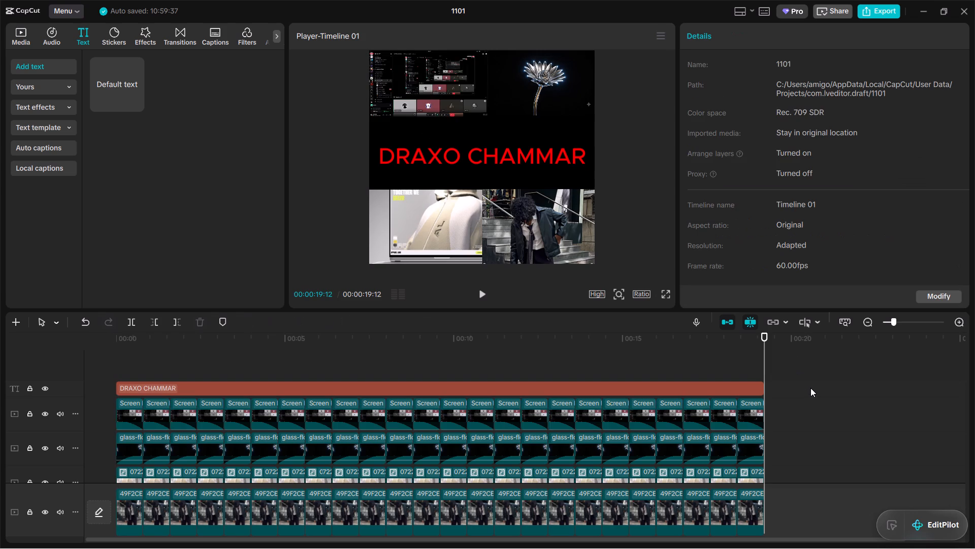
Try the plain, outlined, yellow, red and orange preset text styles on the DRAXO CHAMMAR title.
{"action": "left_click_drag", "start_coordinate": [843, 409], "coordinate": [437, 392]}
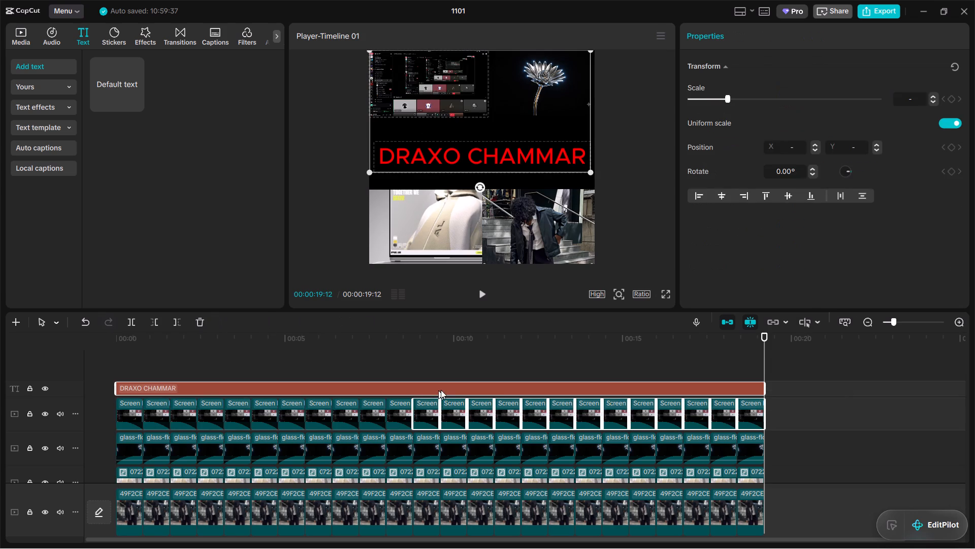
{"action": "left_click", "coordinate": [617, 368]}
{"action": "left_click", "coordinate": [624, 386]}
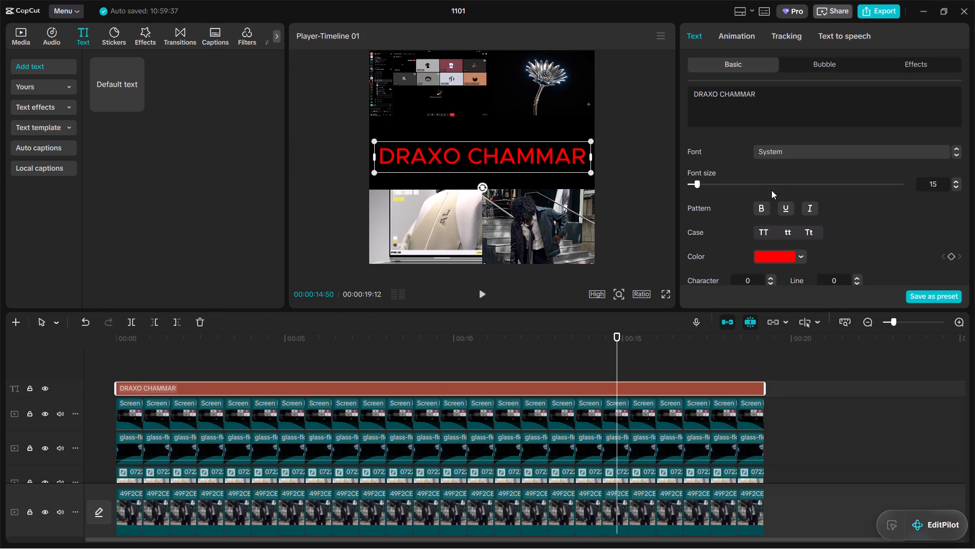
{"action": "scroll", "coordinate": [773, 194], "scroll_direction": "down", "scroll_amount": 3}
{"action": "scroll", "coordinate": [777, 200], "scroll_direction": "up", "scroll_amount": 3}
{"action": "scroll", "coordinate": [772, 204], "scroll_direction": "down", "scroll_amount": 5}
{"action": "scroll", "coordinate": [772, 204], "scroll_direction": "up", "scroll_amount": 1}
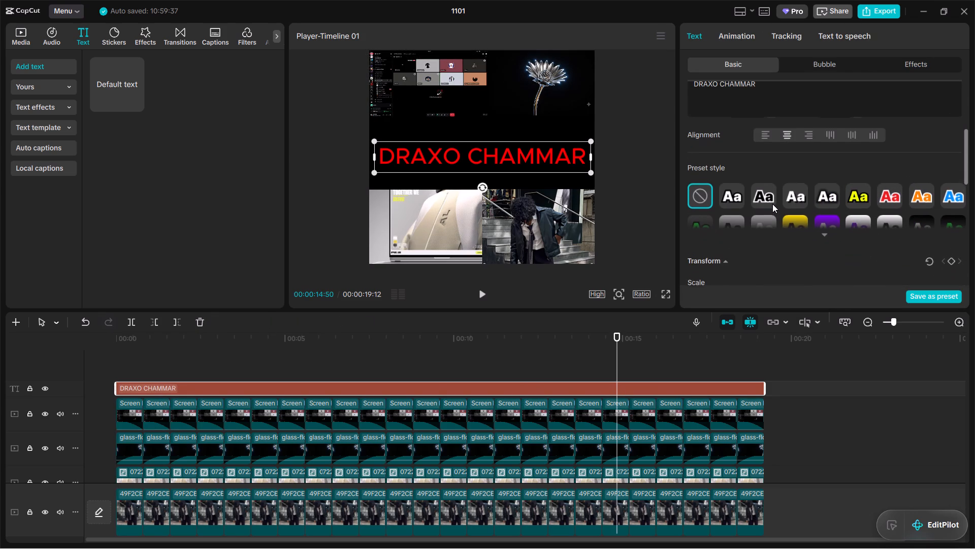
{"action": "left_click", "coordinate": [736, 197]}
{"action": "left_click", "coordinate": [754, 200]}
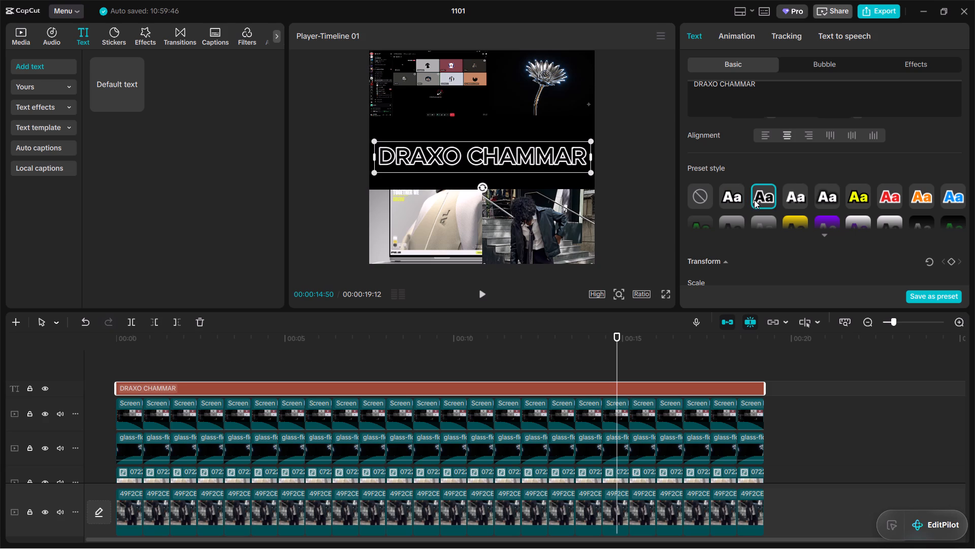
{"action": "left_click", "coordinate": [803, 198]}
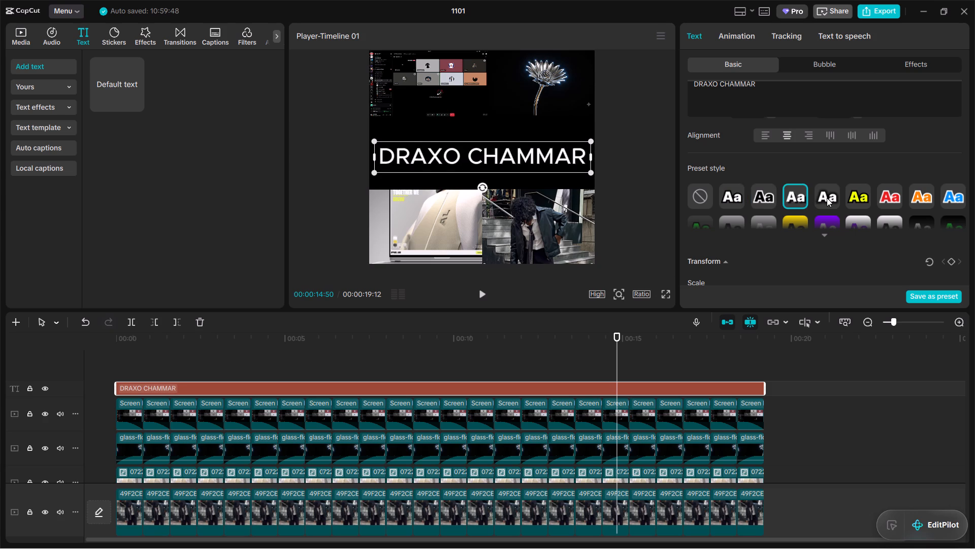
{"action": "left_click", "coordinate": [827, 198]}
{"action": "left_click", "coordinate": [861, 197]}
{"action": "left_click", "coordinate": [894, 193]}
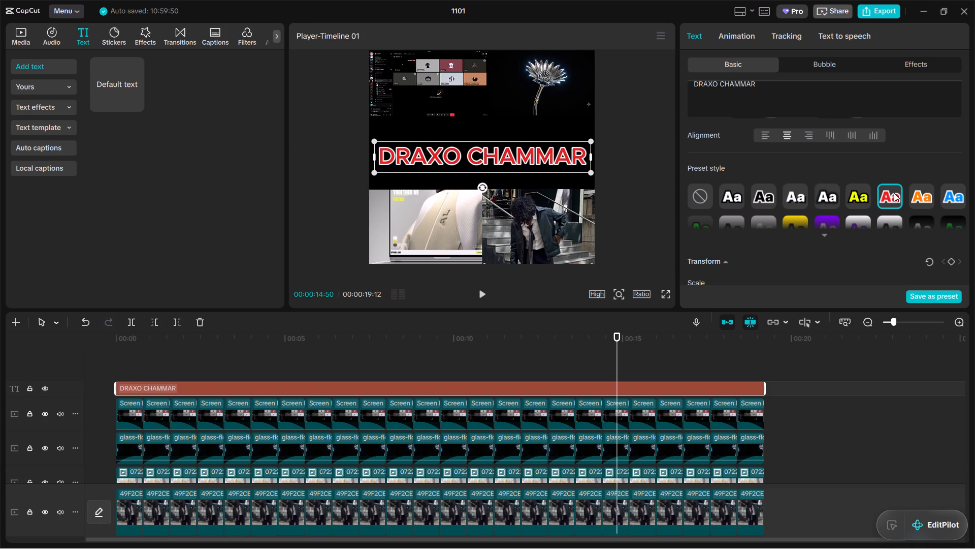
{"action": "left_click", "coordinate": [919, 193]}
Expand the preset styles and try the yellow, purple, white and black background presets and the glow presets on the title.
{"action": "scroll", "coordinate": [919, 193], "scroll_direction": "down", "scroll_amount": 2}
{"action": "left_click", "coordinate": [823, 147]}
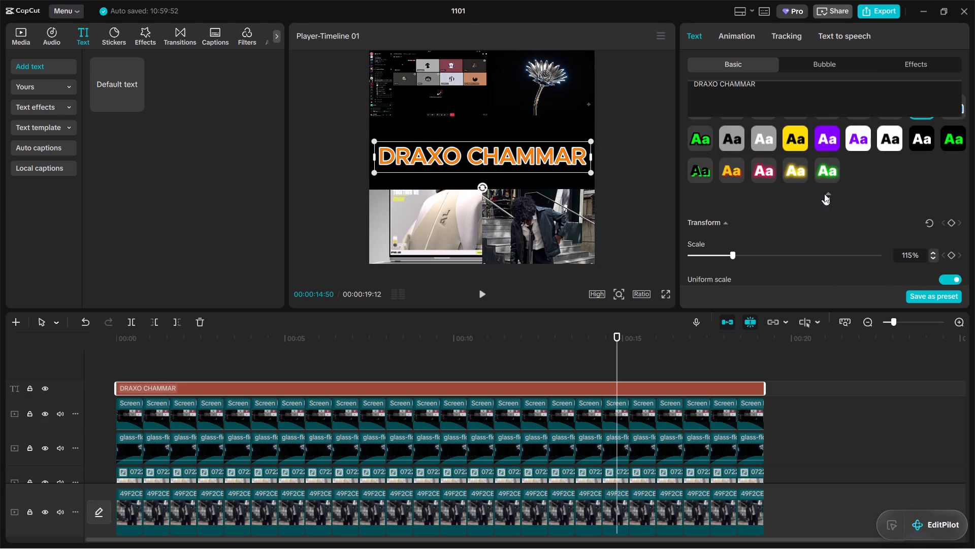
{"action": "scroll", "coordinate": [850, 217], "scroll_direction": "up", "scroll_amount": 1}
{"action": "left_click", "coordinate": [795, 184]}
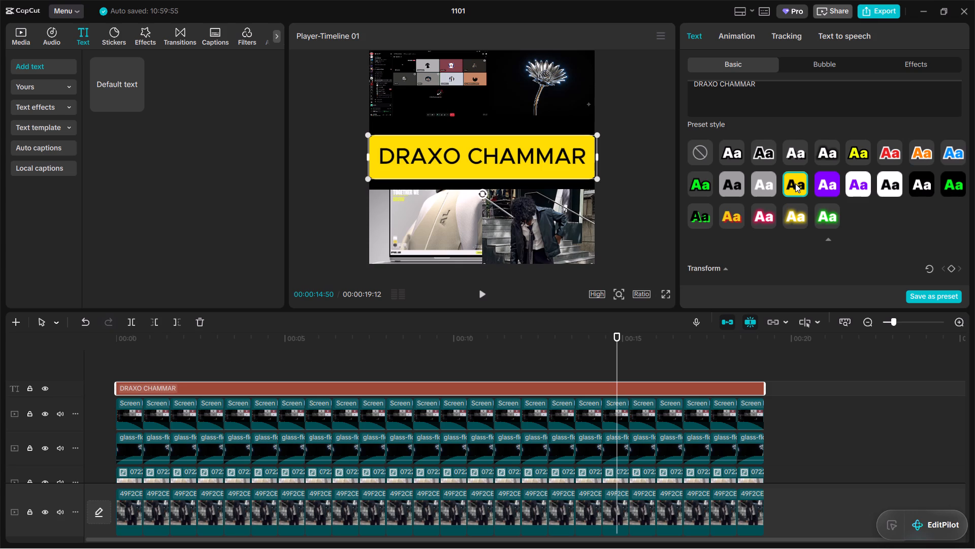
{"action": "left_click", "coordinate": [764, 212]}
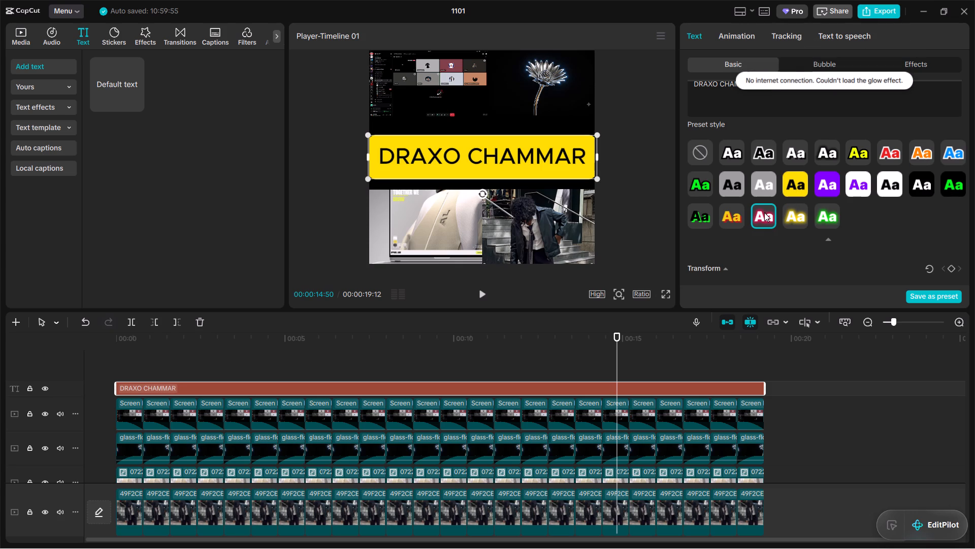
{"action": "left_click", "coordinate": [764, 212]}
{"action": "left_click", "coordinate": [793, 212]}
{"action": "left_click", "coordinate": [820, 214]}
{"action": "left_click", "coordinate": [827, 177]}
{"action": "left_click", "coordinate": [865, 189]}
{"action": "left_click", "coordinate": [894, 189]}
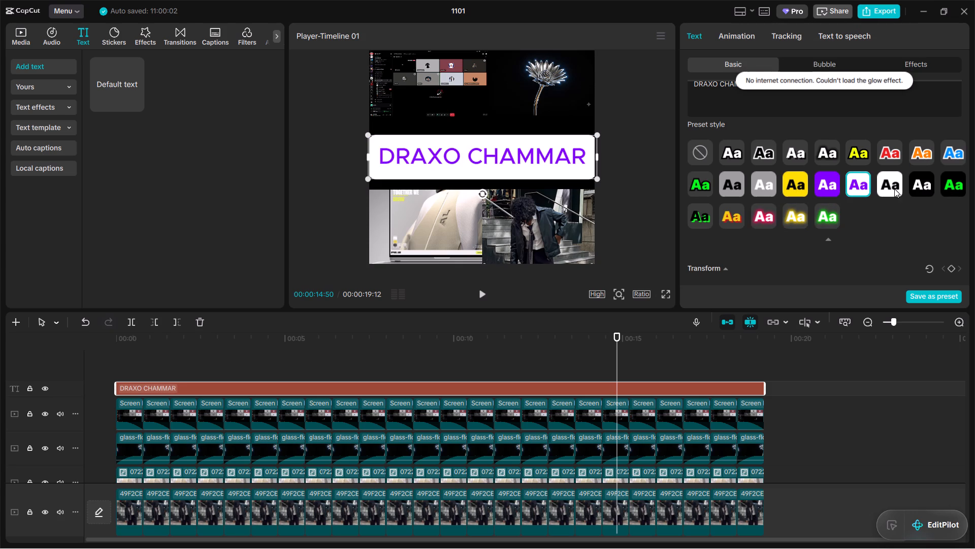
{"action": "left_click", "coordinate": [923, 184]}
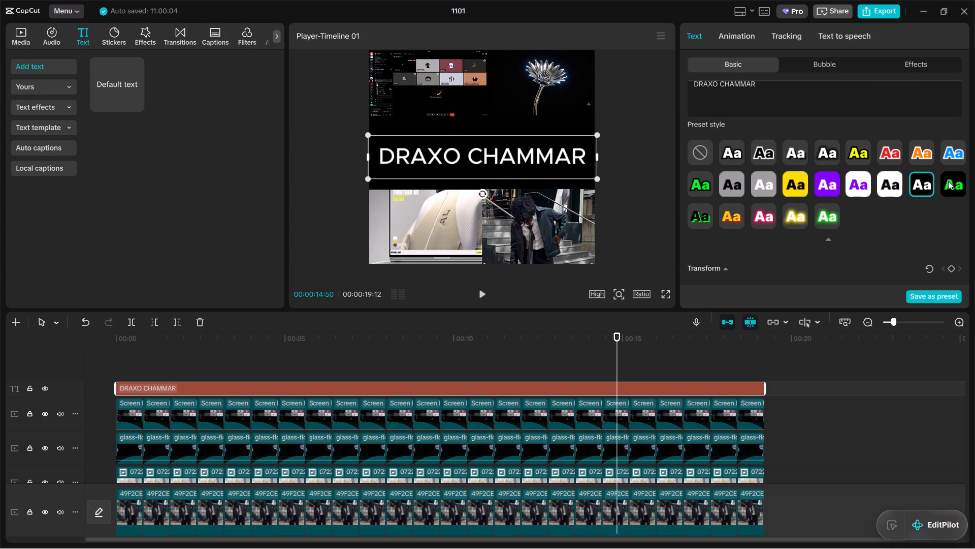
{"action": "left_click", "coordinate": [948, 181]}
Apply the preset style with black text on a grey background to the DRAXO CHAMMAR title.
{"action": "left_click", "coordinate": [723, 185]}
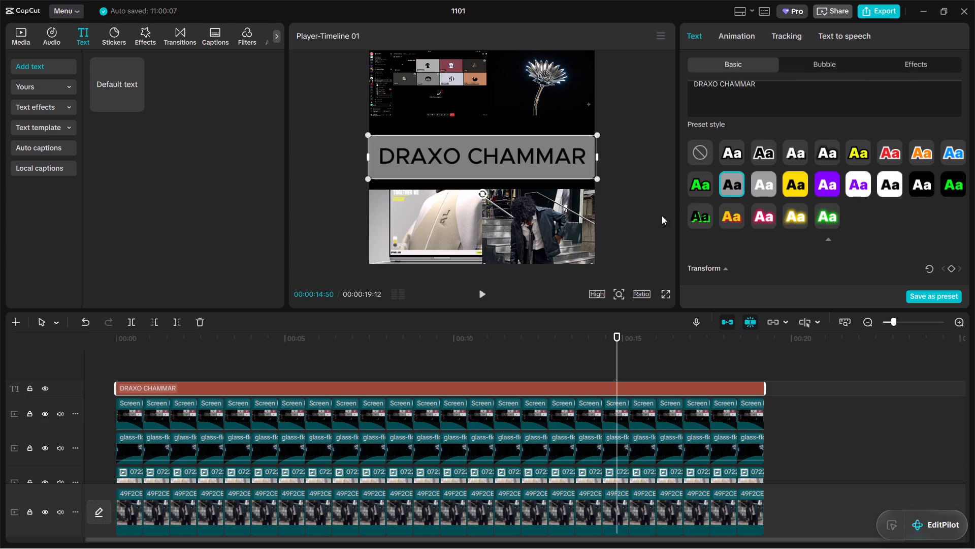
{"action": "left_click", "coordinate": [622, 161]}
Scale the DRAXO CHAMMAR title down in the preview so its grey box fits inside the frame width with side margins.
{"action": "left_click", "coordinate": [520, 151]}
{"action": "left_click", "coordinate": [538, 148]}
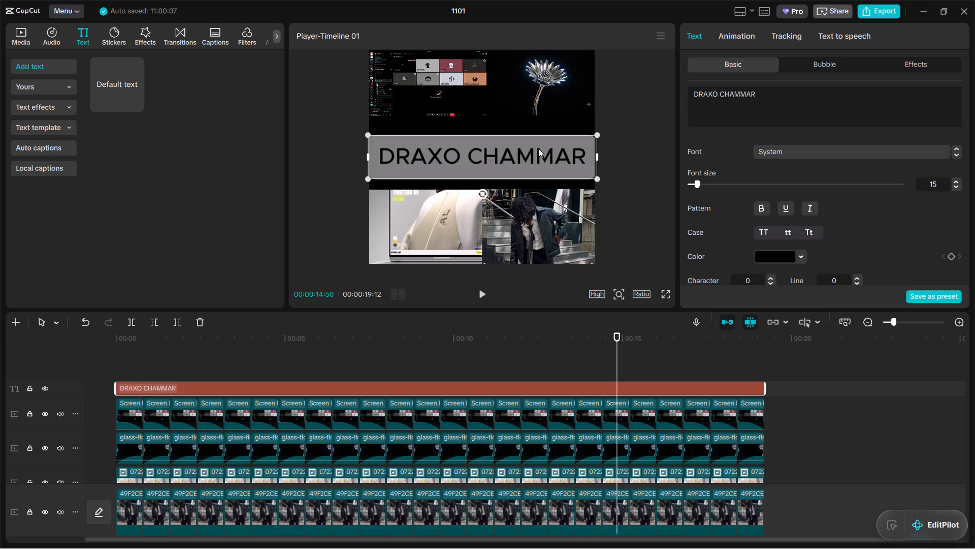
{"action": "left_click_drag", "start_coordinate": [598, 176], "coordinate": [601, 179]}
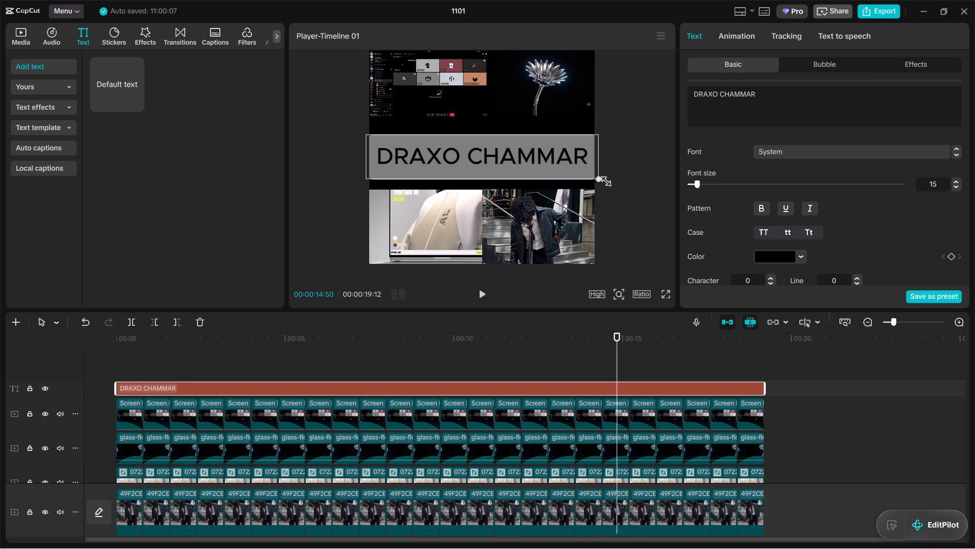
{"action": "left_click_drag", "start_coordinate": [601, 179], "coordinate": [611, 190]}
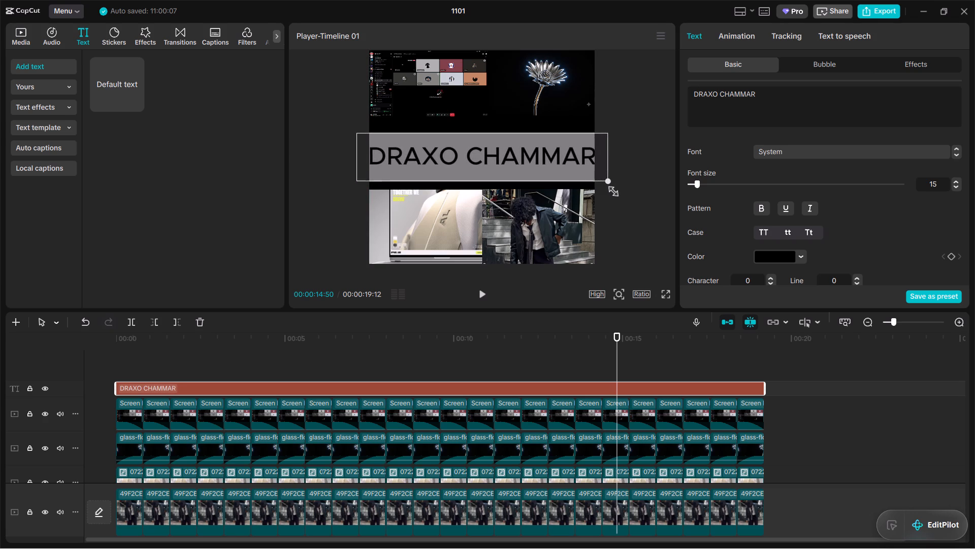
{"action": "left_click_drag", "start_coordinate": [611, 190], "coordinate": [594, 188]}
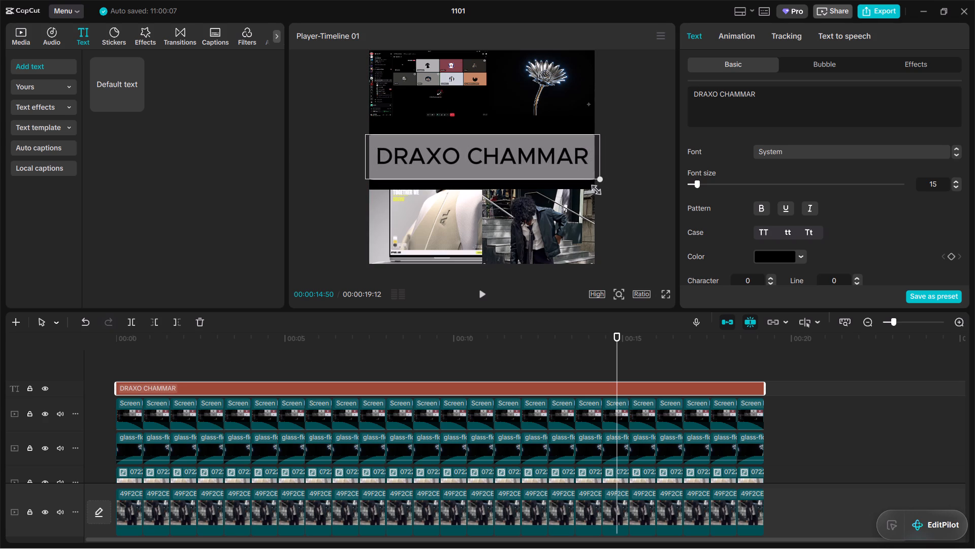
{"action": "left_click_drag", "start_coordinate": [594, 188], "coordinate": [569, 178]}
{"action": "left_click", "coordinate": [623, 164]}
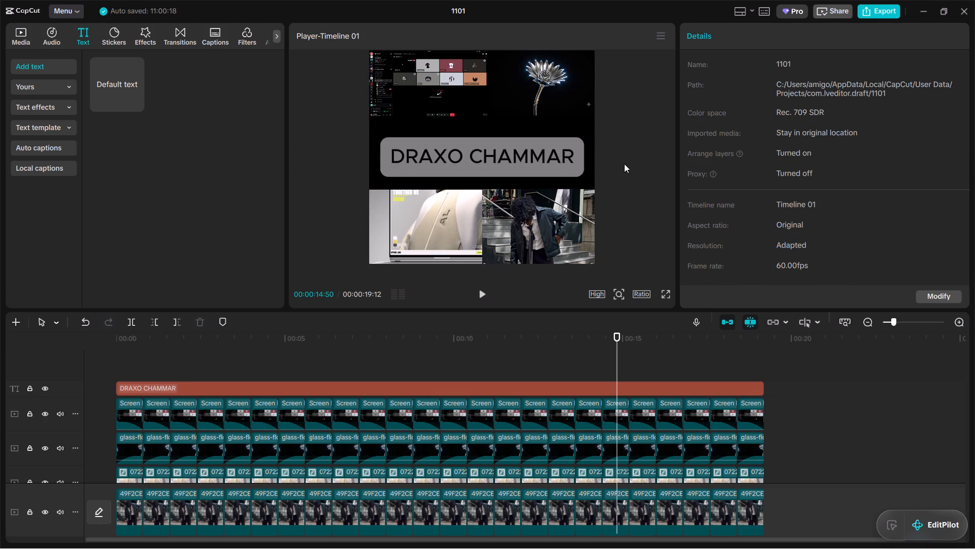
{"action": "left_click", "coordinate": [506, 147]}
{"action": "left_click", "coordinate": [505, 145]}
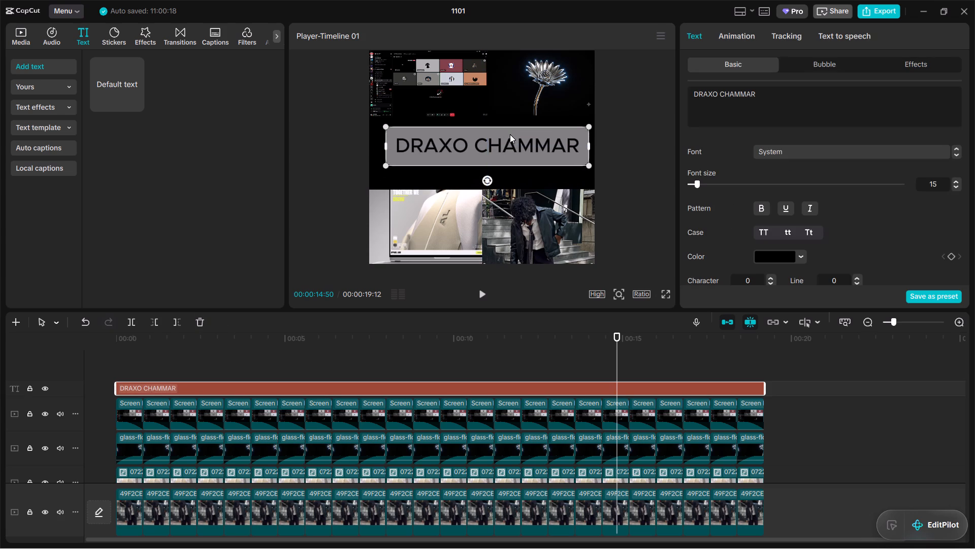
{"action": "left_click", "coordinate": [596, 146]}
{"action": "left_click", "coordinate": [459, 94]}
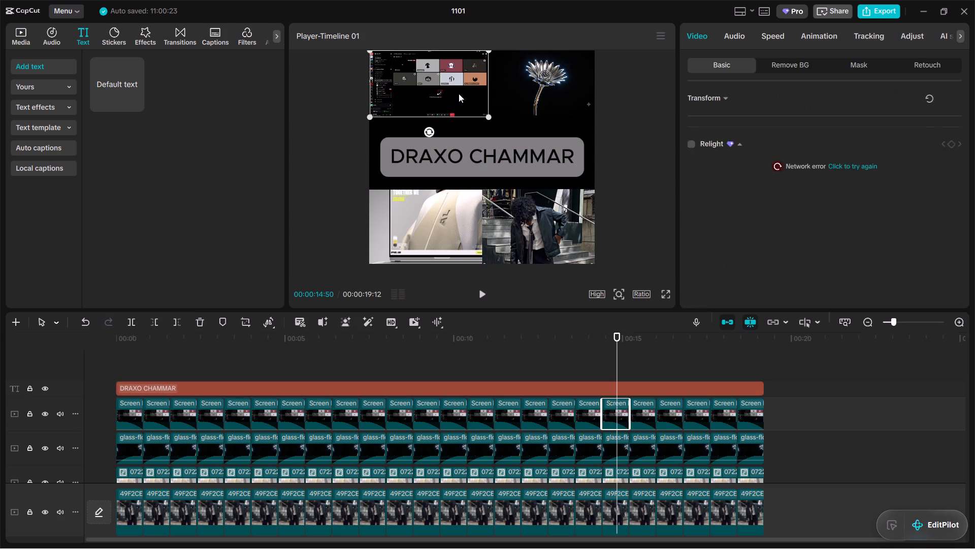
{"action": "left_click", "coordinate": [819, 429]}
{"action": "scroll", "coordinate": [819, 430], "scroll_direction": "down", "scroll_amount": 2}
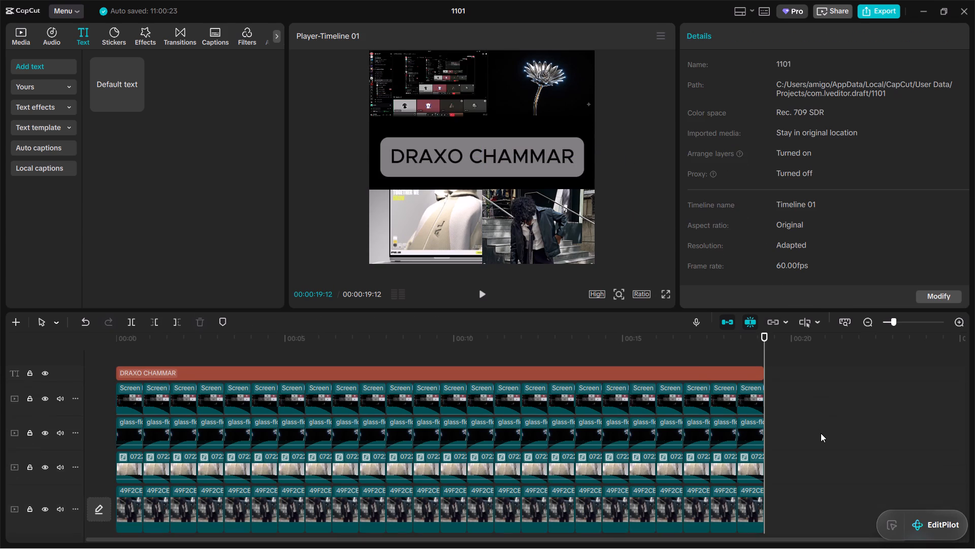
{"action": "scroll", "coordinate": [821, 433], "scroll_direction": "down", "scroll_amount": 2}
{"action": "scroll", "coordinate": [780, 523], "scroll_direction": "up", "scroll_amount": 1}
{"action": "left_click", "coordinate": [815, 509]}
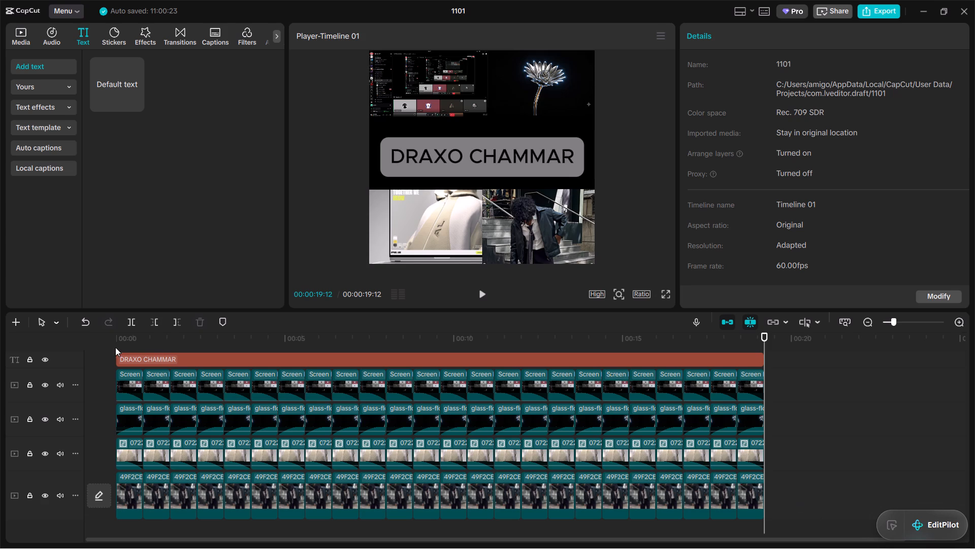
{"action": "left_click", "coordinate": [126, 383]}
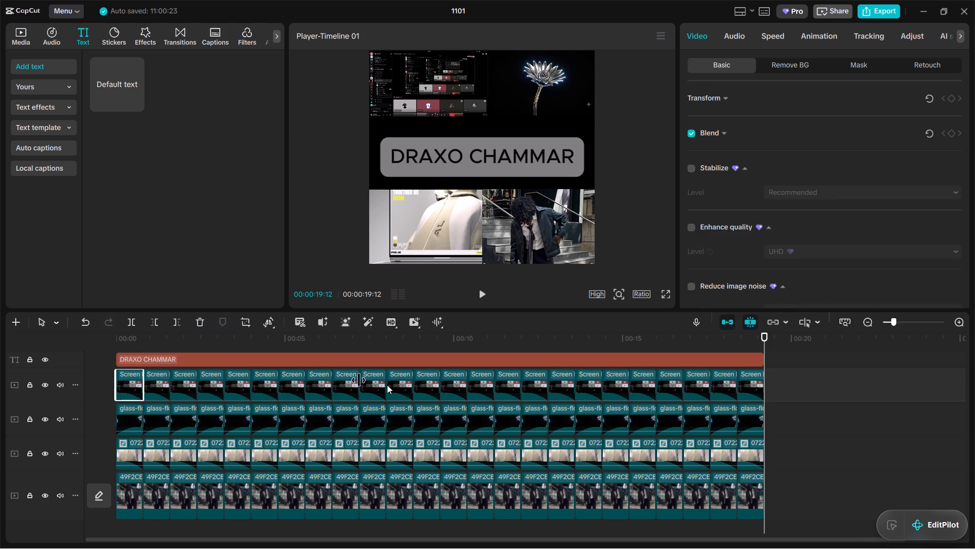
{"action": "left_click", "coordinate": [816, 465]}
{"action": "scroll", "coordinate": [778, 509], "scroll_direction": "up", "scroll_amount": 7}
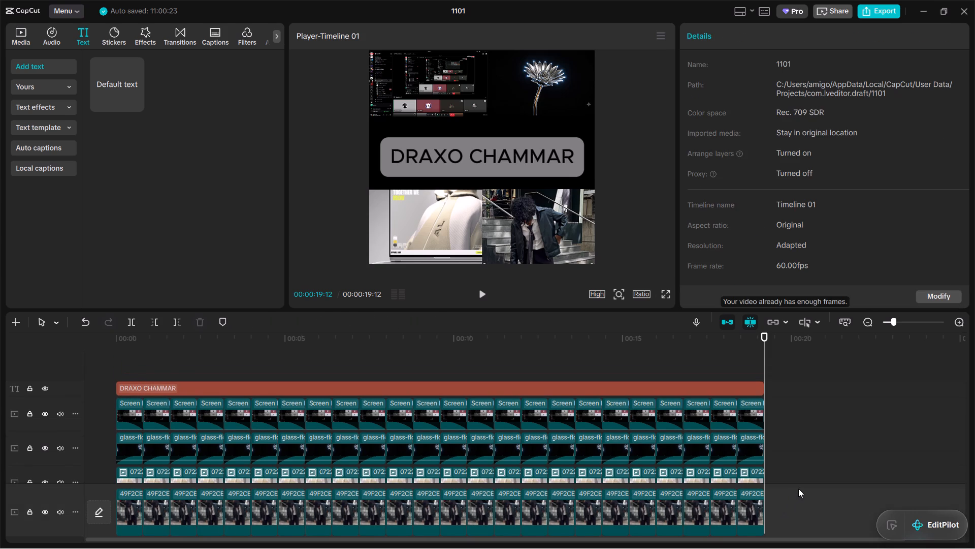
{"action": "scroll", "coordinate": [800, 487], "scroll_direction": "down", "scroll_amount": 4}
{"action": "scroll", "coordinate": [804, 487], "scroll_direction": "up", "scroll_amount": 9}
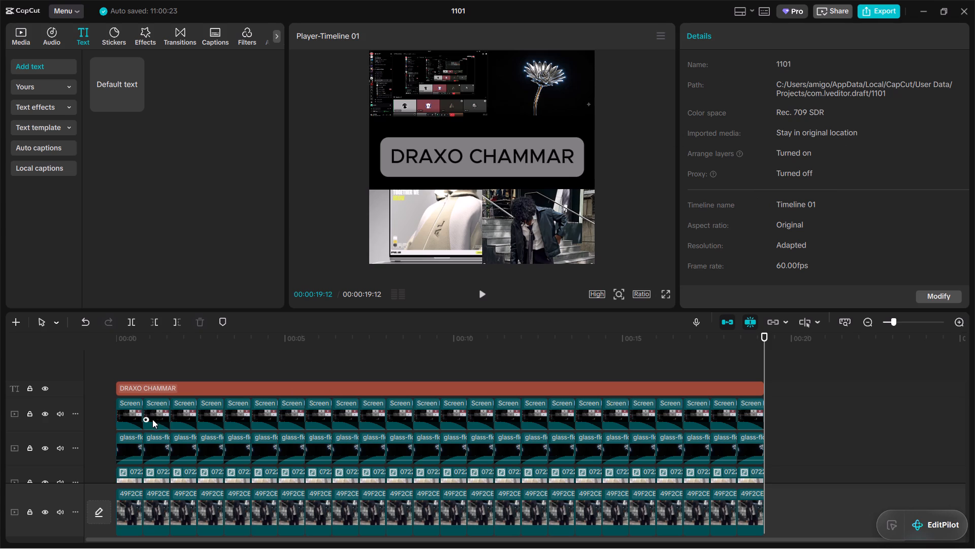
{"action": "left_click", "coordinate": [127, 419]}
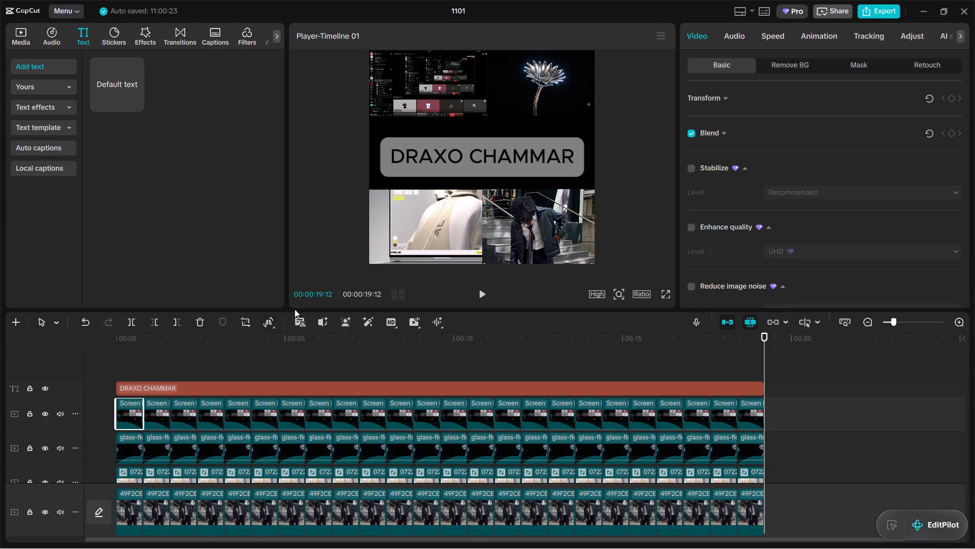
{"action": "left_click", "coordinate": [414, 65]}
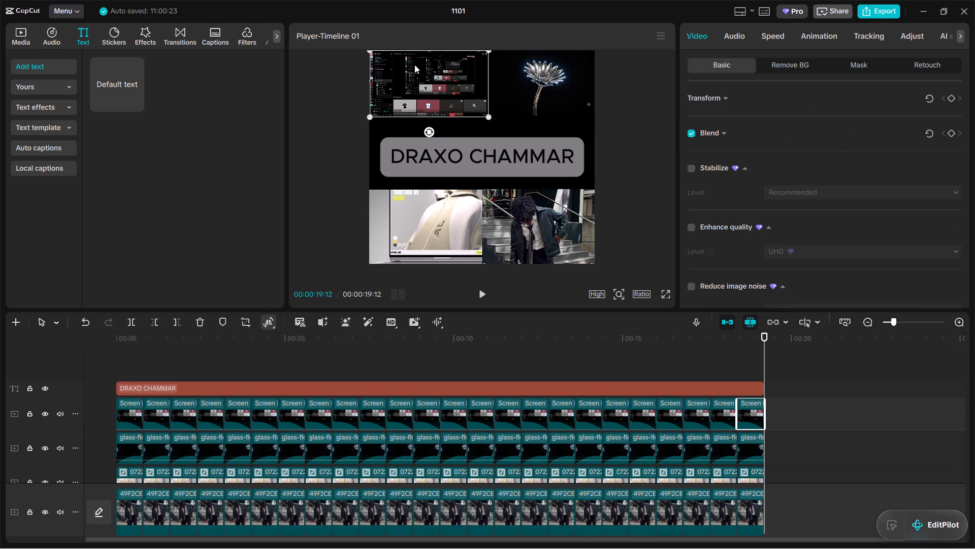
Return the playhead to the start of the timeline at 00:00:00:00.
{"action": "left_click_drag", "start_coordinate": [765, 359], "coordinate": [19, 347]}
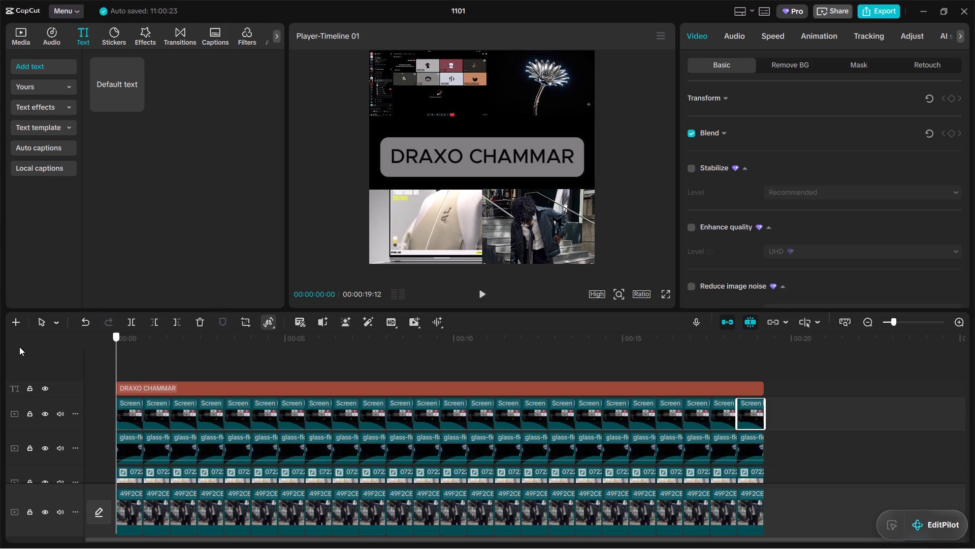
{"action": "left_click_drag", "start_coordinate": [19, 347], "coordinate": [20, 346]}
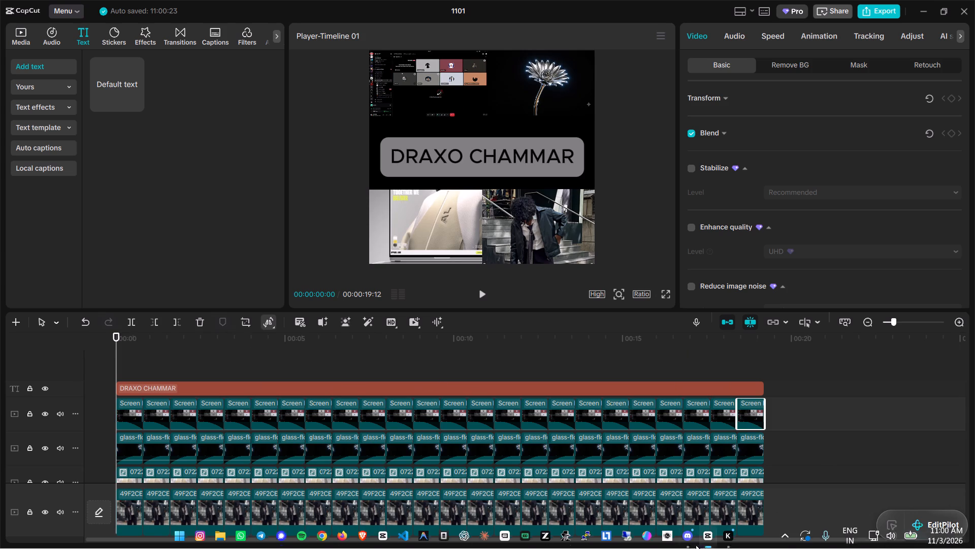
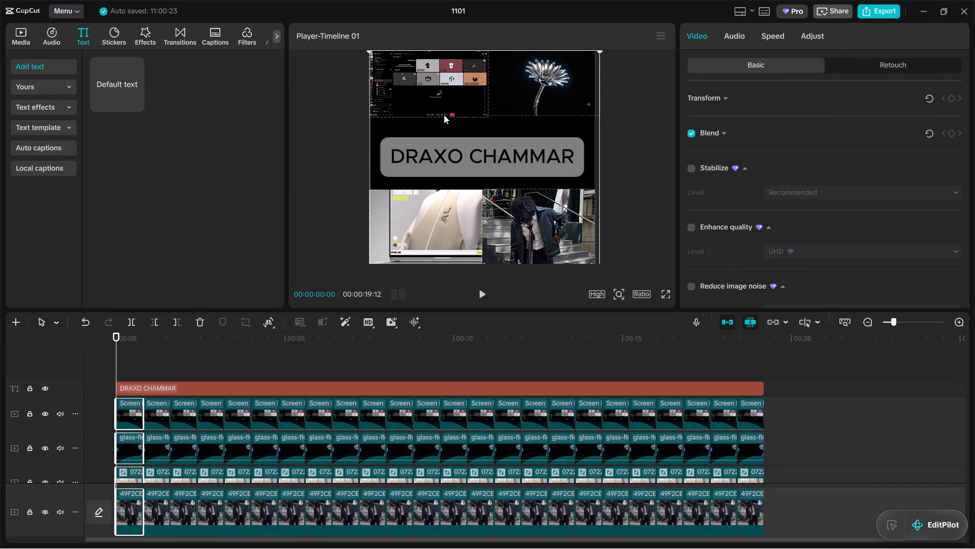
Select all the Screen clips on their track, enlarge their picture in the preview and position it down to the title box.
{"action": "left_click", "coordinate": [78, 374]}
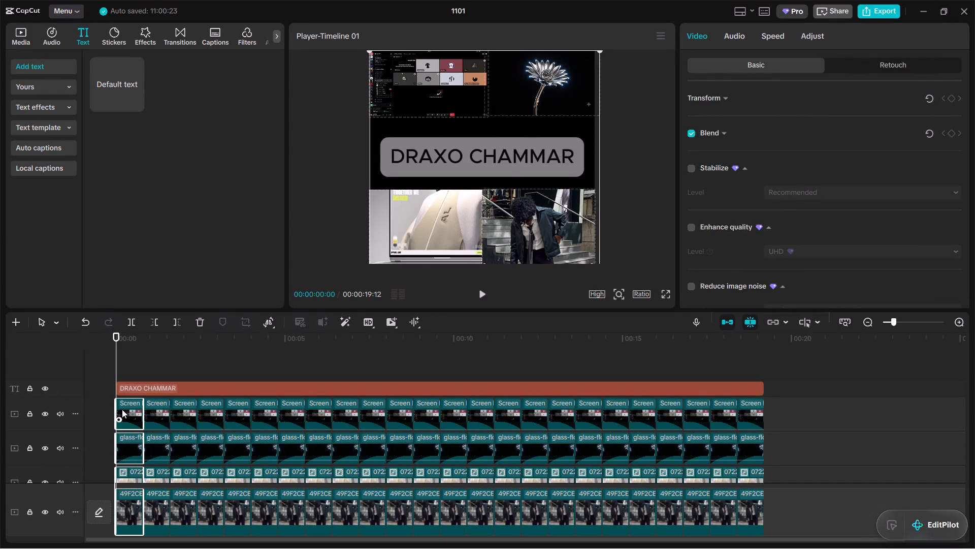
{"action": "left_click", "coordinate": [122, 409]}
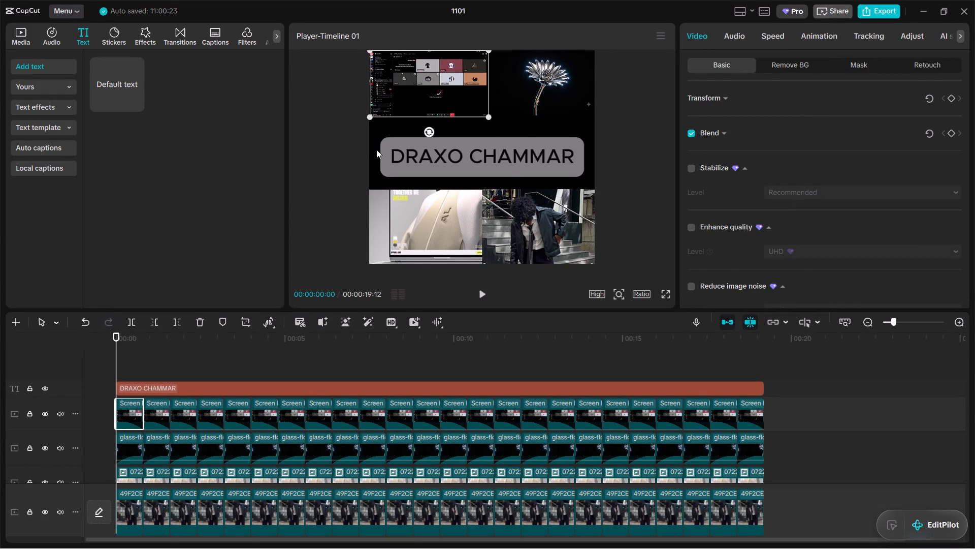
{"action": "left_click_drag", "start_coordinate": [805, 411], "coordinate": [350, 372]}
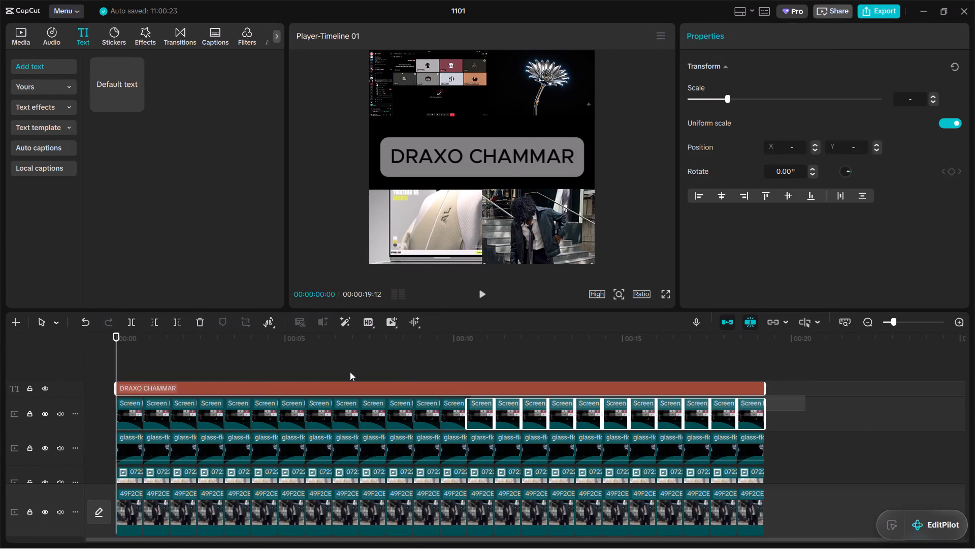
{"action": "left_click_drag", "start_coordinate": [350, 372], "coordinate": [101, 386]}
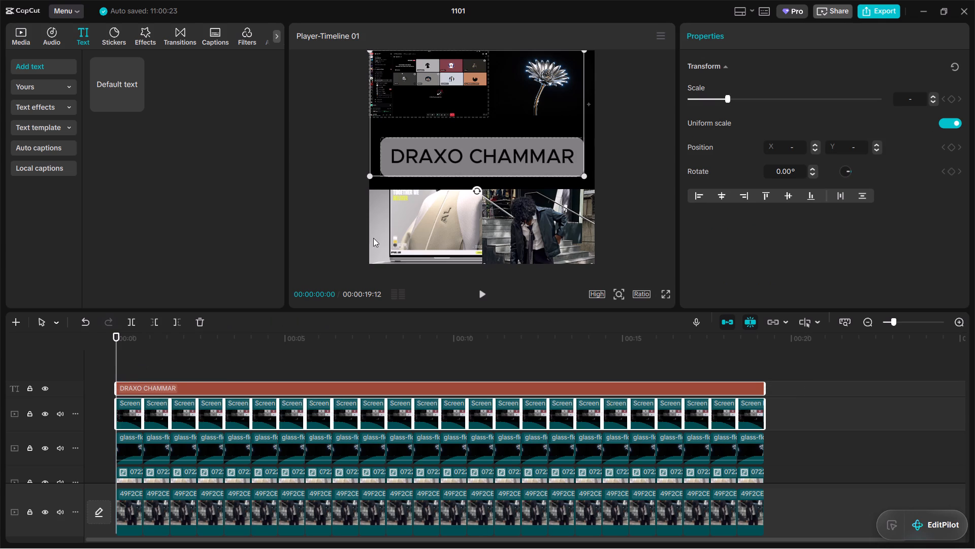
{"action": "left_click", "coordinate": [812, 414]}
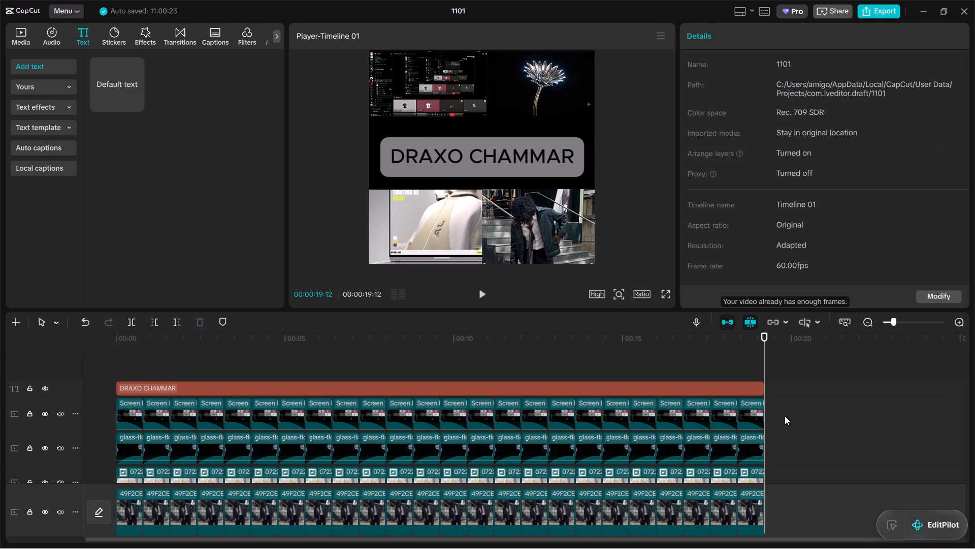
{"action": "left_click_drag", "start_coordinate": [785, 414], "coordinate": [81, 409]}
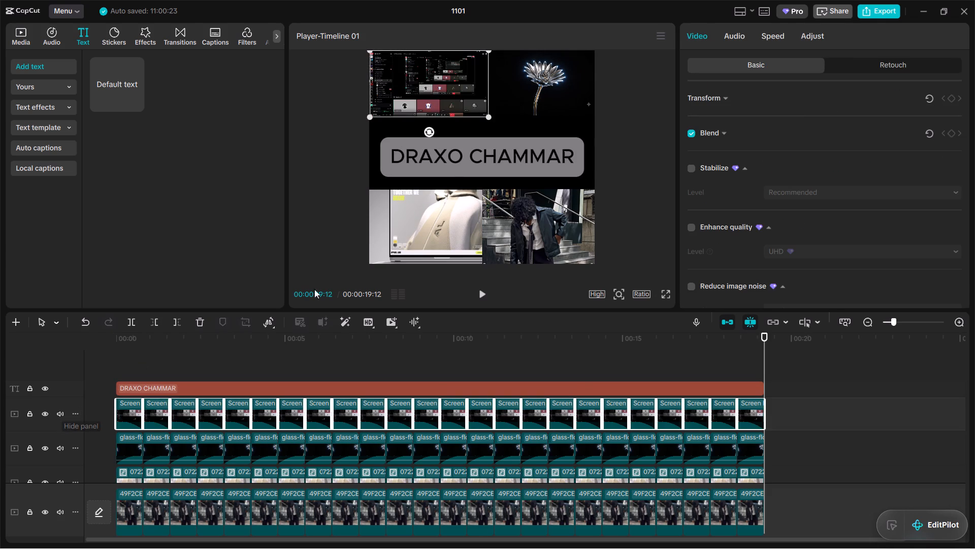
{"action": "left_click_drag", "start_coordinate": [371, 116], "coordinate": [370, 117]}
{"action": "left_click_drag", "start_coordinate": [370, 117], "coordinate": [345, 130]}
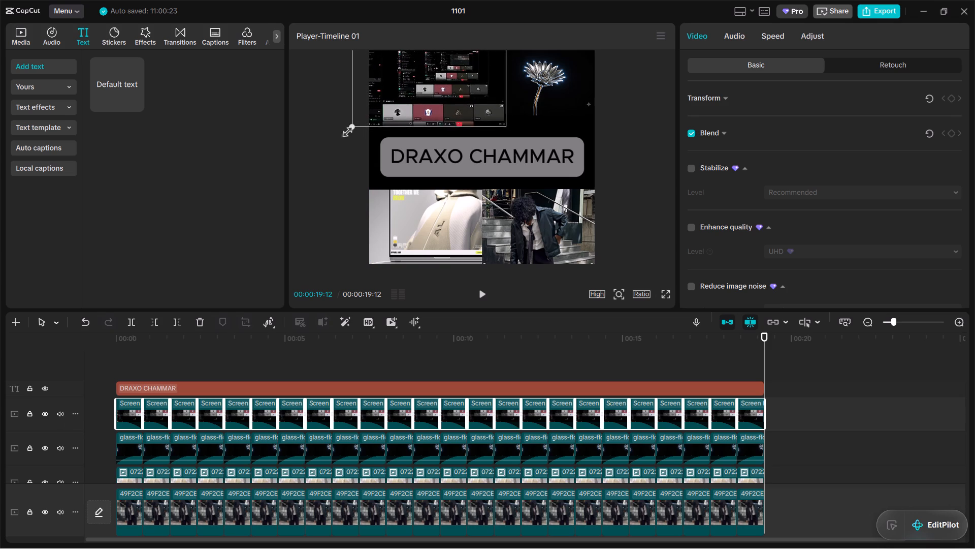
{"action": "left_click_drag", "start_coordinate": [345, 130], "coordinate": [353, 134]}
{"action": "left_click_drag", "start_coordinate": [444, 110], "coordinate": [440, 114]}
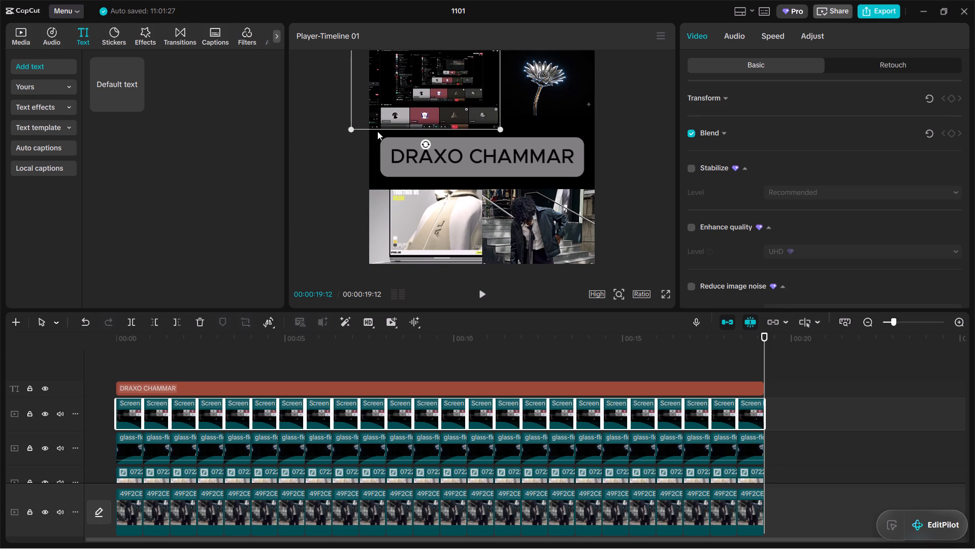
{"action": "left_click_drag", "start_coordinate": [353, 131], "coordinate": [348, 133]}
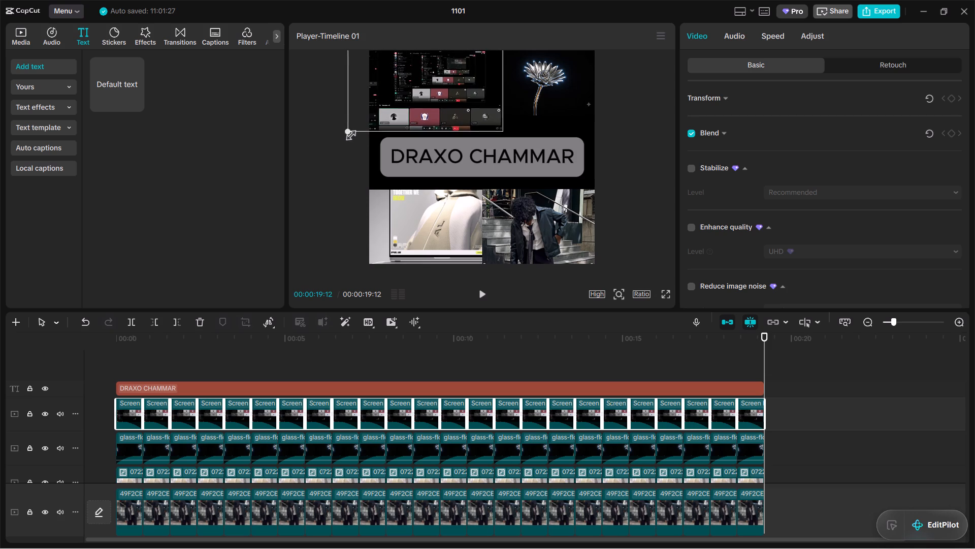
{"action": "left_click_drag", "start_coordinate": [348, 133], "coordinate": [342, 138]}
{"action": "left_click_drag", "start_coordinate": [447, 99], "coordinate": [443, 103]}
{"action": "left_click", "coordinate": [355, 166]}
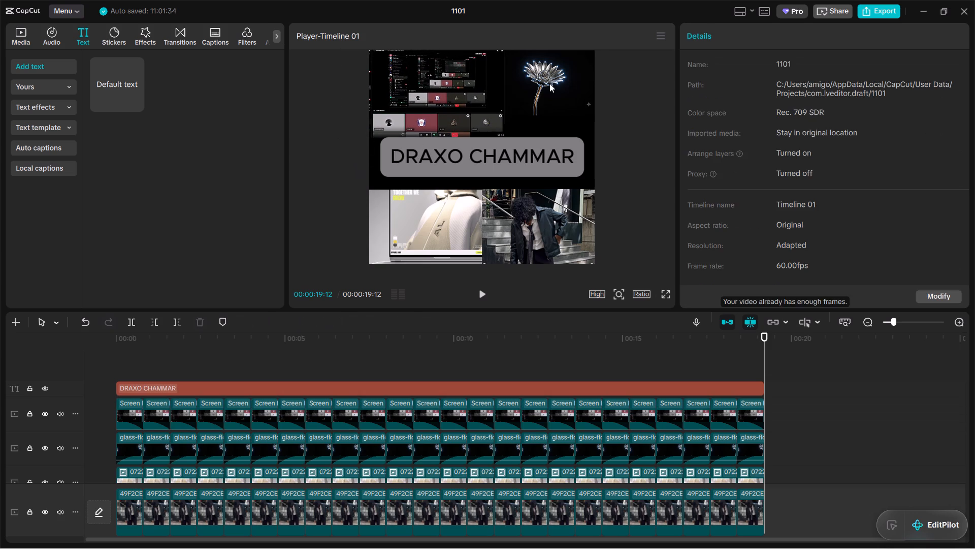
Shift the last Screen clip's picture further left in the frame, away from the glass-flower picture.
{"action": "left_click", "coordinate": [549, 83]}
{"action": "left_click", "coordinate": [464, 100]}
{"action": "left_click_drag", "start_coordinate": [457, 108], "coordinate": [444, 109]}
Select all the glass-flower clips, enlarge their picture in the preview and position it in the frame's upper-right quarter, down to the title.
{"action": "left_click", "coordinate": [541, 87]}
{"action": "left_click_drag", "start_coordinate": [483, 113], "coordinate": [471, 124]}
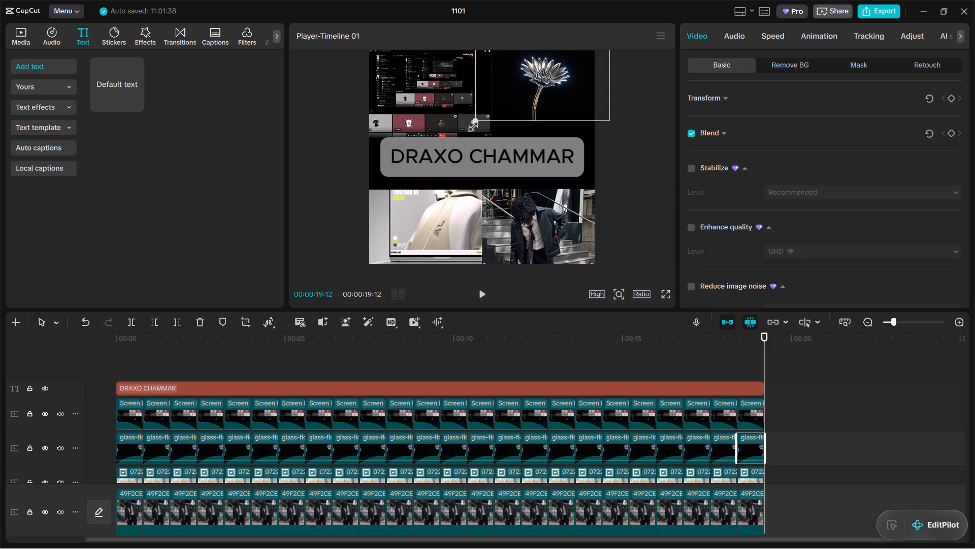
{"action": "left_click_drag", "start_coordinate": [471, 124], "coordinate": [500, 118]}
{"action": "left_click_drag", "start_coordinate": [799, 442], "coordinate": [553, 443]}
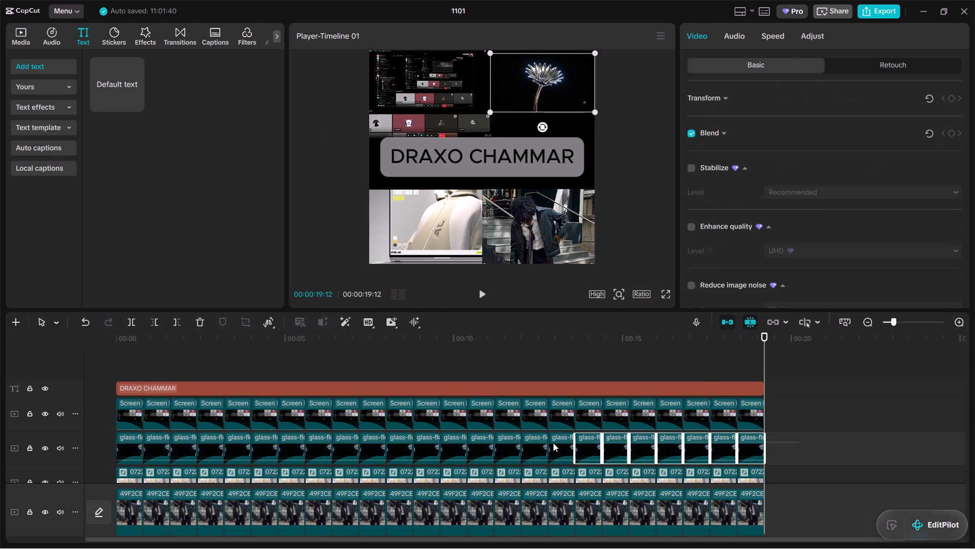
{"action": "left_click_drag", "start_coordinate": [553, 443], "coordinate": [116, 453]}
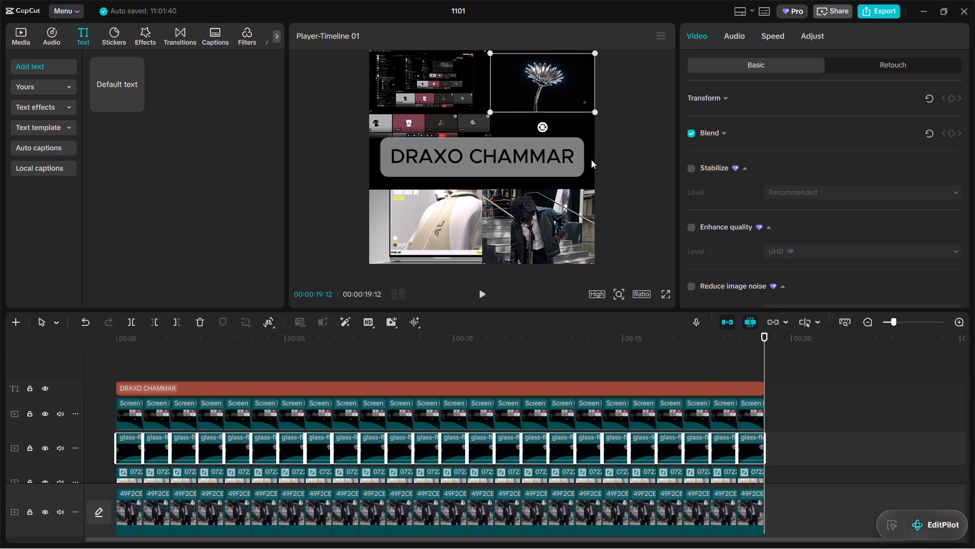
{"action": "left_click_drag", "start_coordinate": [492, 111], "coordinate": [469, 133]}
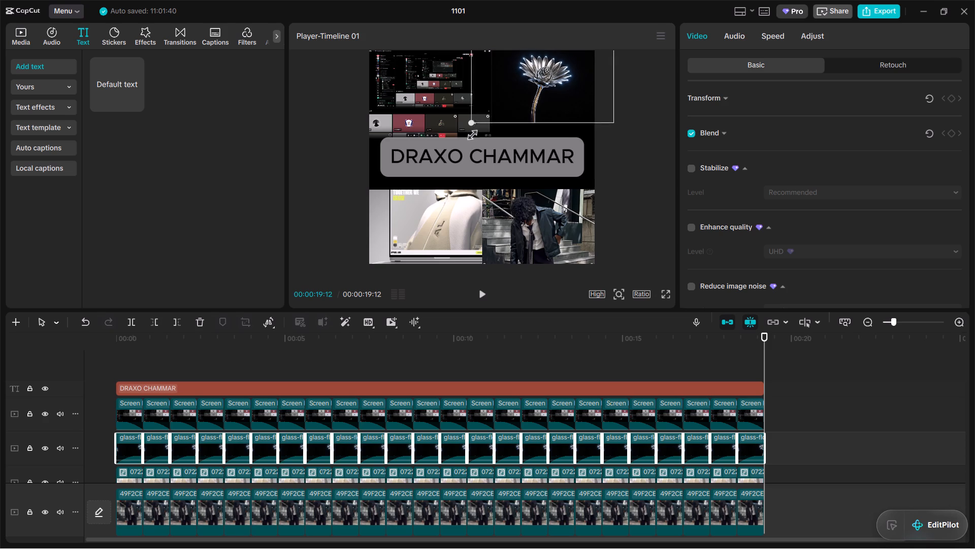
{"action": "left_click_drag", "start_coordinate": [469, 133], "coordinate": [456, 138]}
{"action": "left_click_drag", "start_coordinate": [602, 99], "coordinate": [599, 106]}
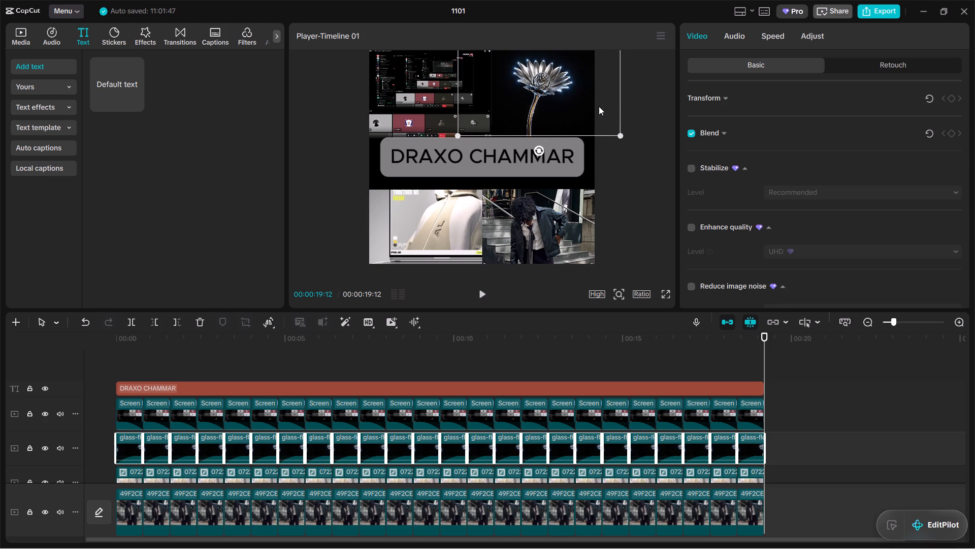
{"action": "left_click_drag", "start_coordinate": [599, 106], "coordinate": [601, 107]}
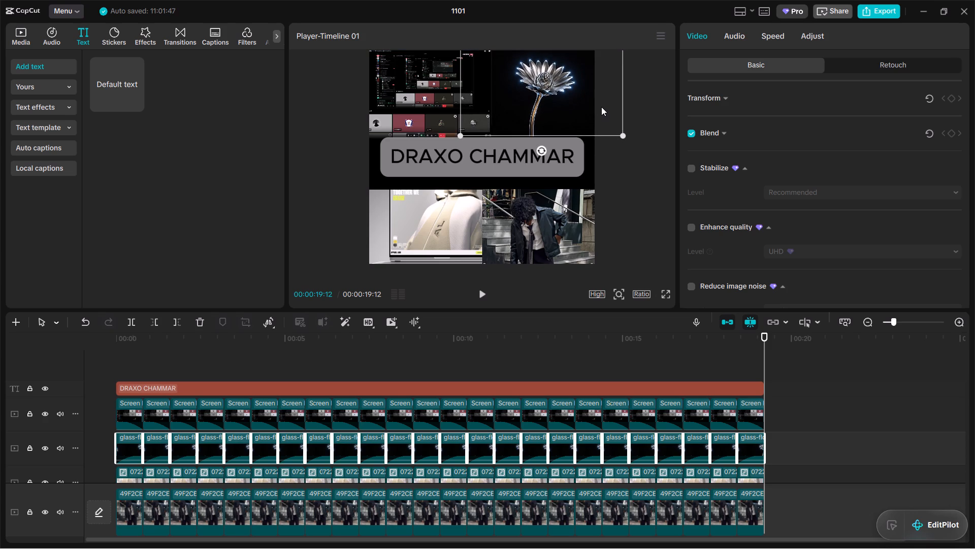
{"action": "left_click_drag", "start_coordinate": [601, 107], "coordinate": [601, 109]}
{"action": "left_click", "coordinate": [649, 210]}
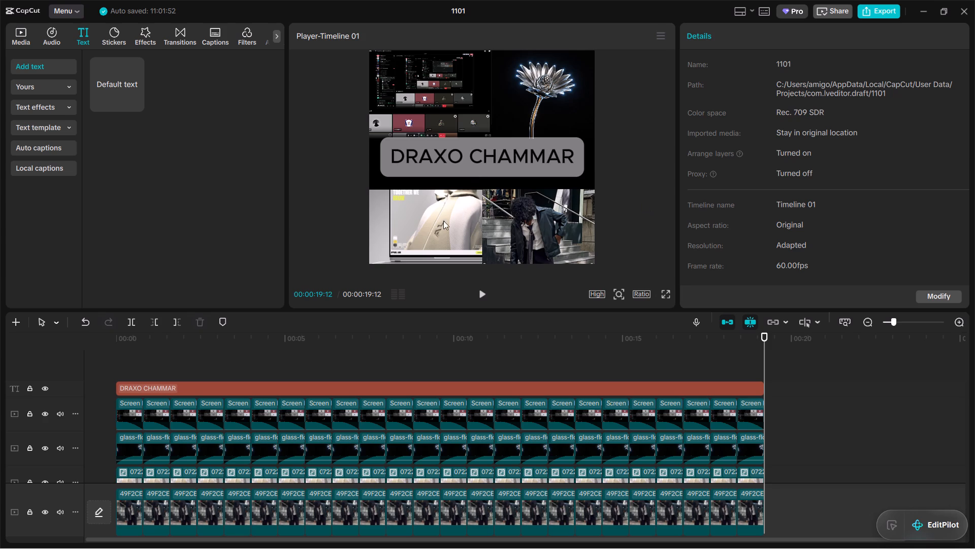
Scale the DRAXO CHAMMAR title up in the preview so its grey box spans the full frame width.
{"action": "left_click", "coordinate": [429, 220]}
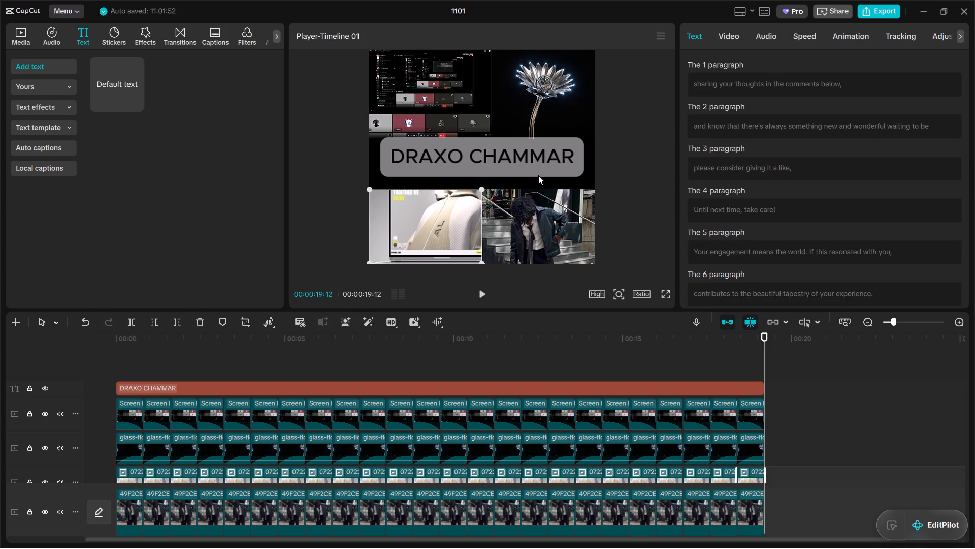
{"action": "left_click", "coordinate": [508, 158]}
{"action": "left_click_drag", "start_coordinate": [582, 176], "coordinate": [586, 178]}
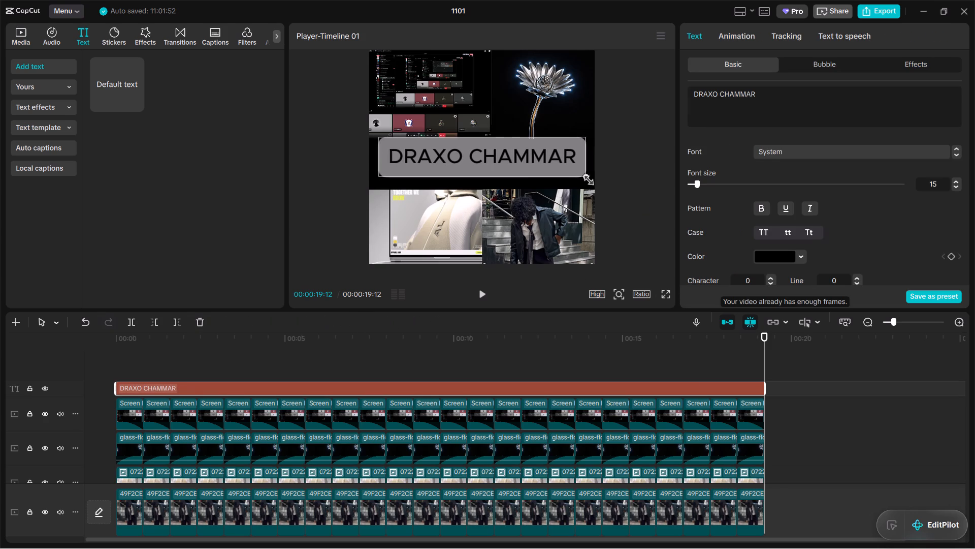
{"action": "left_click_drag", "start_coordinate": [586, 178], "coordinate": [594, 184]}
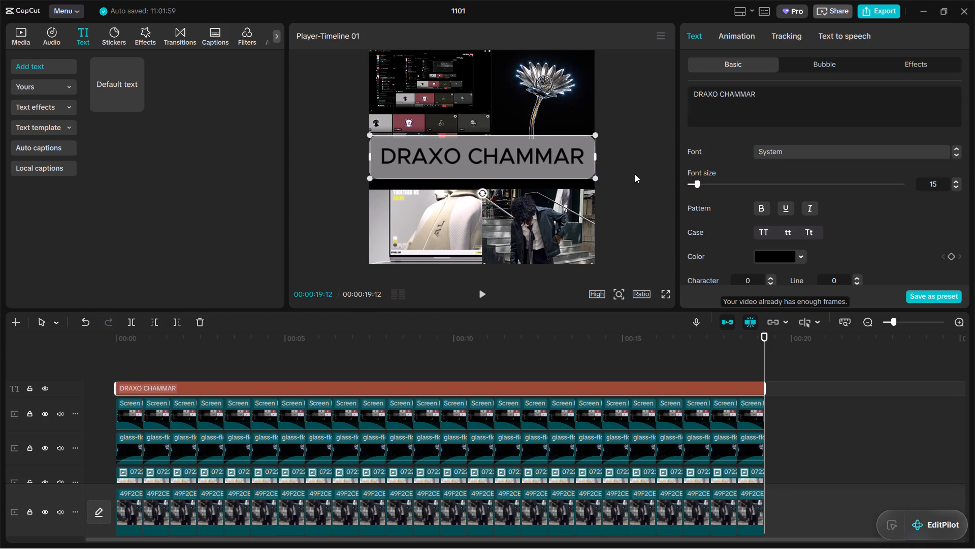
{"action": "left_click", "coordinate": [635, 174]}
Move the DRAXO CHAMMAR title down, horizontally centred, so its grey box sits just above the two lower pictures.
{"action": "left_click", "coordinate": [490, 139]}
{"action": "left_click_drag", "start_coordinate": [504, 148], "coordinate": [504, 158]}
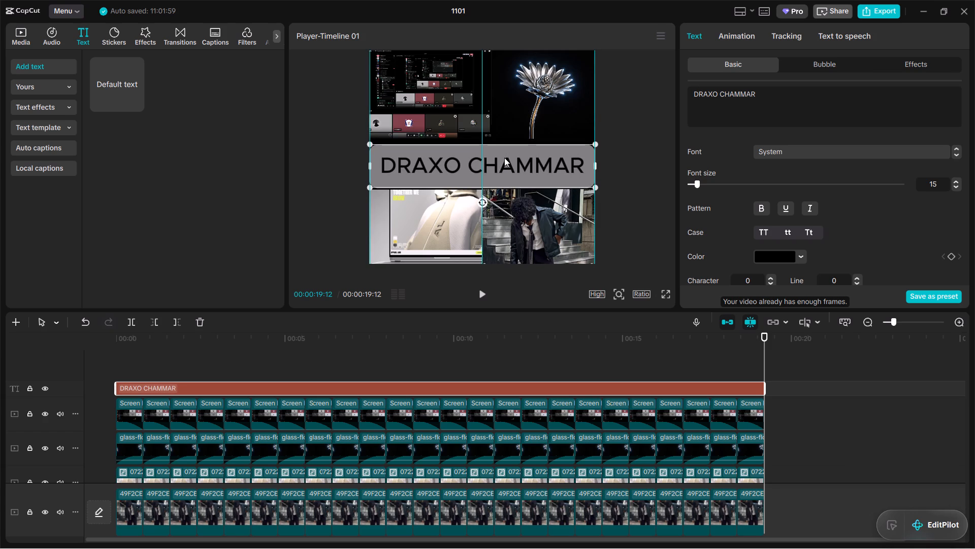
{"action": "left_click_drag", "start_coordinate": [504, 158], "coordinate": [505, 159]}
{"action": "left_click", "coordinate": [616, 178]}
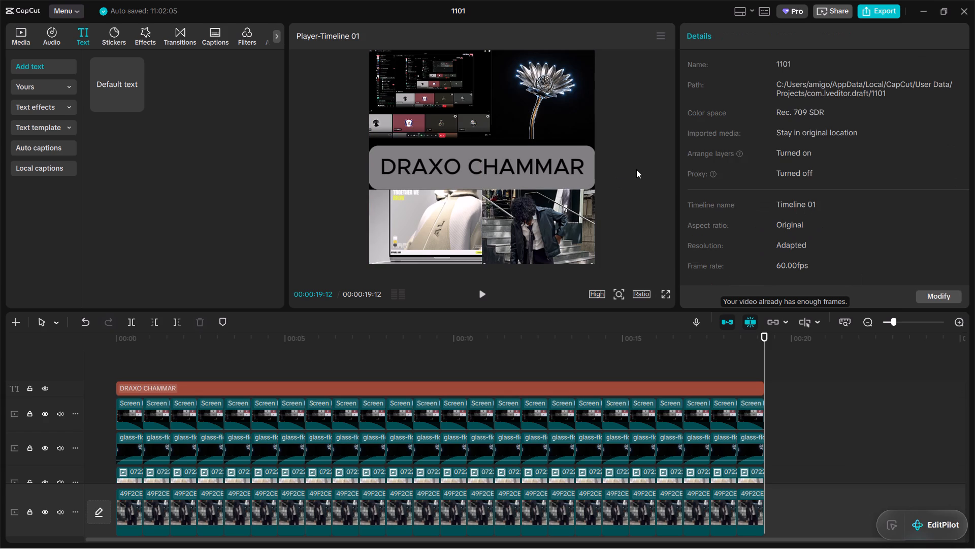
{"action": "left_click", "coordinate": [518, 173]}
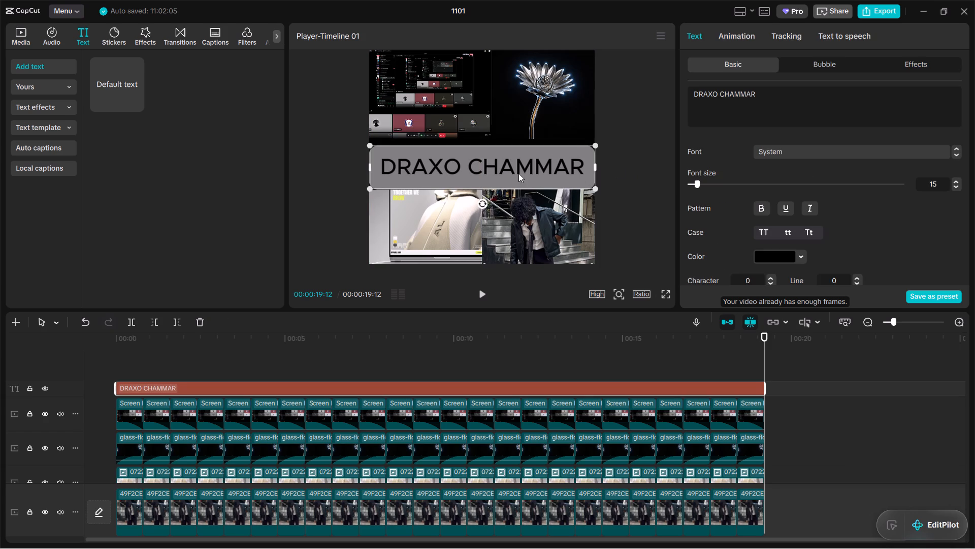
{"action": "left_click", "coordinate": [531, 179]}
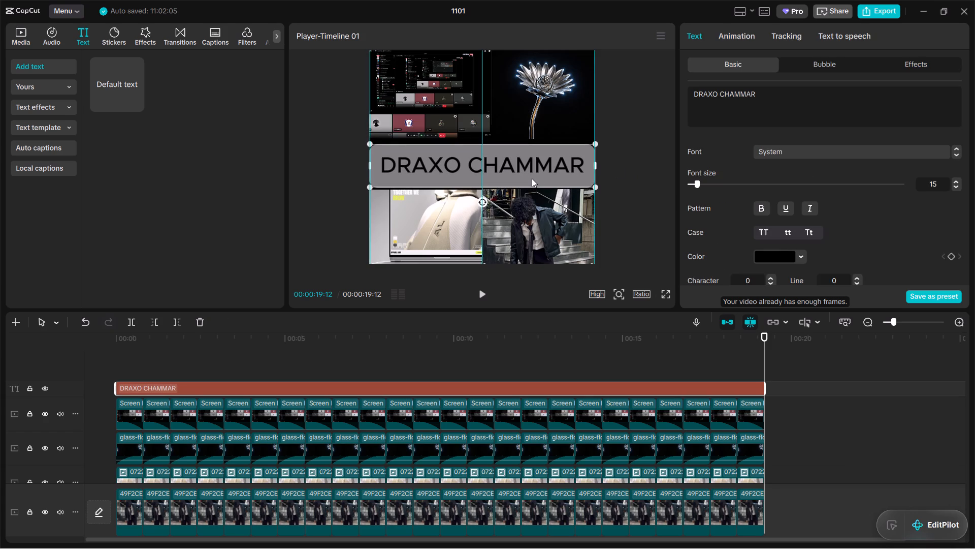
{"action": "left_click", "coordinate": [667, 196]}
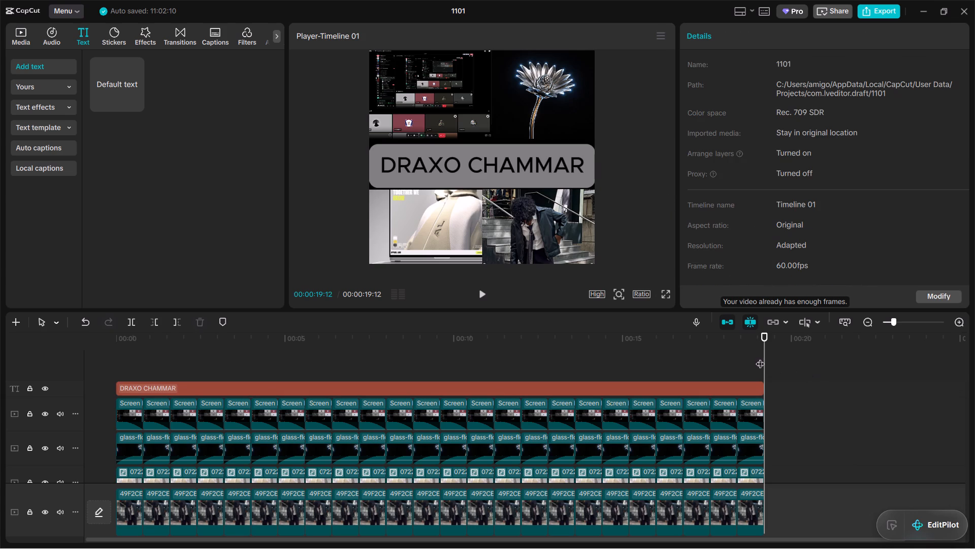
Return the playhead to the start of the timeline at 00:00:00:00.
{"action": "left_click_drag", "start_coordinate": [762, 357], "coordinate": [18, 338]}
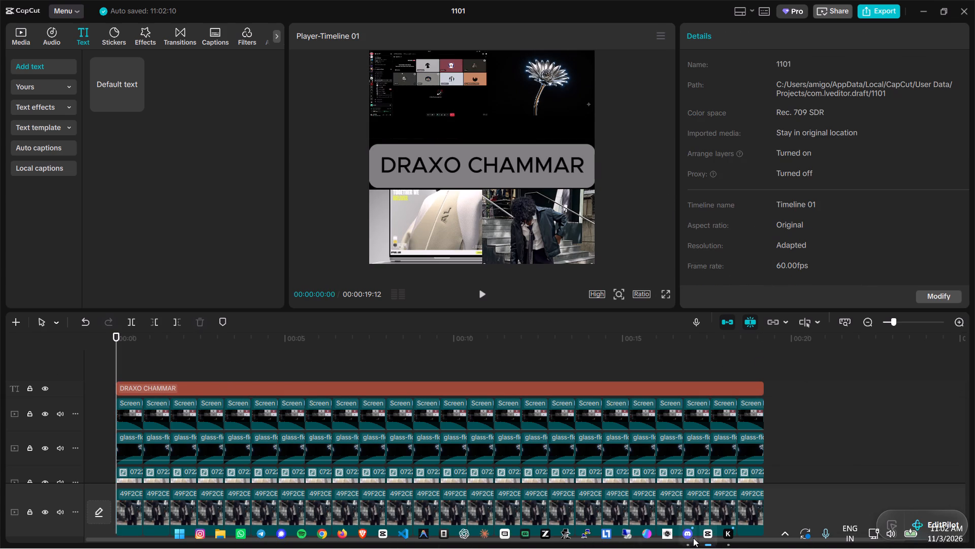
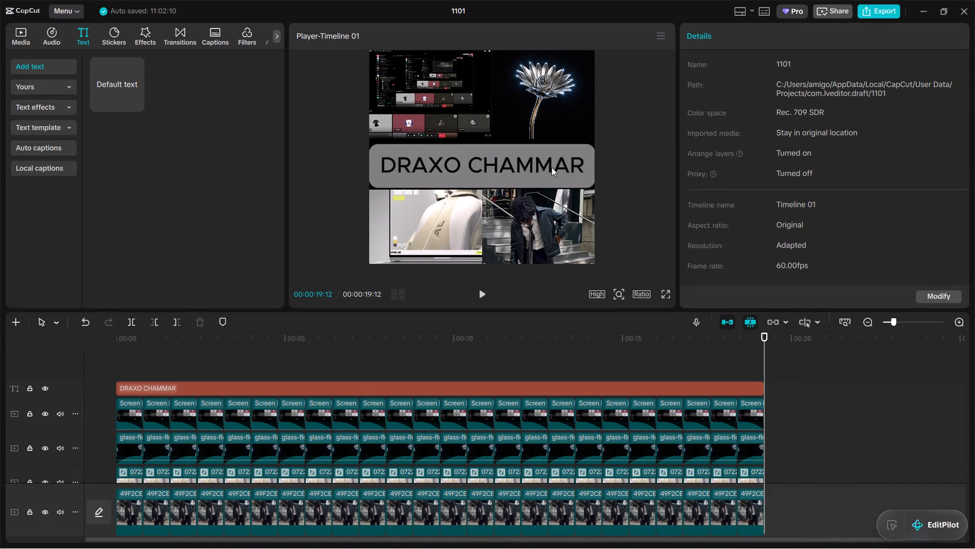
Play back and scrub through the whole timeline to compare the upper pictures' size in each clip, ending at 00:00:00:00.
{"action": "left_click", "coordinate": [28, 36]}
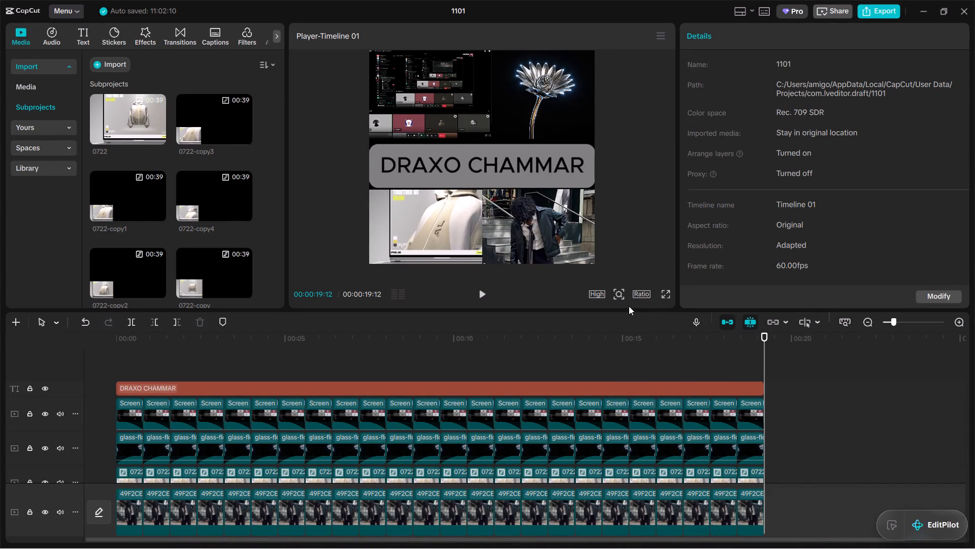
{"action": "left_click", "coordinate": [801, 438]}
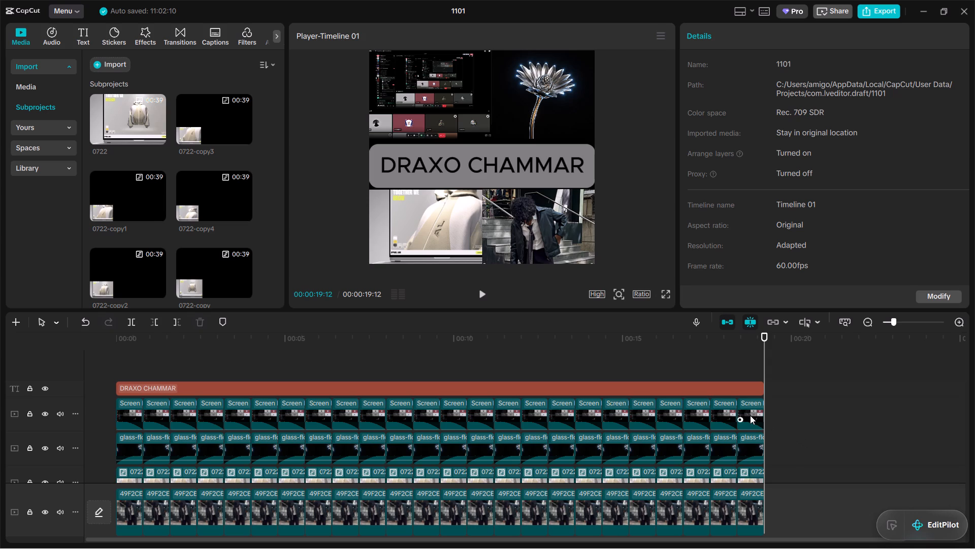
{"action": "left_click", "coordinate": [750, 415]}
{"action": "left_click", "coordinate": [486, 301]}
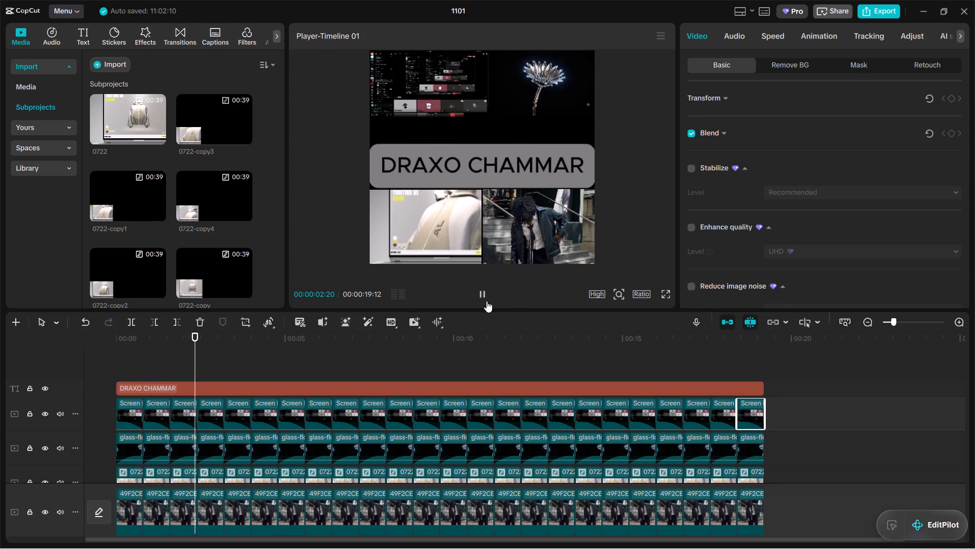
{"action": "left_click", "coordinate": [486, 301]}
{"action": "left_click", "coordinate": [486, 301]}
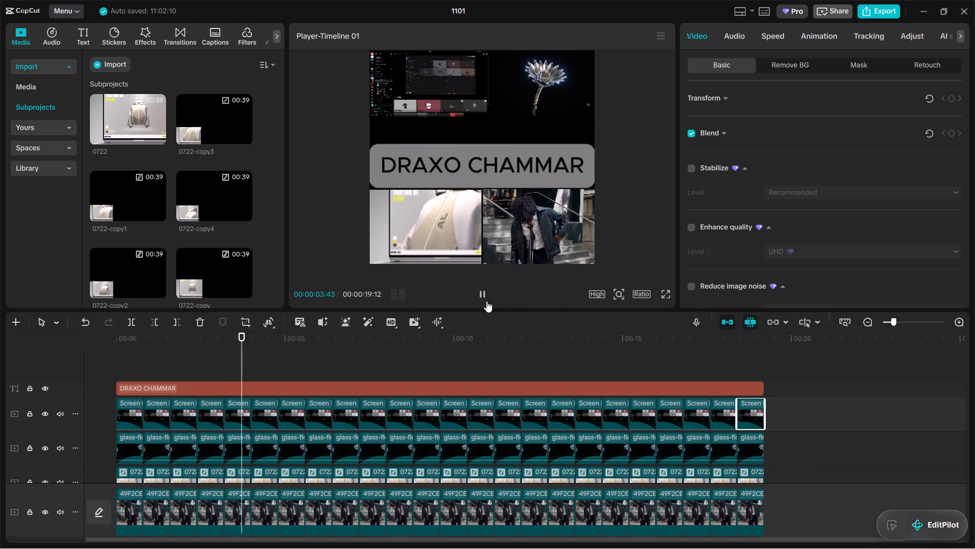
{"action": "left_click", "coordinate": [486, 301]}
{"action": "left_click", "coordinate": [825, 428]}
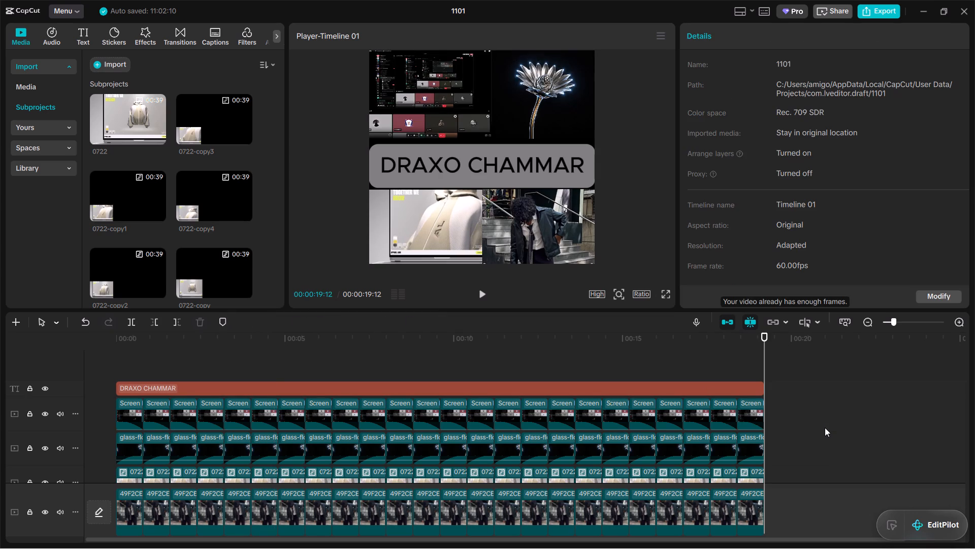
{"action": "left_click_drag", "start_coordinate": [781, 412], "coordinate": [698, 404]}
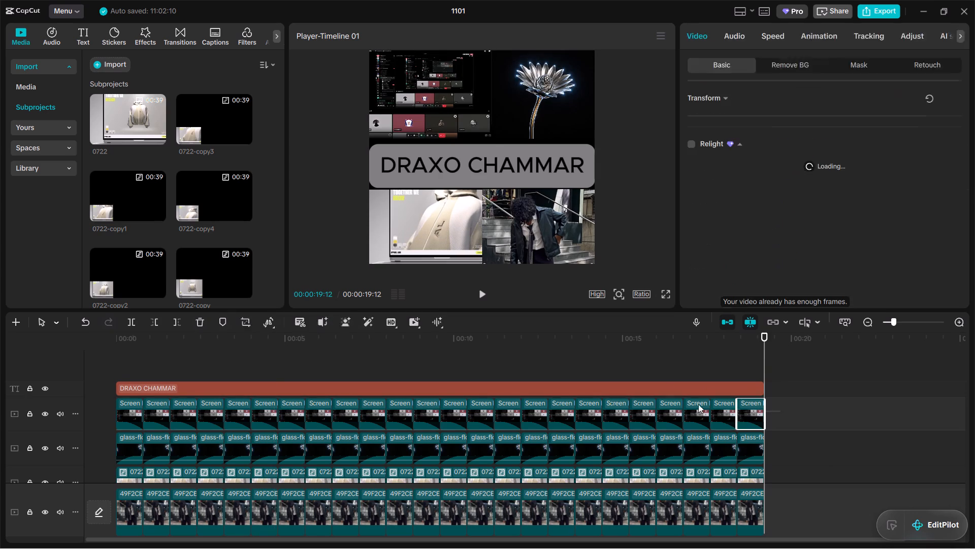
{"action": "left_click_drag", "start_coordinate": [698, 404], "coordinate": [766, 426]}
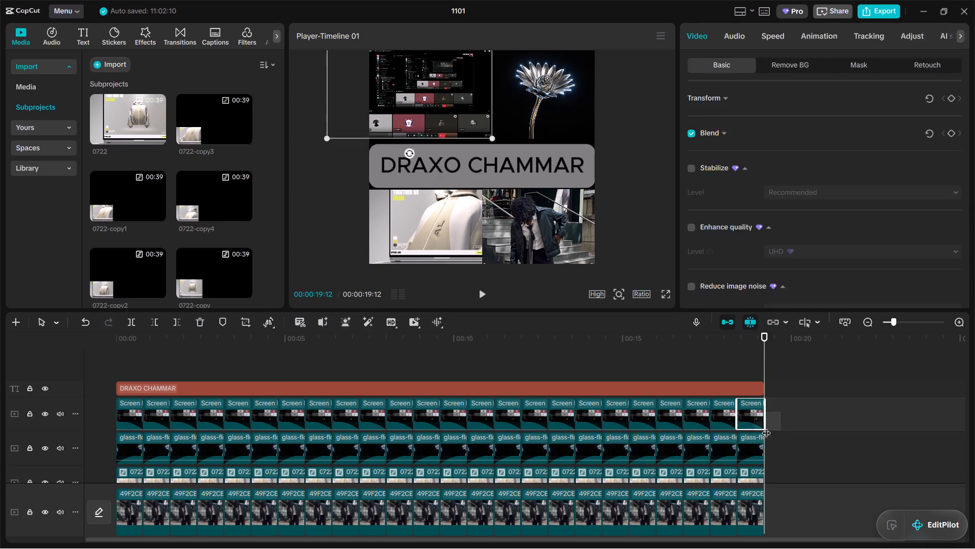
{"action": "left_click_drag", "start_coordinate": [766, 426], "coordinate": [778, 422]}
{"action": "left_click", "coordinate": [822, 417]}
{"action": "left_click_drag", "start_coordinate": [767, 359], "coordinate": [369, 354]}
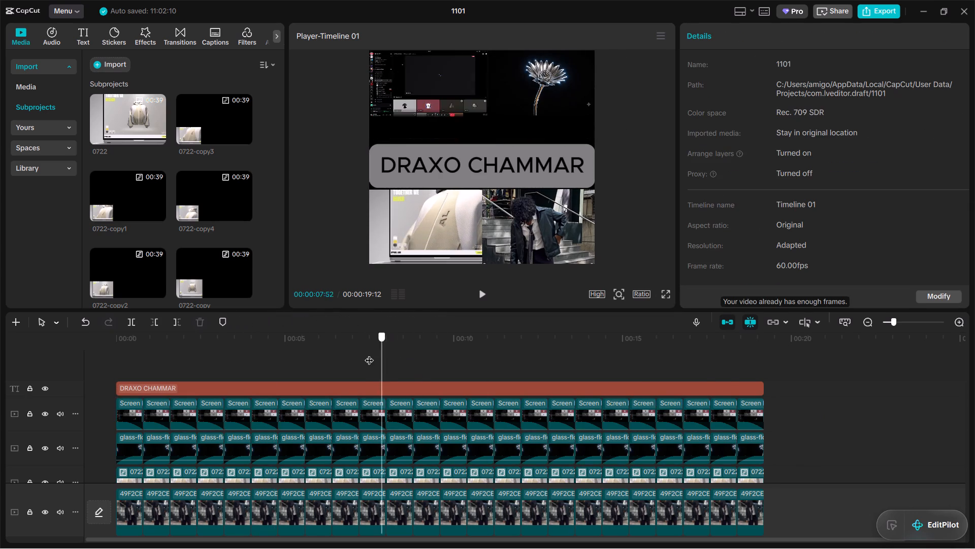
{"action": "left_click_drag", "start_coordinate": [369, 354], "coordinate": [754, 388]}
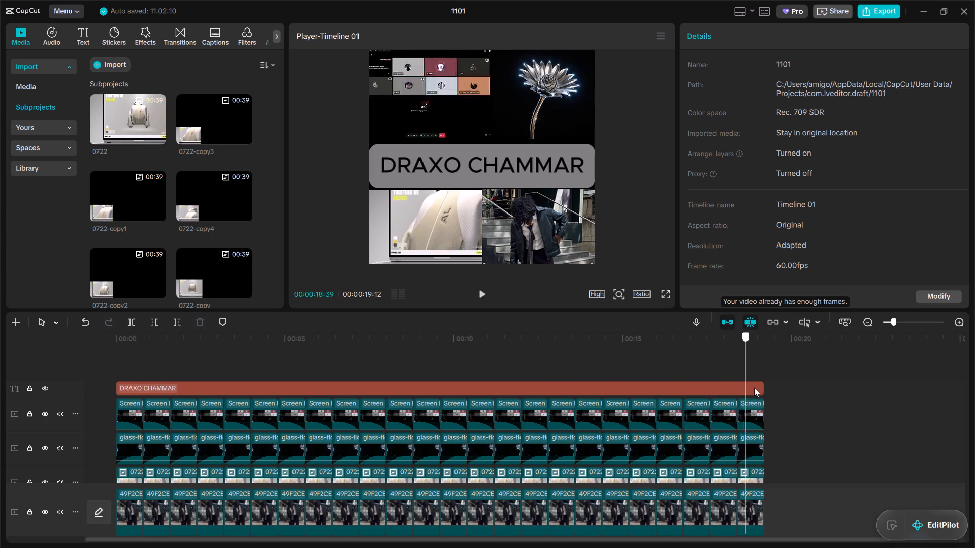
{"action": "left_click_drag", "start_coordinate": [754, 388], "coordinate": [499, 353]}
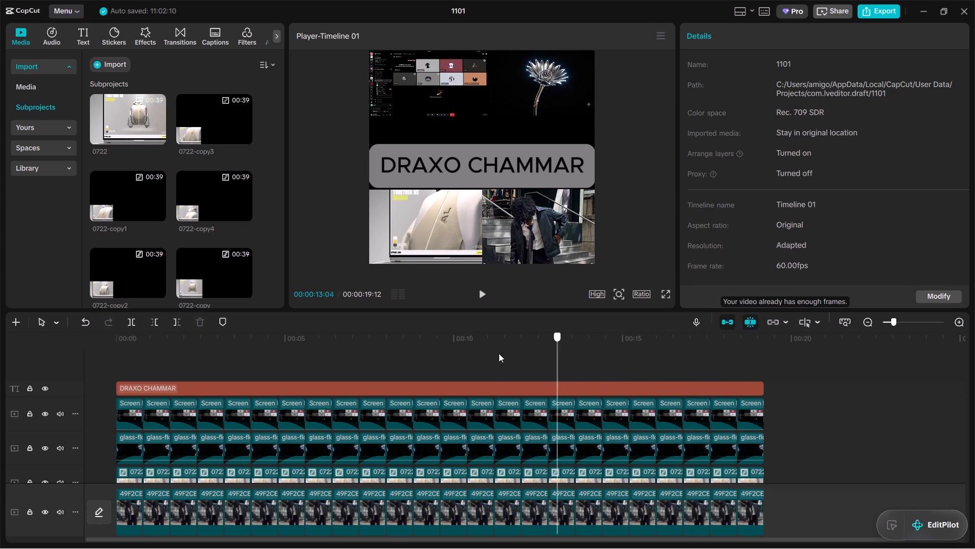
{"action": "left_click_drag", "start_coordinate": [499, 353], "coordinate": [70, 352]}
Select all the Screen clips, enlarge the picture in the preview and position it in the frame's upper-left quarter, down to the title.
{"action": "left_click_drag", "start_coordinate": [823, 415], "coordinate": [306, 405]}
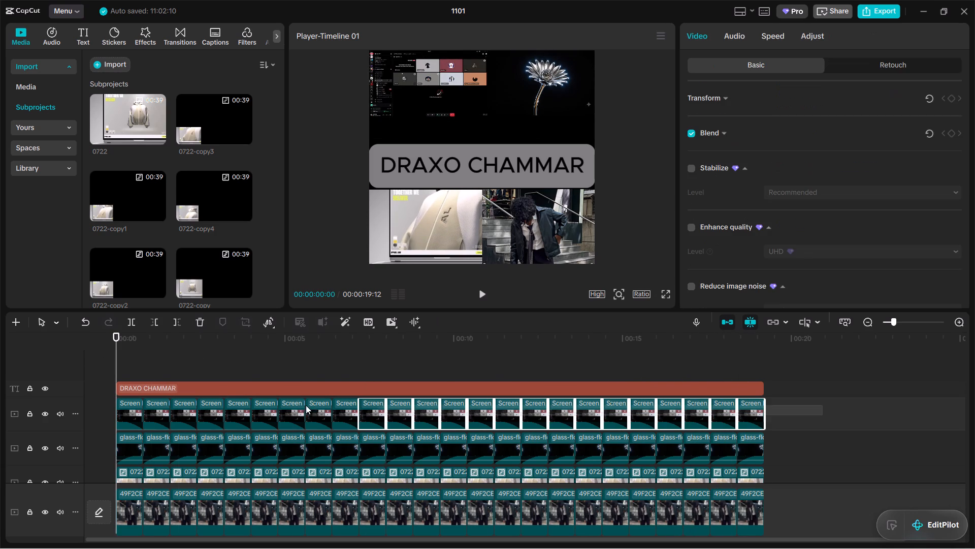
{"action": "left_click_drag", "start_coordinate": [306, 405], "coordinate": [116, 405]}
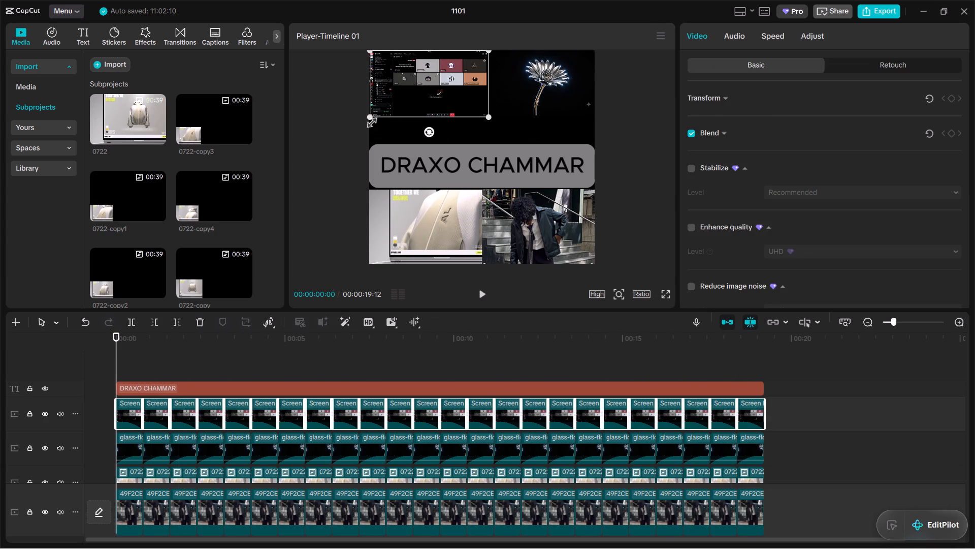
{"action": "left_click_drag", "start_coordinate": [369, 116], "coordinate": [351, 151]}
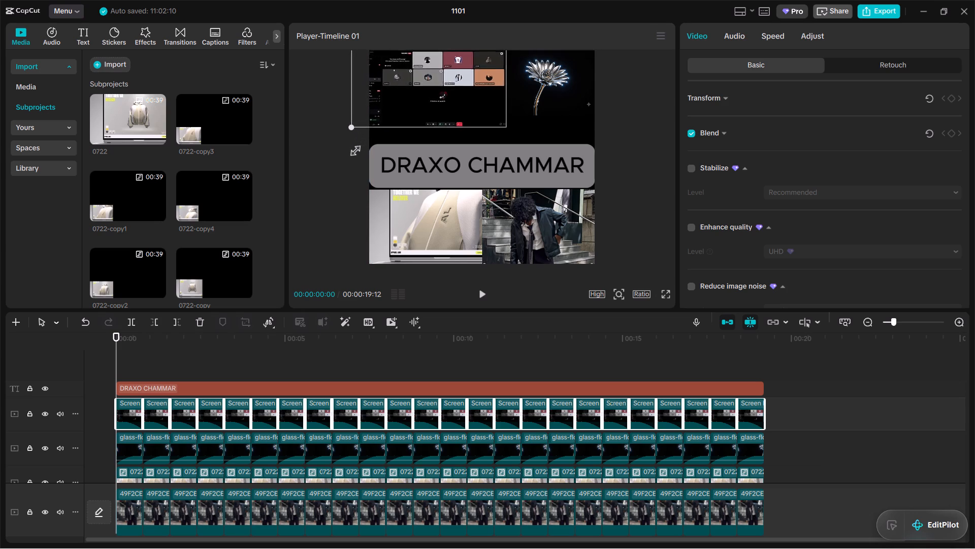
{"action": "left_click_drag", "start_coordinate": [351, 151], "coordinate": [349, 154]}
{"action": "left_click_drag", "start_coordinate": [454, 91], "coordinate": [445, 102]}
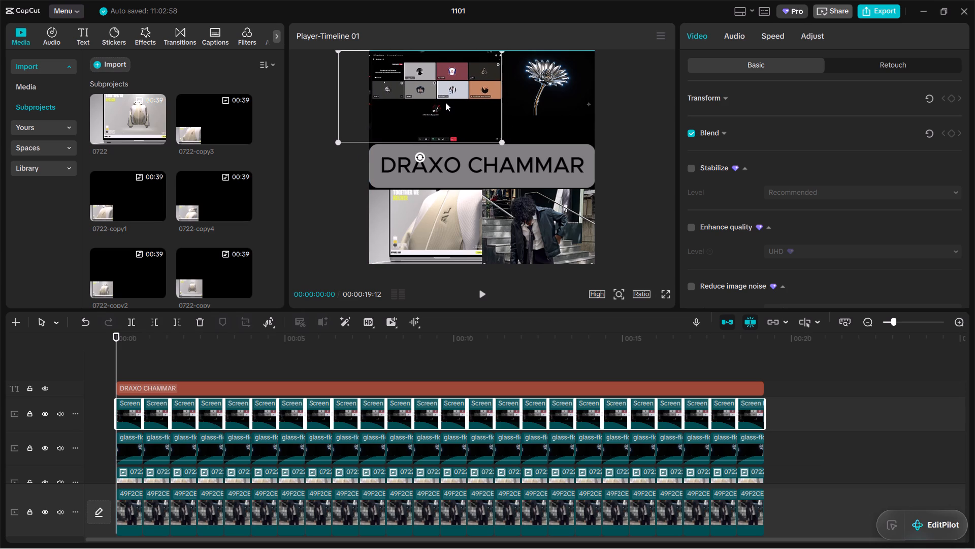
{"action": "left_click_drag", "start_coordinate": [445, 102], "coordinate": [440, 102]}
Enlarge the first glass-flower clip's picture and position it in the frame's upper-right quarter, with its lower edge at the title.
{"action": "left_click", "coordinate": [527, 83]}
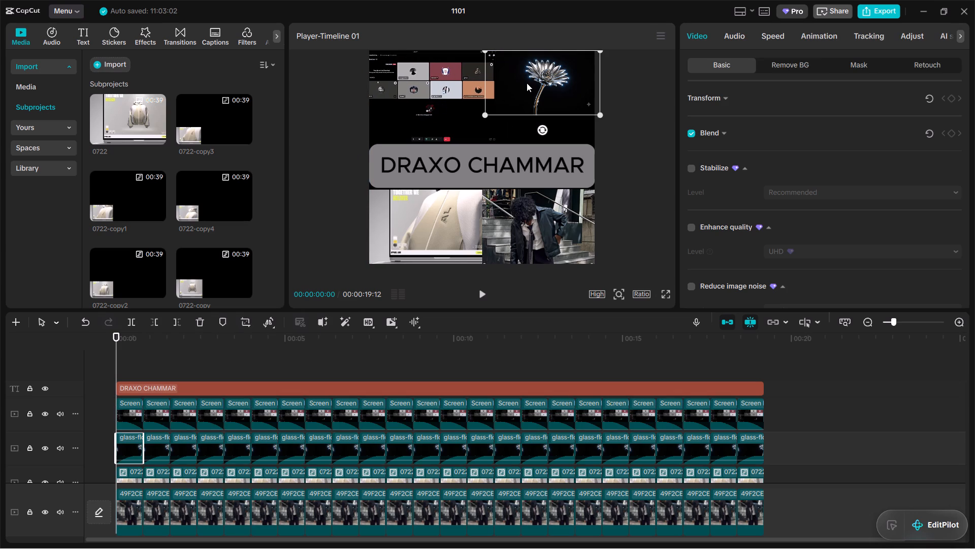
{"action": "left_click_drag", "start_coordinate": [483, 114], "coordinate": [442, 131]}
{"action": "left_click_drag", "start_coordinate": [549, 103], "coordinate": [548, 106]}
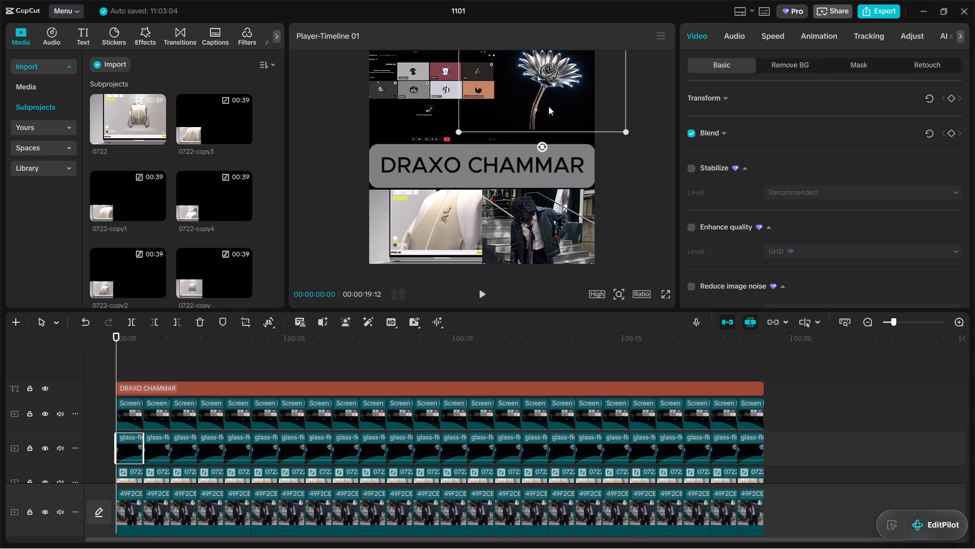
{"action": "left_click_drag", "start_coordinate": [548, 106], "coordinate": [547, 118]}
{"action": "left_click", "coordinate": [636, 211]}
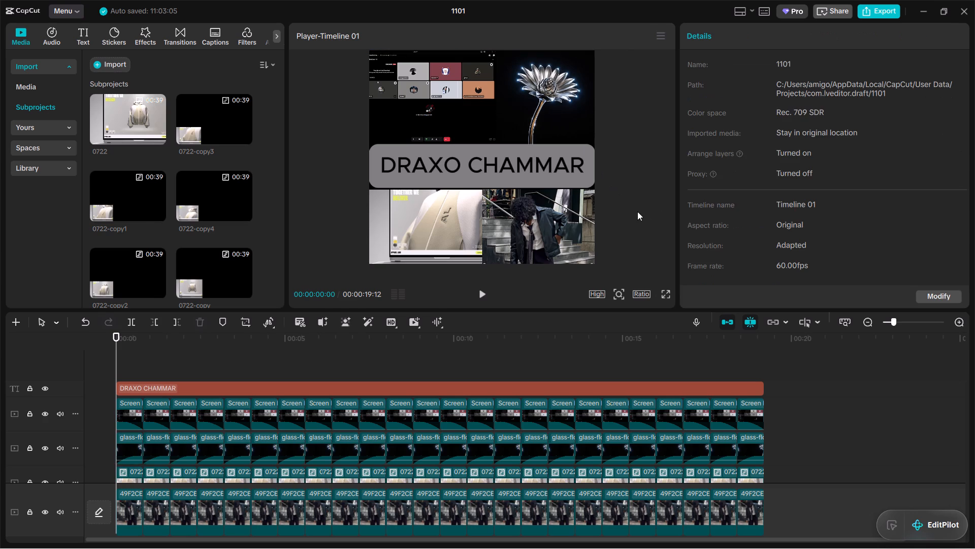
At 00:00:01:10, enlarge the second Screen clip's picture and position it in the frame's upper-left quarter, down to the title.
{"action": "left_click_drag", "start_coordinate": [117, 352], "coordinate": [156, 352]}
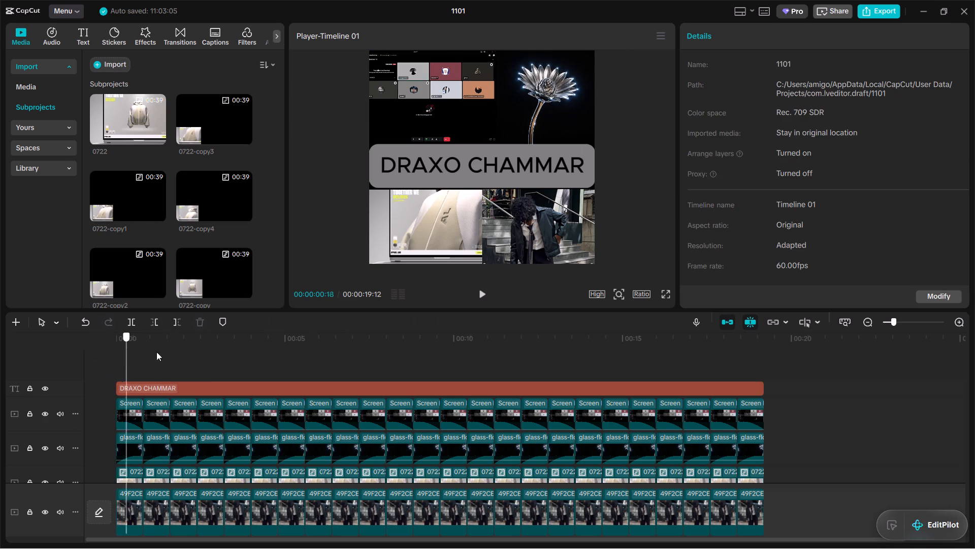
{"action": "left_click_drag", "start_coordinate": [156, 352], "coordinate": [469, 347]}
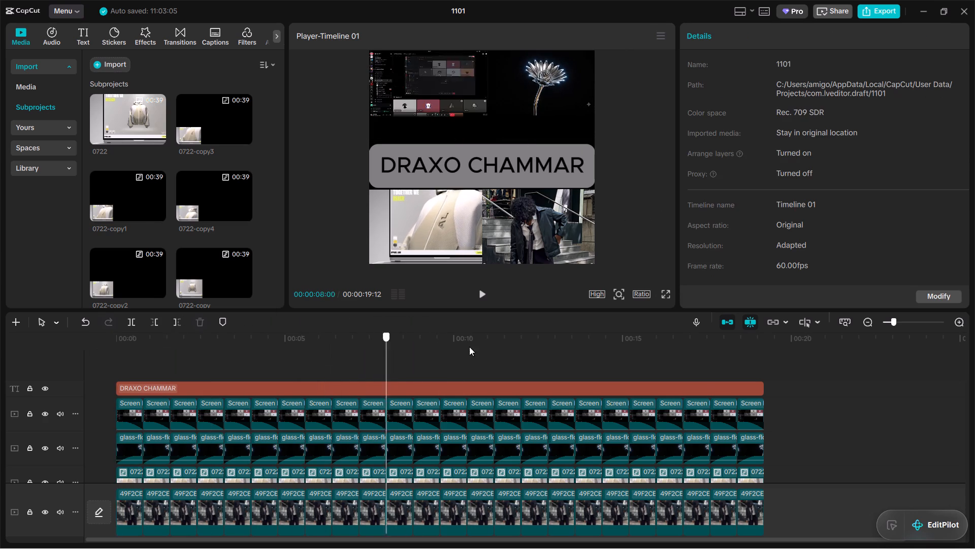
{"action": "left_click_drag", "start_coordinate": [469, 347], "coordinate": [528, 376]}
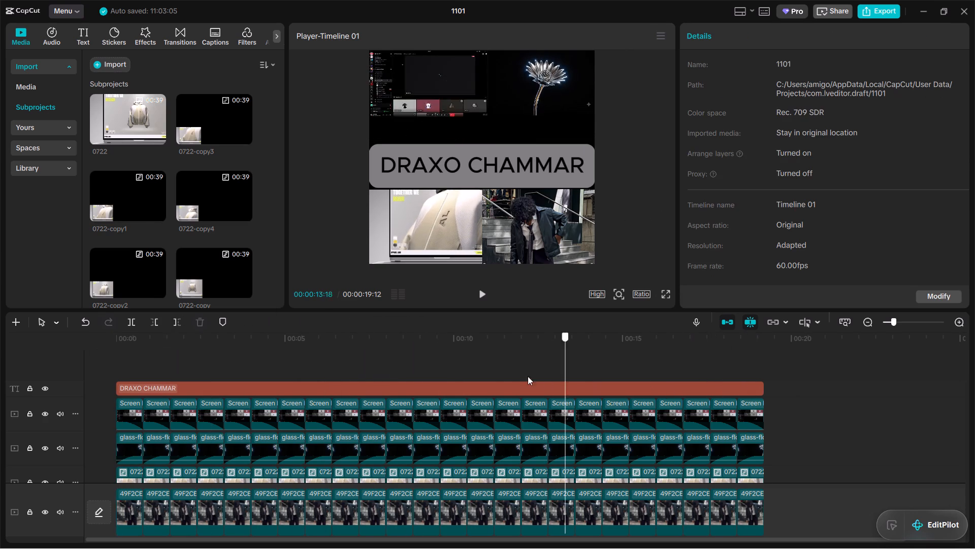
{"action": "left_click_drag", "start_coordinate": [528, 376], "coordinate": [774, 410]}
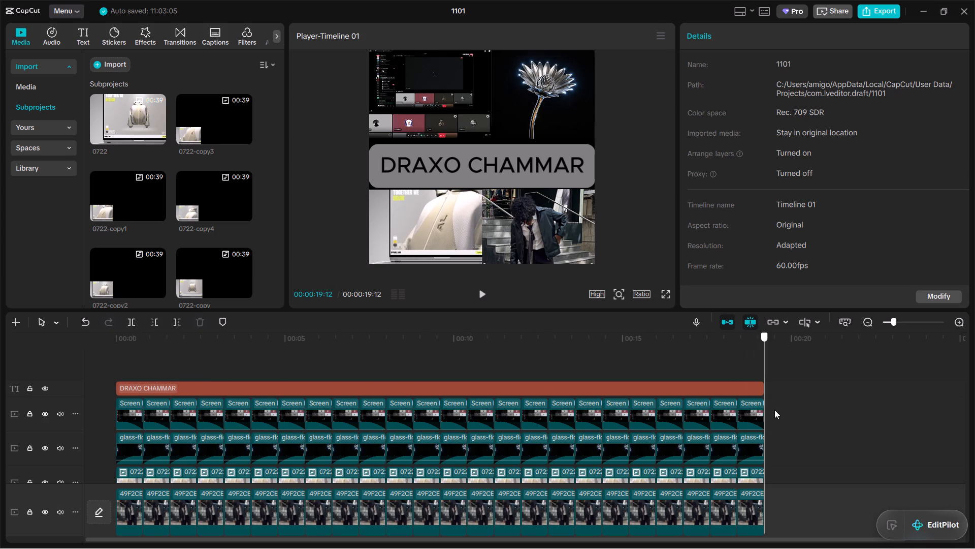
{"action": "left_click_drag", "start_coordinate": [774, 410], "coordinate": [124, 389]}
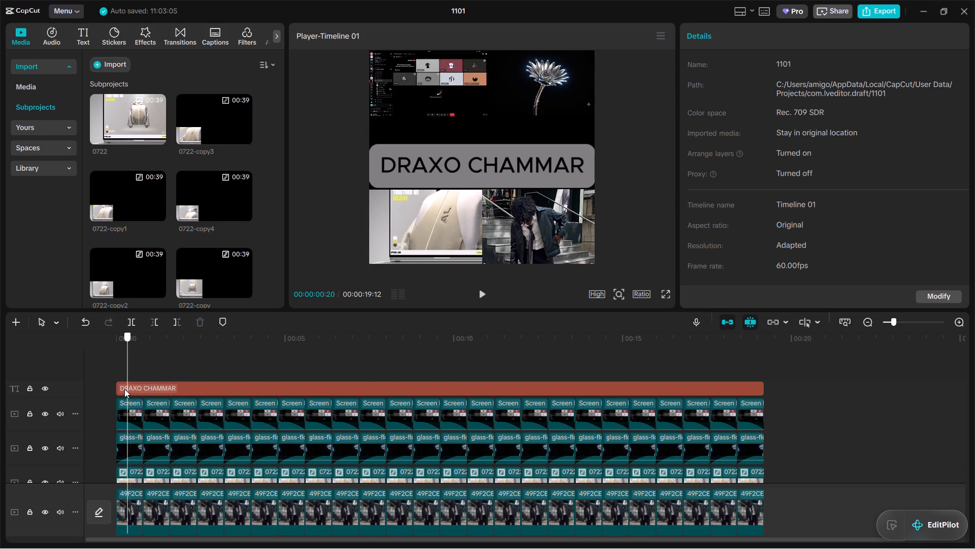
{"action": "left_click_drag", "start_coordinate": [124, 389], "coordinate": [152, 386]}
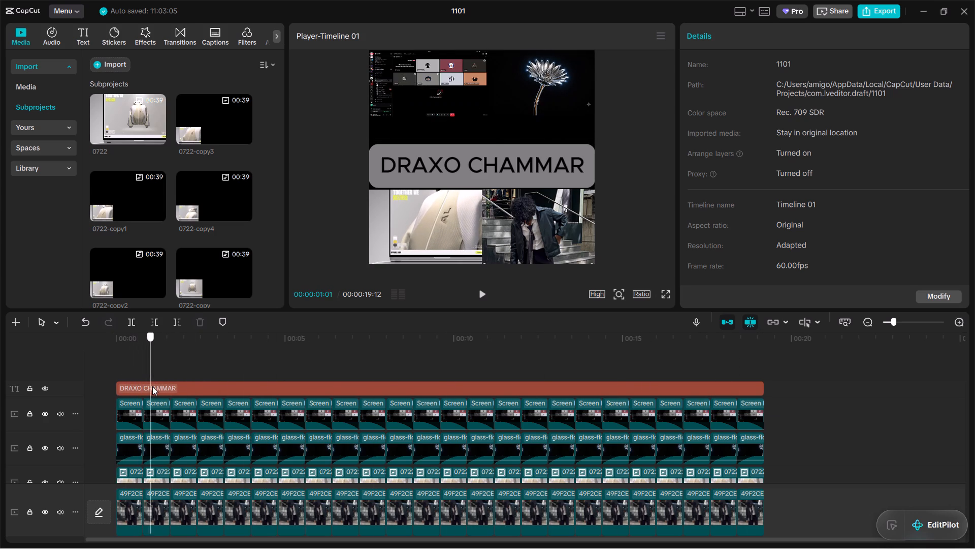
{"action": "left_click_drag", "start_coordinate": [152, 386], "coordinate": [155, 386]}
{"action": "left_click", "coordinate": [403, 94]}
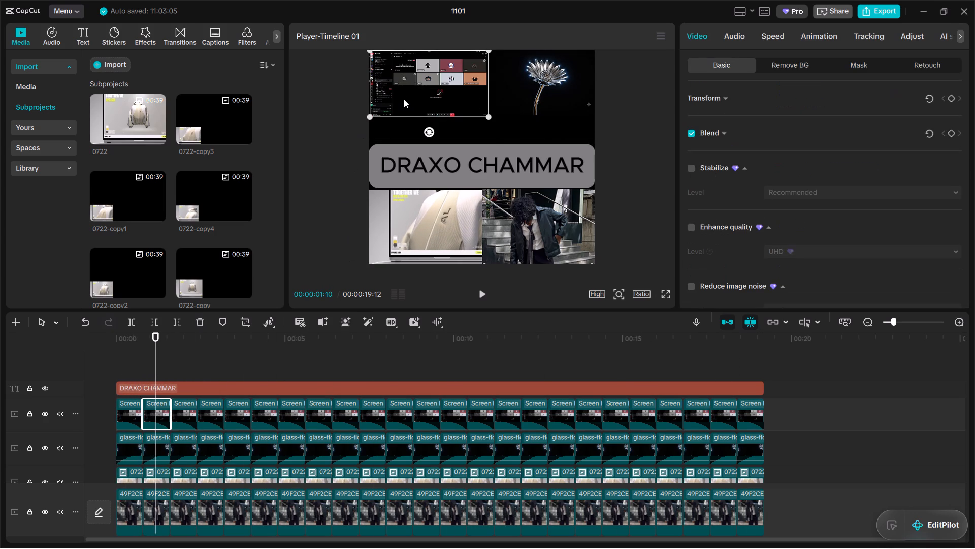
{"action": "left_click_drag", "start_coordinate": [370, 120], "coordinate": [341, 144]}
{"action": "left_click_drag", "start_coordinate": [441, 97], "coordinate": [432, 108]}
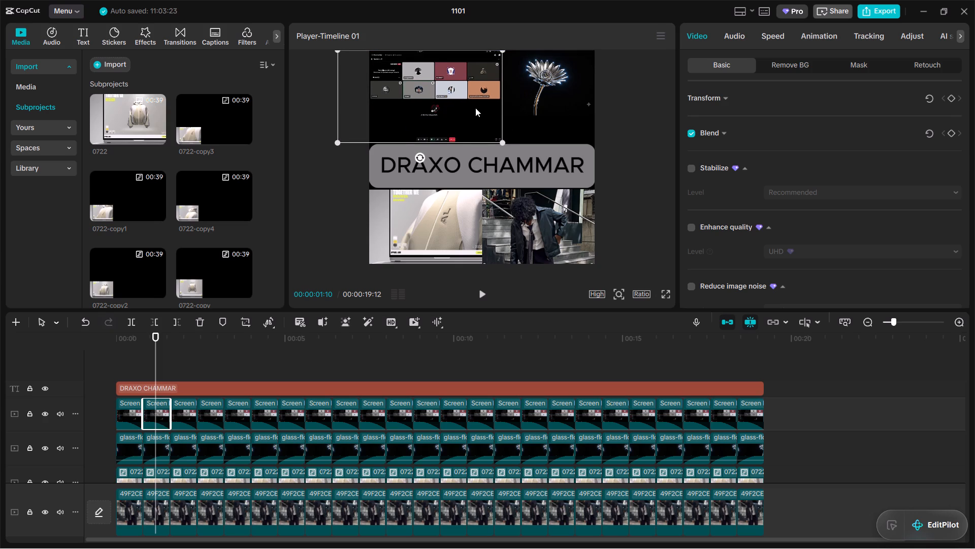
{"action": "left_click_drag", "start_coordinate": [475, 108], "coordinate": [468, 109]}
Enlarge the second glass-flower clip's picture and position it in the frame's upper-right quarter, down to the title.
{"action": "left_click", "coordinate": [544, 95]}
{"action": "left_click", "coordinate": [474, 115]}
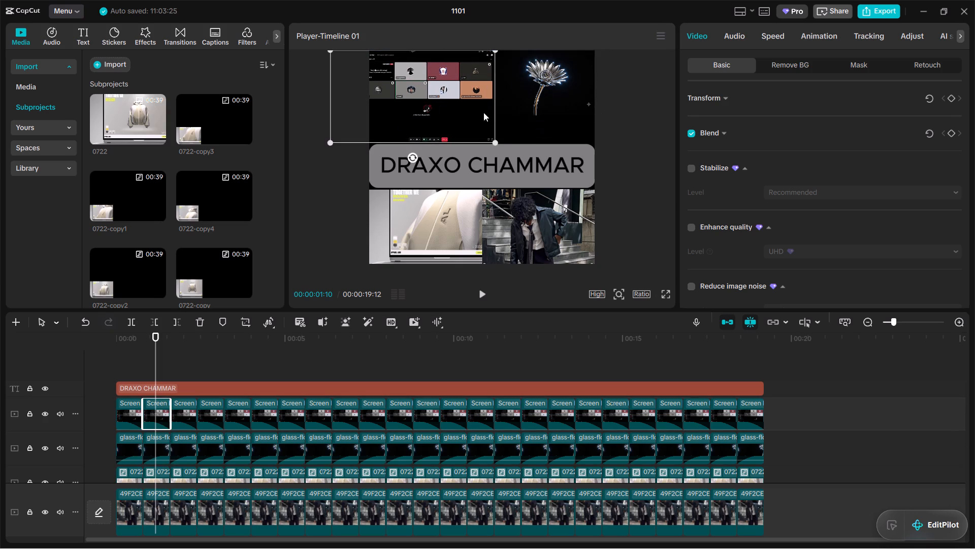
{"action": "left_click", "coordinate": [510, 107]}
{"action": "left_click_drag", "start_coordinate": [483, 116], "coordinate": [461, 133]}
{"action": "left_click_drag", "start_coordinate": [549, 95], "coordinate": [546, 110]}
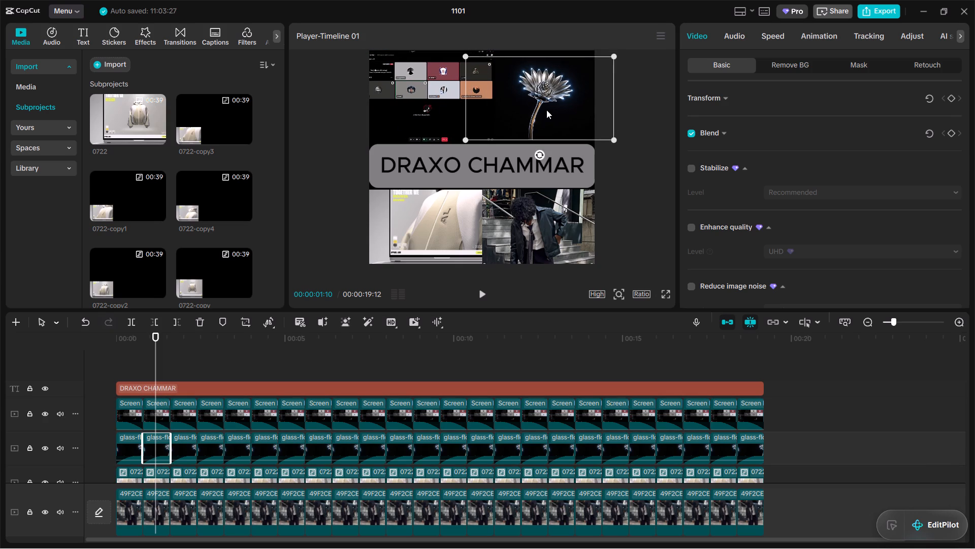
{"action": "left_click_drag", "start_coordinate": [546, 110], "coordinate": [549, 104]}
{"action": "left_click_drag", "start_coordinate": [463, 134], "coordinate": [449, 143]}
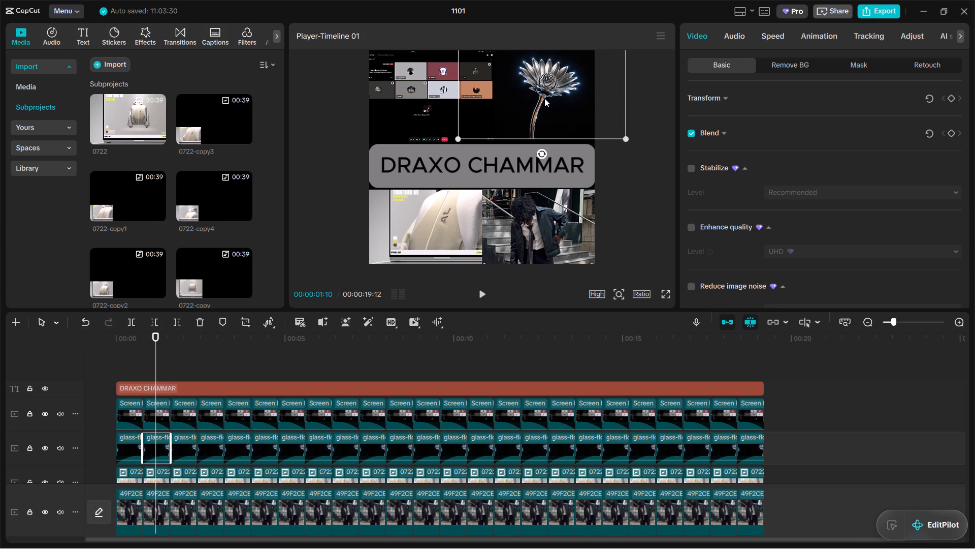
{"action": "left_click_drag", "start_coordinate": [544, 98], "coordinate": [544, 103]}
{"action": "left_click", "coordinate": [625, 194]}
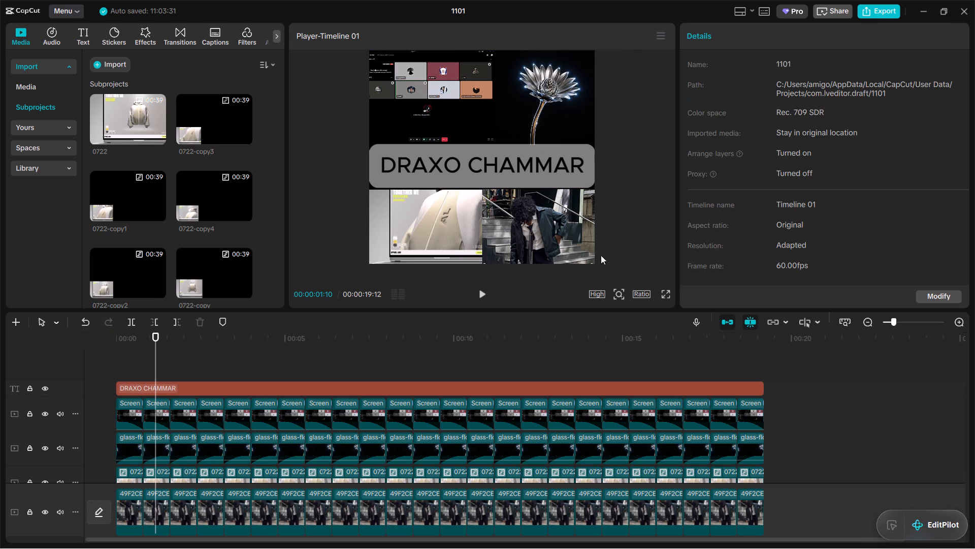
At 00:00:01:59, enlarge the third Screen clip's picture and position it in the frame's upper-left quarter, down to the title.
{"action": "left_click_drag", "start_coordinate": [158, 345], "coordinate": [182, 346]}
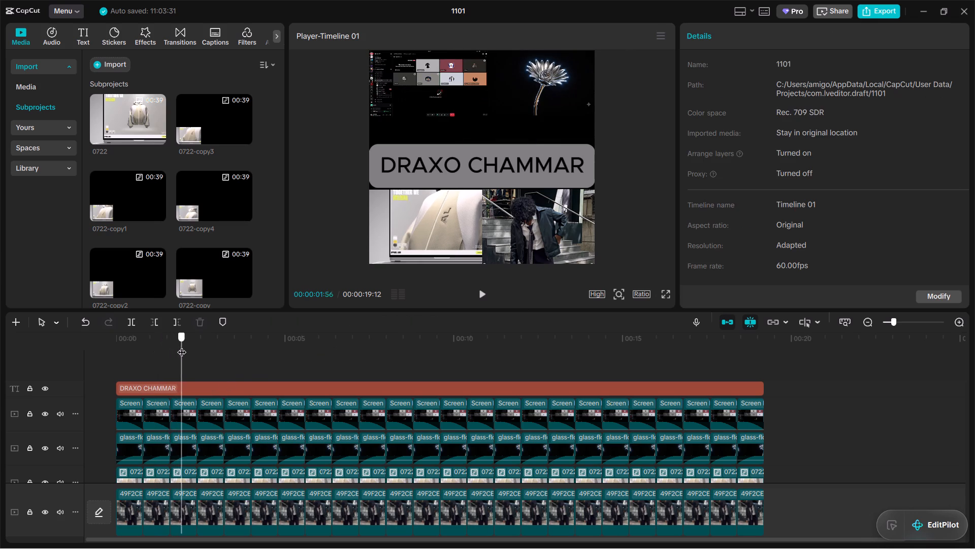
{"action": "left_click_drag", "start_coordinate": [182, 346], "coordinate": [183, 346]}
{"action": "left_click", "coordinate": [448, 83]}
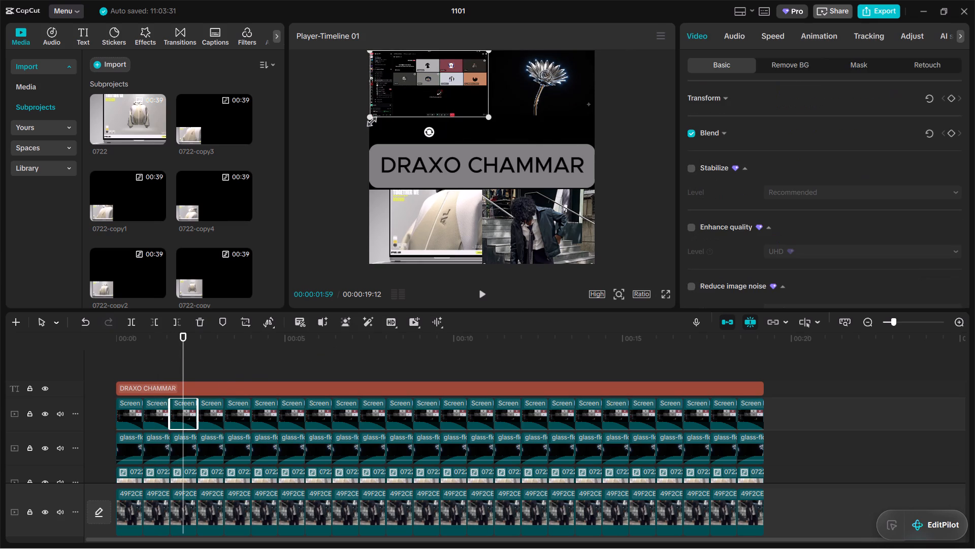
{"action": "left_click_drag", "start_coordinate": [370, 119], "coordinate": [338, 138]}
{"action": "left_click_drag", "start_coordinate": [417, 98], "coordinate": [404, 114]}
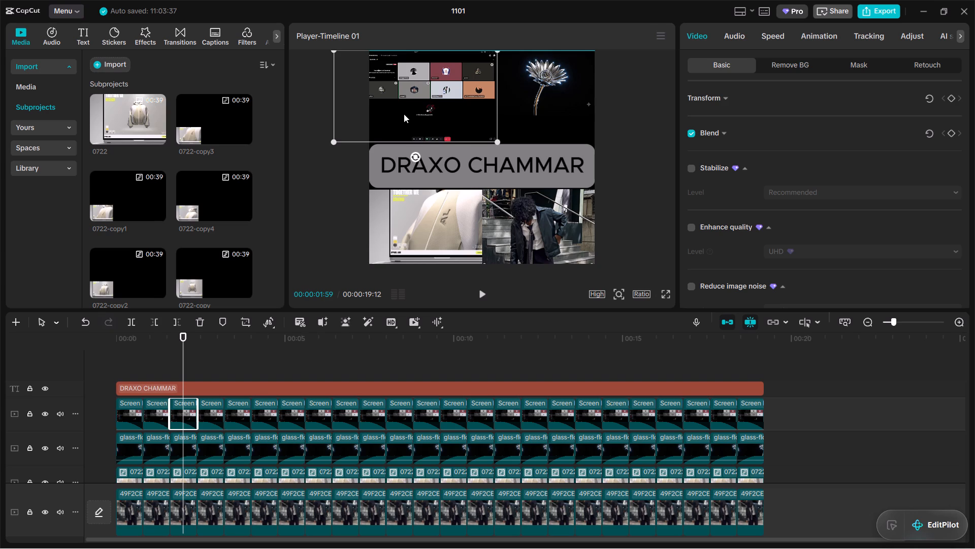
{"action": "left_click_drag", "start_coordinate": [404, 114], "coordinate": [395, 113]}
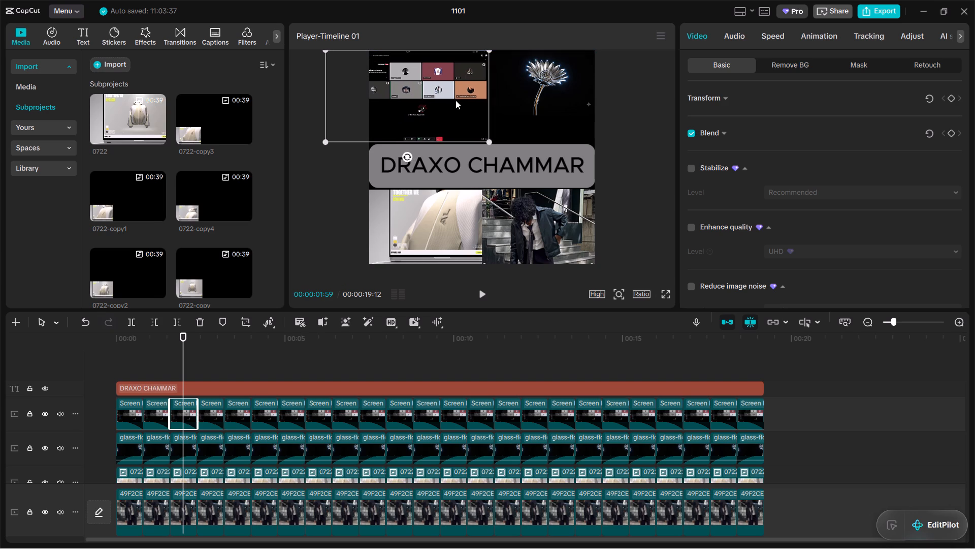
Enlarge the third glass-flower clip's picture and position it in the frame's upper-right quarter, down to the title.
{"action": "left_click", "coordinate": [516, 89]}
{"action": "left_click_drag", "start_coordinate": [484, 118], "coordinate": [443, 134]}
{"action": "left_click_drag", "start_coordinate": [544, 92], "coordinate": [542, 99]}
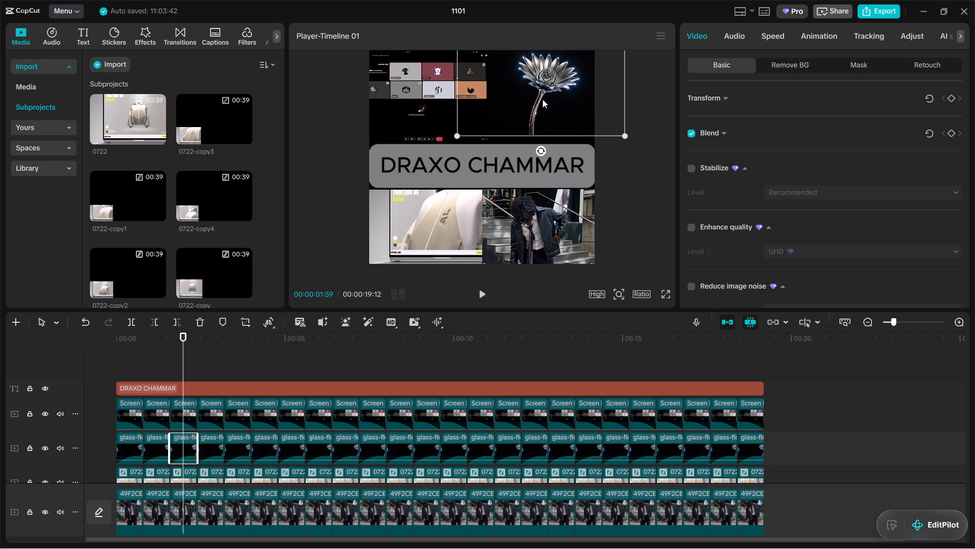
{"action": "left_click_drag", "start_coordinate": [542, 99], "coordinate": [543, 105]}
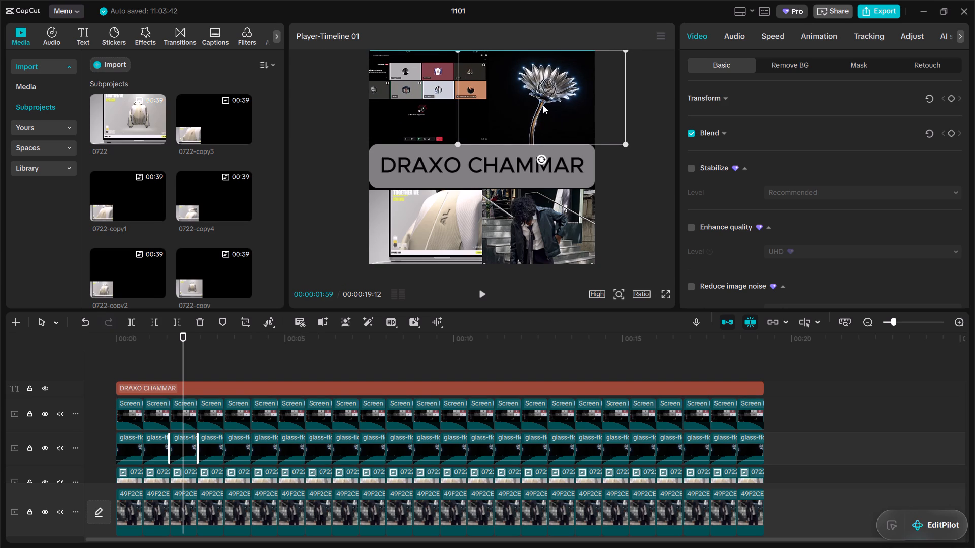
Finish placing the third glass-flower clip's picture in the frame's upper-right quarter and deselect it.
{"action": "left_click_drag", "start_coordinate": [543, 105], "coordinate": [542, 105]}
{"action": "left_click", "coordinate": [629, 217]}
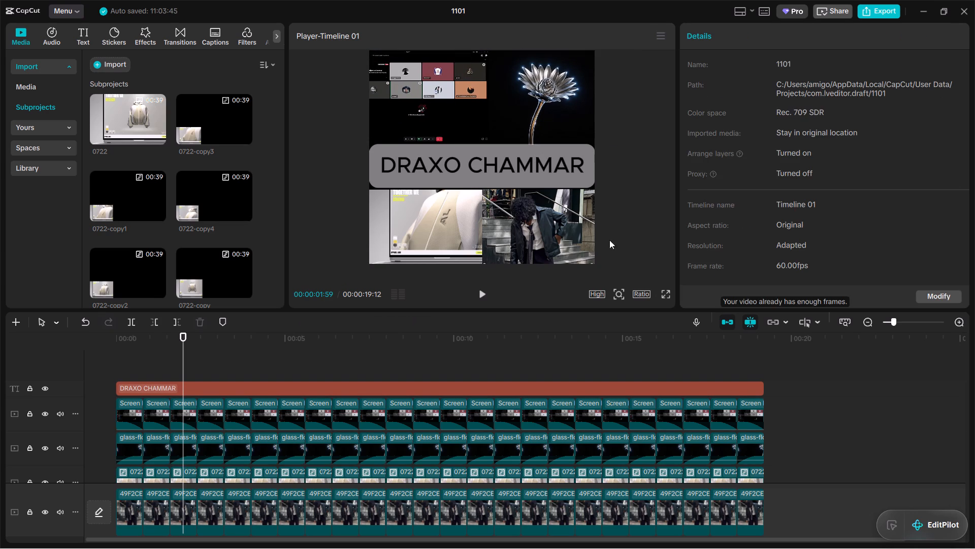
At 00:00:02:48, enlarge the fourth Screen clip's picture and position it in the frame's upper-left quarter, down to the title.
{"action": "left_click_drag", "start_coordinate": [182, 356], "coordinate": [184, 356]}
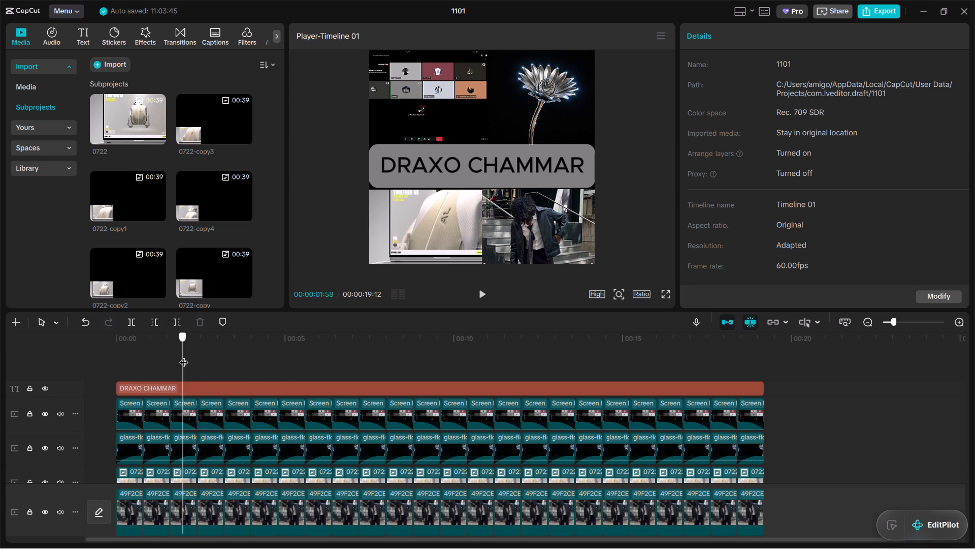
{"action": "left_click_drag", "start_coordinate": [184, 356], "coordinate": [211, 357]}
{"action": "left_click", "coordinate": [410, 109]}
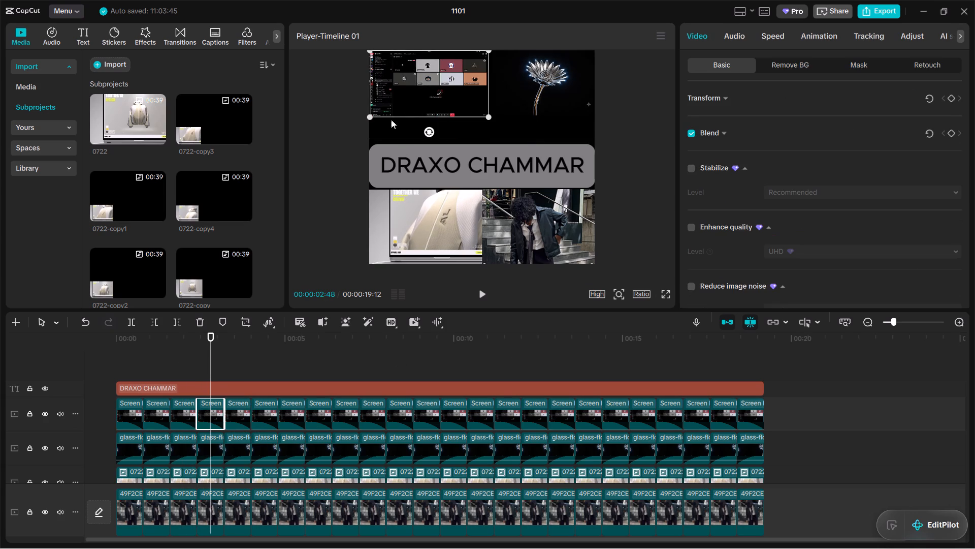
{"action": "left_click_drag", "start_coordinate": [372, 118], "coordinate": [318, 144]}
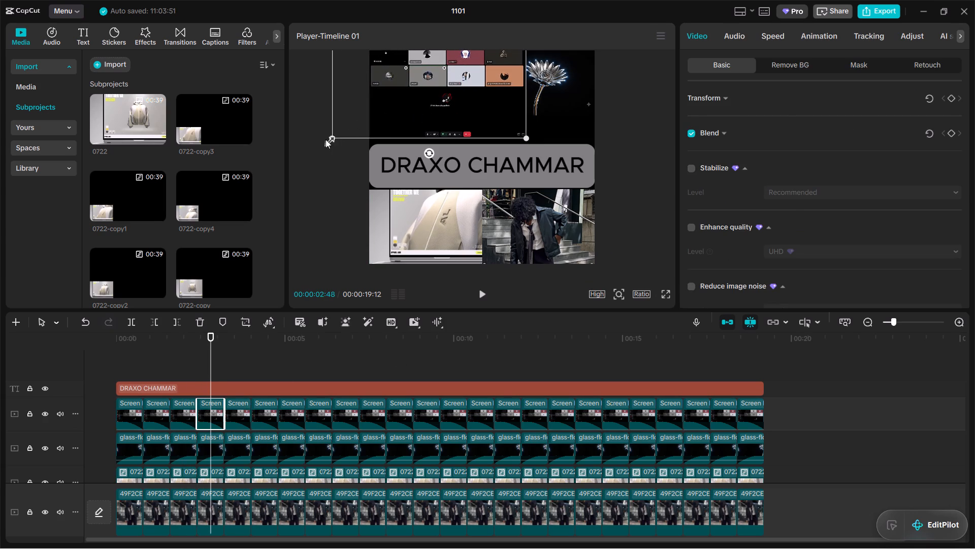
{"action": "left_click", "coordinate": [326, 139]}
{"action": "left_click", "coordinate": [412, 114]}
{"action": "left_click_drag", "start_coordinate": [335, 137], "coordinate": [352, 132]}
{"action": "left_click_drag", "start_coordinate": [444, 99], "coordinate": [444, 99]}
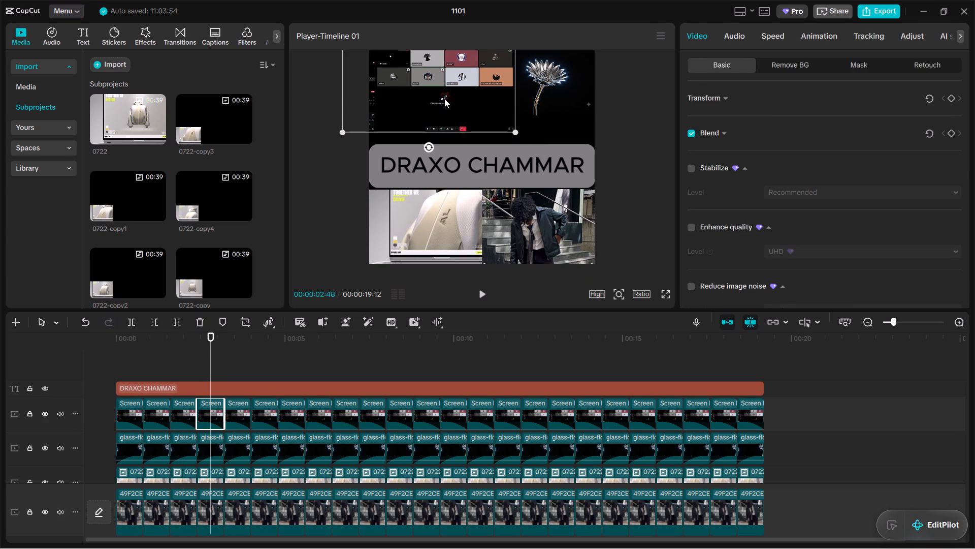
{"action": "left_click_drag", "start_coordinate": [444, 99], "coordinate": [419, 111]}
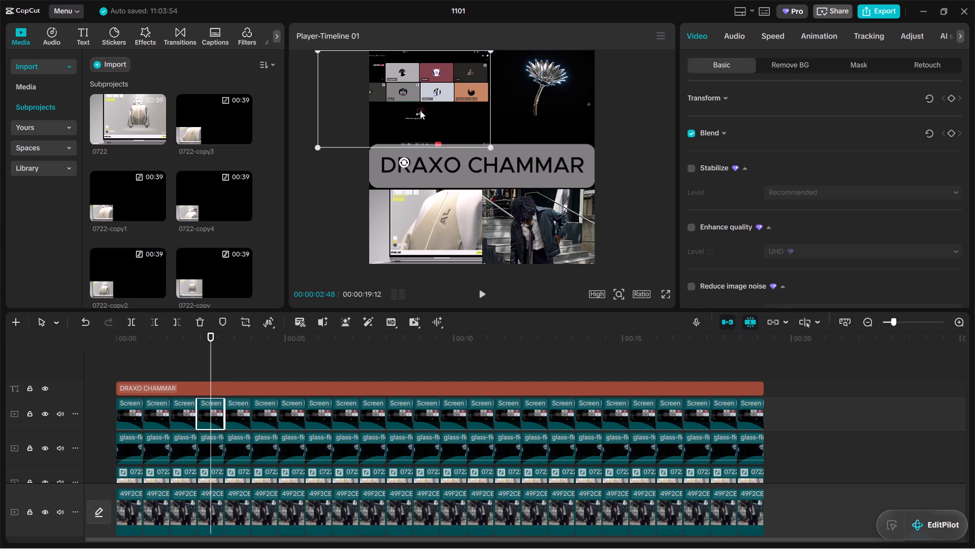
Enlarge the fourth glass-flower clip's picture and position it in the frame's upper-right quarter, down to the title.
{"action": "left_click", "coordinate": [552, 103]}
{"action": "left_click_drag", "start_coordinate": [484, 115], "coordinate": [461, 130]}
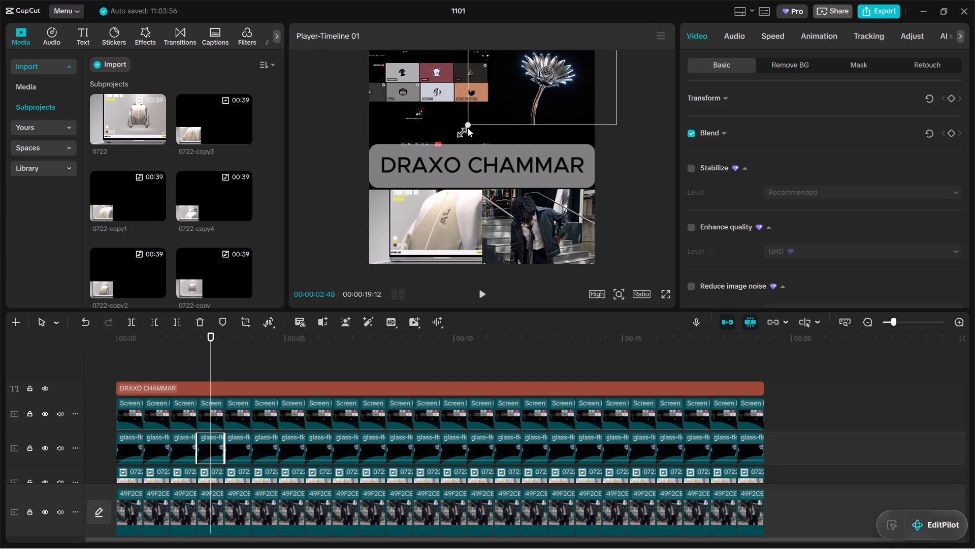
{"action": "left_click_drag", "start_coordinate": [526, 103], "coordinate": [523, 117]}
{"action": "left_click_drag", "start_coordinate": [461, 138], "coordinate": [456, 143]}
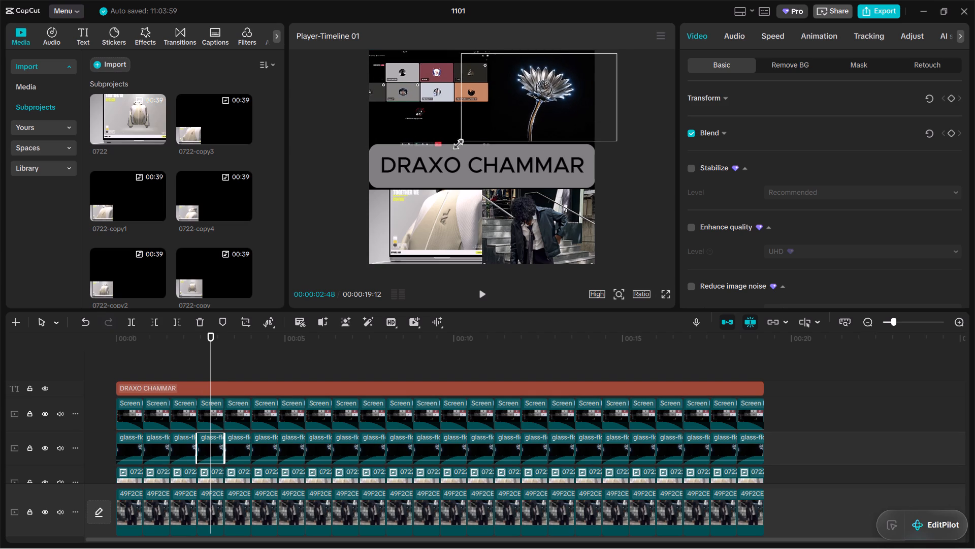
{"action": "left_click_drag", "start_coordinate": [456, 143], "coordinate": [449, 147]}
{"action": "left_click_drag", "start_coordinate": [534, 113], "coordinate": [543, 113]}
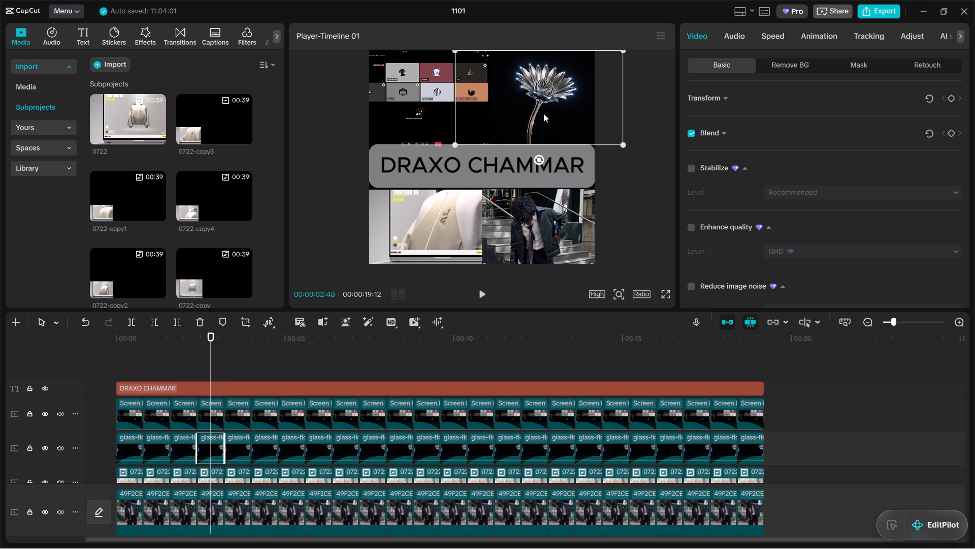
{"action": "left_click_drag", "start_coordinate": [543, 113], "coordinate": [545, 113]}
{"action": "left_click_drag", "start_coordinate": [541, 113], "coordinate": [564, 113]}
{"action": "left_click_drag", "start_coordinate": [556, 110], "coordinate": [563, 109]}
{"action": "left_click_drag", "start_coordinate": [571, 104], "coordinate": [564, 104]}
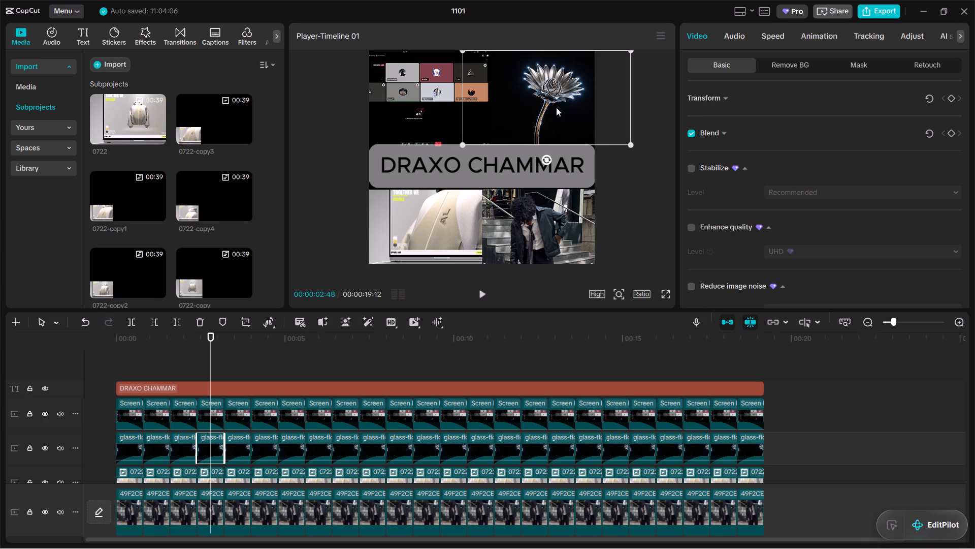
{"action": "left_click_drag", "start_coordinate": [559, 112], "coordinate": [544, 112]}
{"action": "left_click_drag", "start_coordinate": [544, 112], "coordinate": [544, 112]}
{"action": "left_click_drag", "start_coordinate": [536, 105], "coordinate": [532, 106]}
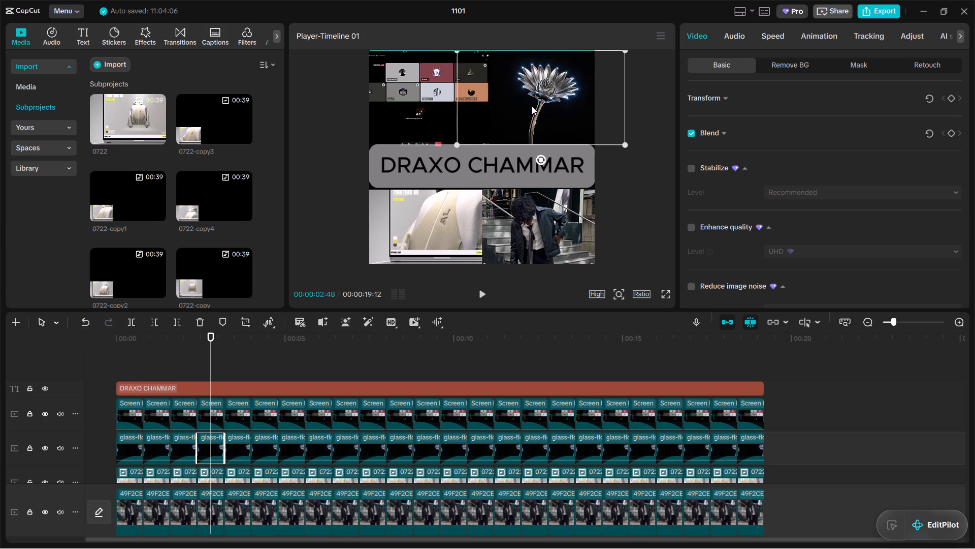
{"action": "left_click_drag", "start_coordinate": [532, 106], "coordinate": [530, 106]}
{"action": "left_click_drag", "start_coordinate": [530, 106], "coordinate": [529, 106]}
{"action": "left_click", "coordinate": [622, 205]}
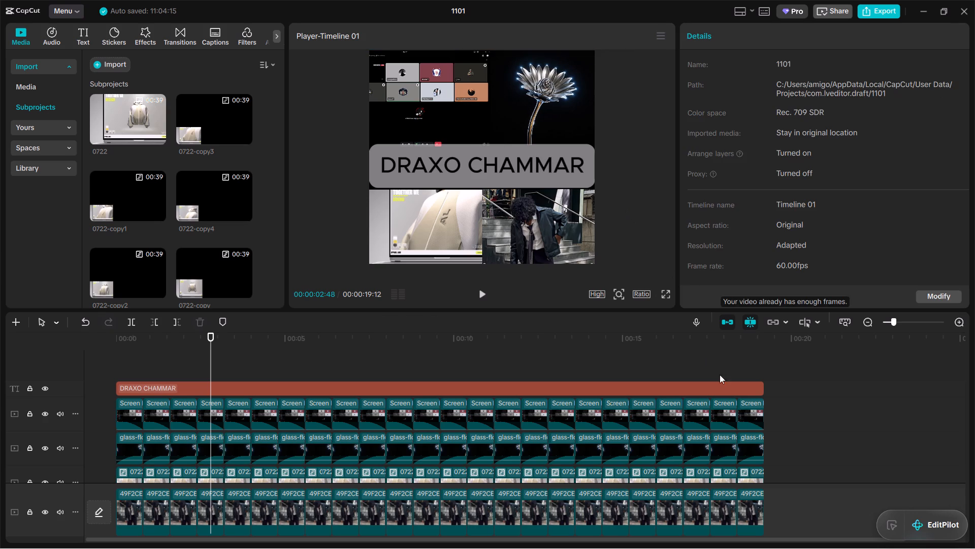
At 00:00:03:32, enlarge the fifth Screen clip's picture and position it in the frame's upper-left quarter, down to the title.
{"action": "left_click_drag", "start_coordinate": [208, 345], "coordinate": [233, 345]}
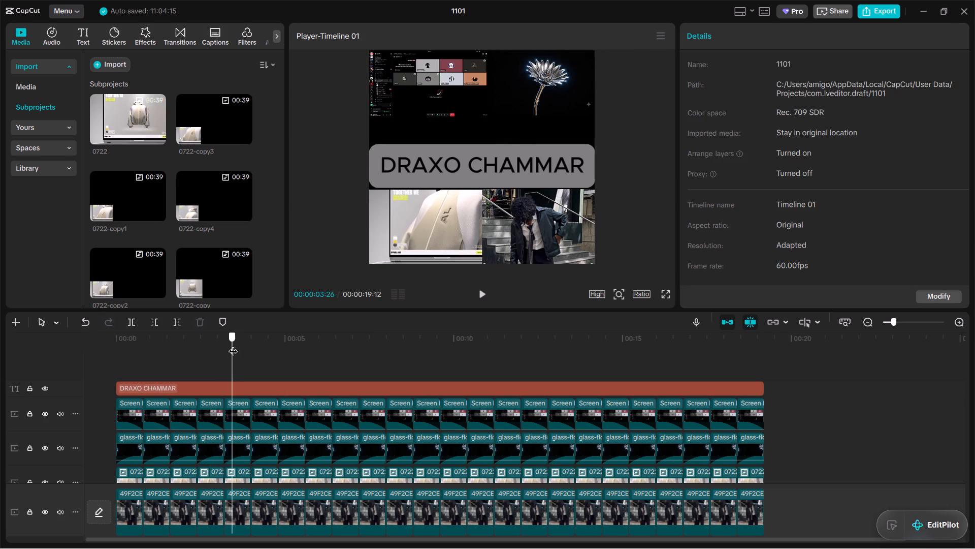
{"action": "left_click_drag", "start_coordinate": [233, 345], "coordinate": [236, 345]}
{"action": "left_click", "coordinate": [415, 86]}
{"action": "left_click_drag", "start_coordinate": [371, 114], "coordinate": [343, 132]}
{"action": "left_click_drag", "start_coordinate": [409, 98], "coordinate": [391, 111]}
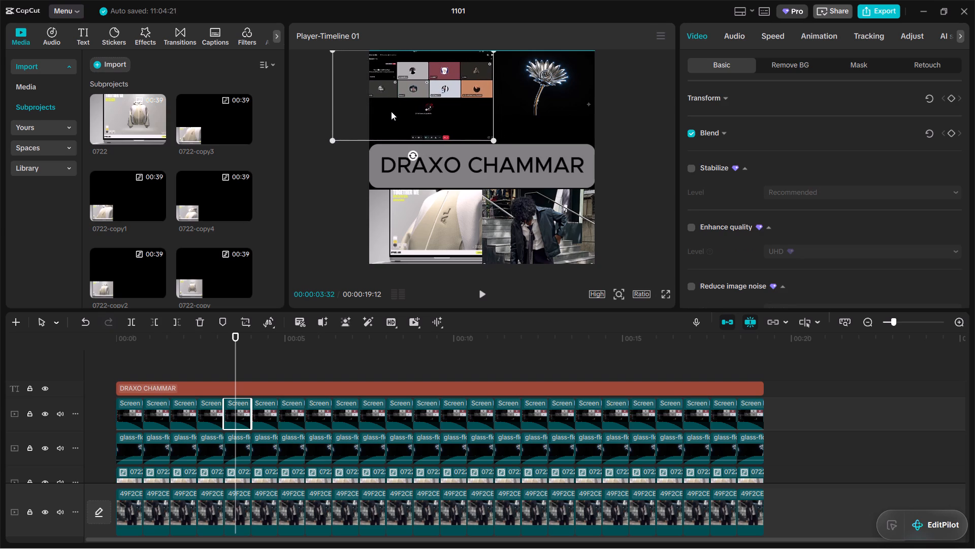
{"action": "left_click_drag", "start_coordinate": [391, 111], "coordinate": [385, 111]}
Enlarge the fifth glass-flower clip's picture and position it in the frame's upper-right quarter, down to the title.
{"action": "left_click", "coordinate": [529, 94]}
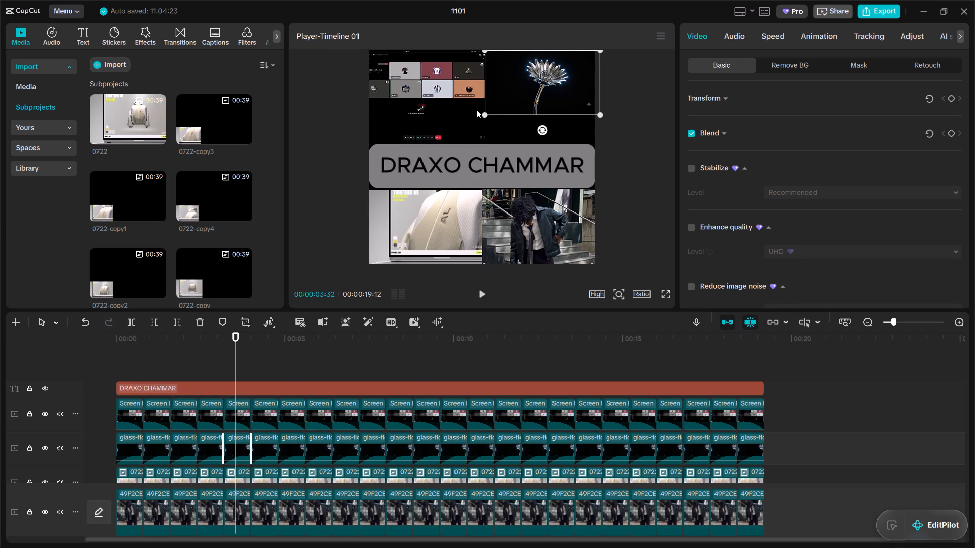
{"action": "left_click_drag", "start_coordinate": [481, 115], "coordinate": [449, 144]}
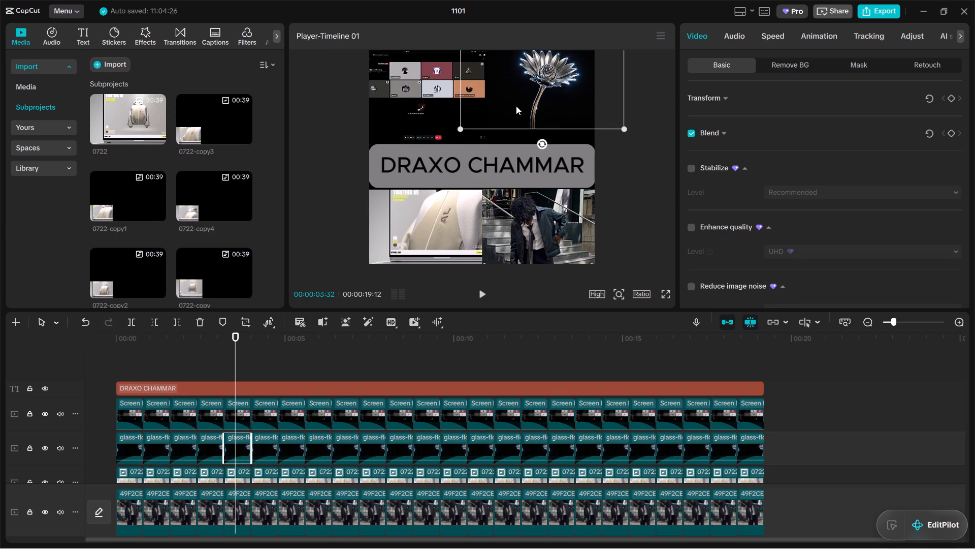
{"action": "left_click_drag", "start_coordinate": [520, 104], "coordinate": [517, 117]}
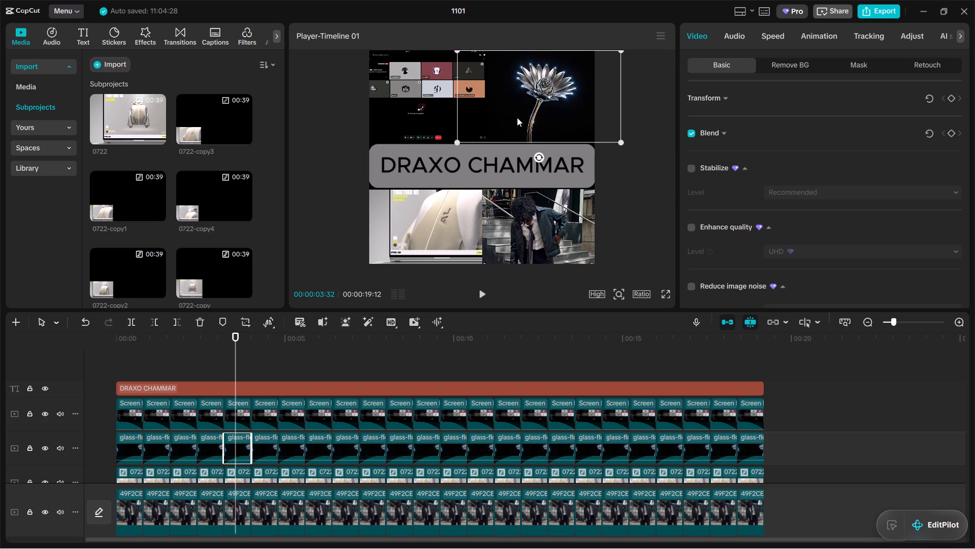
{"action": "left_click", "coordinate": [626, 173]}
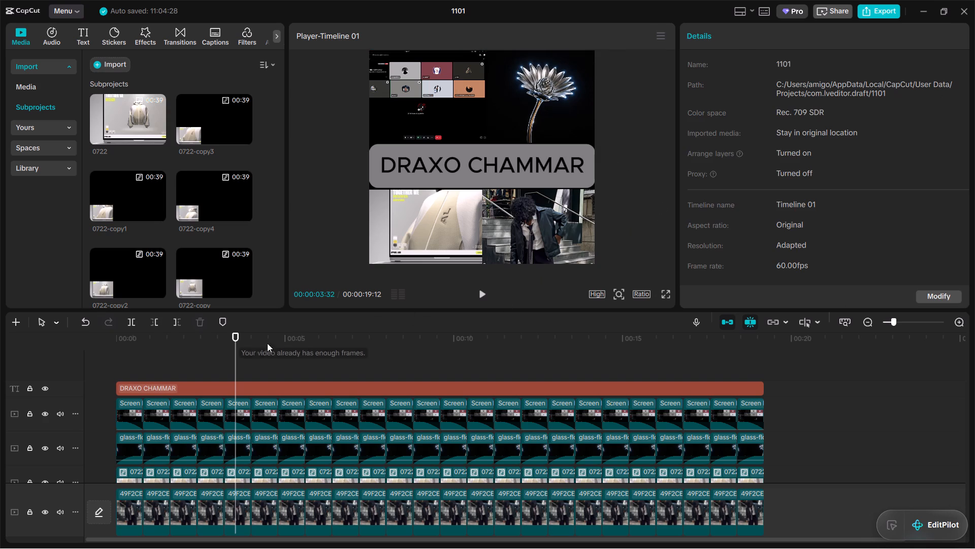
At 00:00:04:25, enlarge the sixth Screen clip's picture and position it in the frame's upper-left quarter, down to the title.
{"action": "left_click_drag", "start_coordinate": [233, 351], "coordinate": [265, 351]}
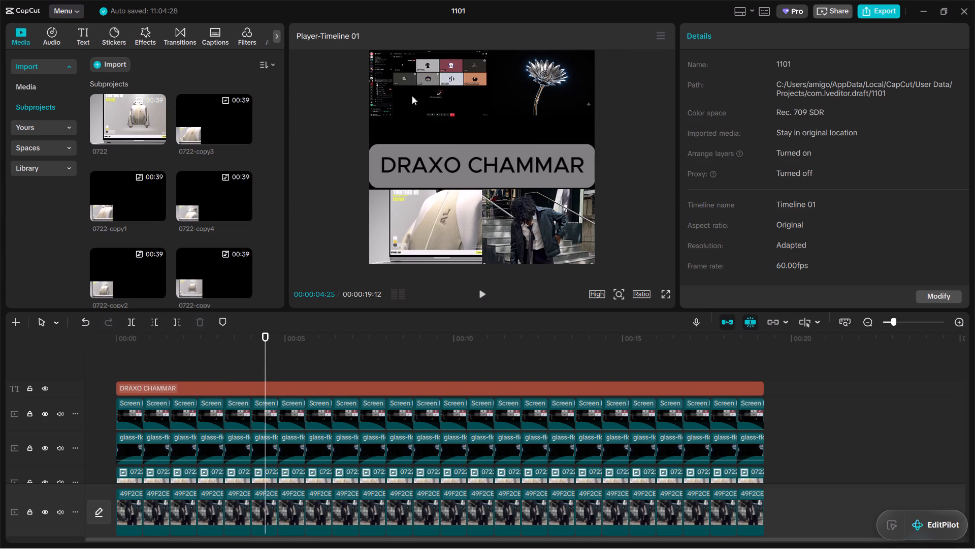
{"action": "left_click", "coordinate": [411, 86]}
{"action": "left_click_drag", "start_coordinate": [366, 117], "coordinate": [337, 144]}
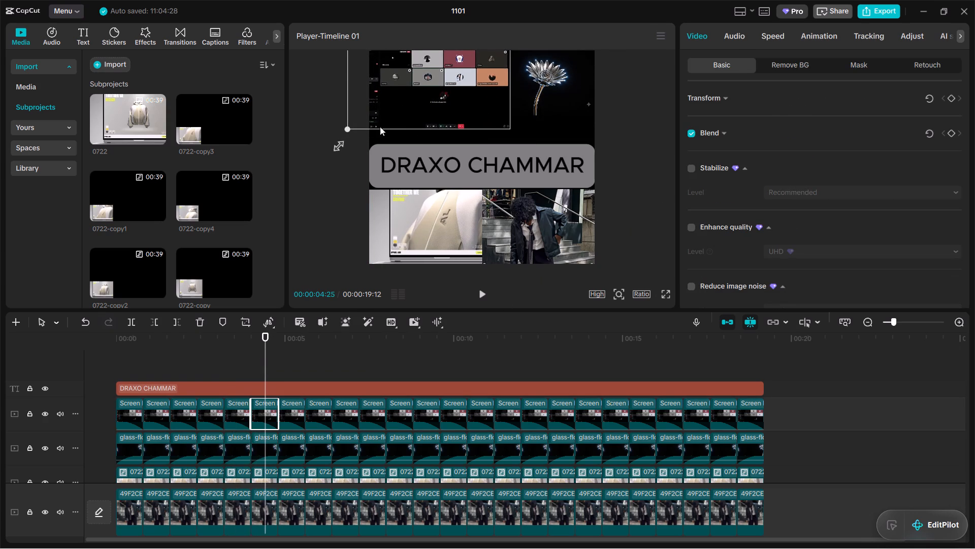
{"action": "left_click_drag", "start_coordinate": [446, 88], "coordinate": [426, 101]}
Enlarge the sixth glass-flower clip's picture and position it in the frame's upper-right quarter, down to the title.
{"action": "left_click", "coordinate": [515, 84]}
{"action": "left_click_drag", "start_coordinate": [482, 118], "coordinate": [440, 133]}
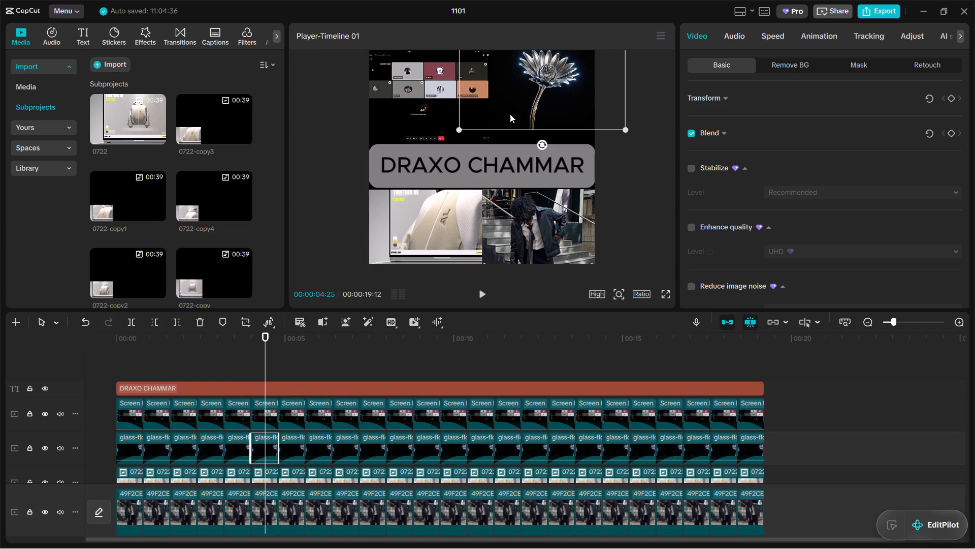
{"action": "left_click_drag", "start_coordinate": [547, 93], "coordinate": [549, 106]}
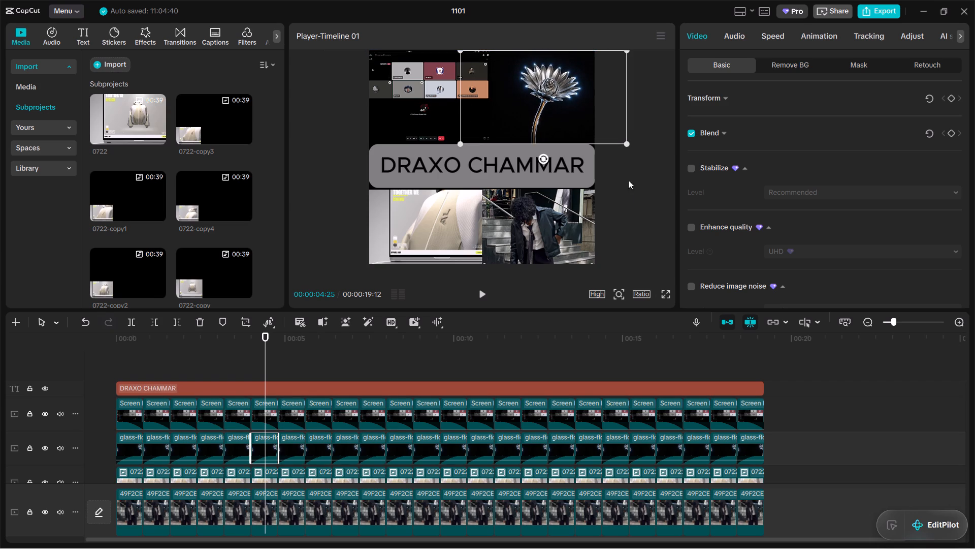
{"action": "left_click", "coordinate": [637, 191]}
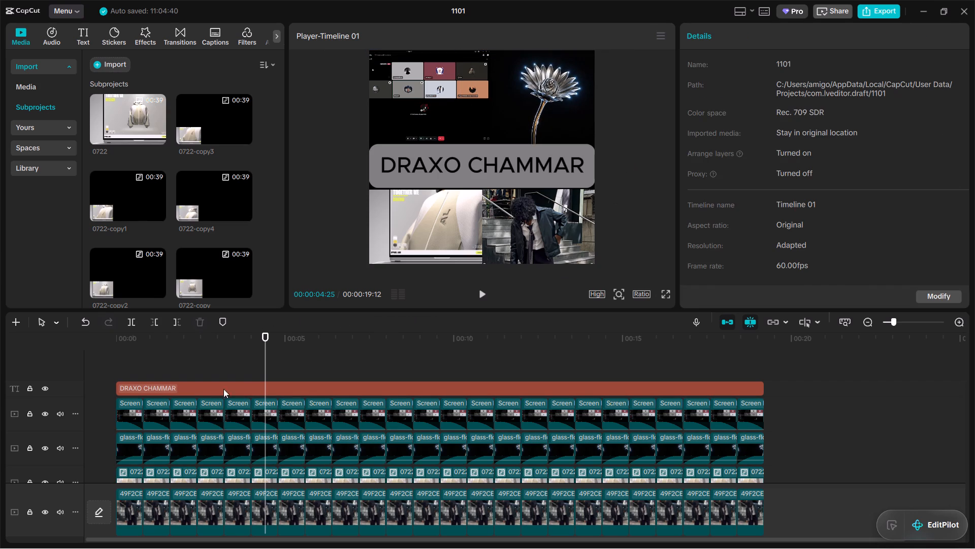
At 00:00:05:07, enlarge the seventh Screen clip's picture and position it in the frame's upper-left quarter, down to the title.
{"action": "left_click_drag", "start_coordinate": [266, 354], "coordinate": [289, 353]}
{"action": "left_click", "coordinate": [391, 98]}
{"action": "left_click_drag", "start_coordinate": [367, 118], "coordinate": [339, 143]}
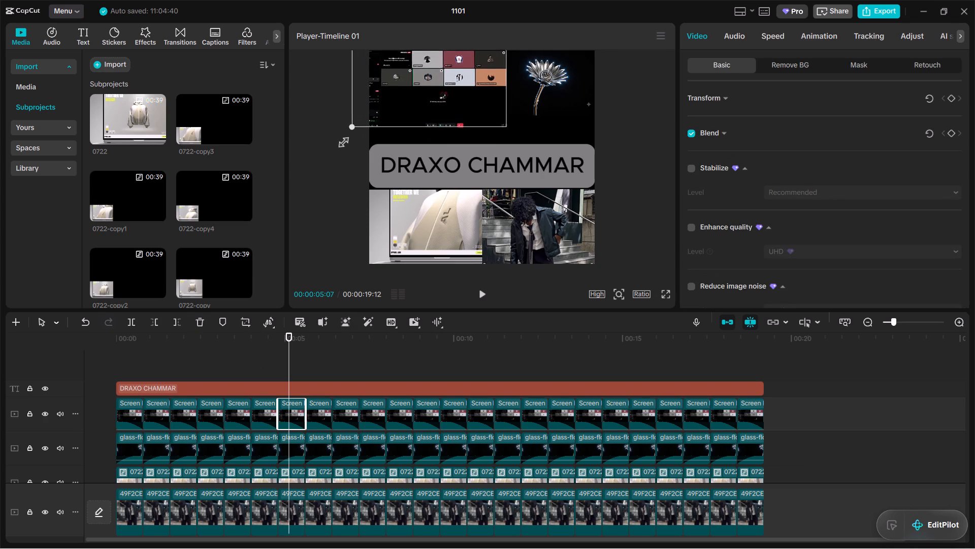
{"action": "left_click_drag", "start_coordinate": [339, 143], "coordinate": [336, 145]}
{"action": "left_click_drag", "start_coordinate": [441, 103], "coordinate": [421, 117]}
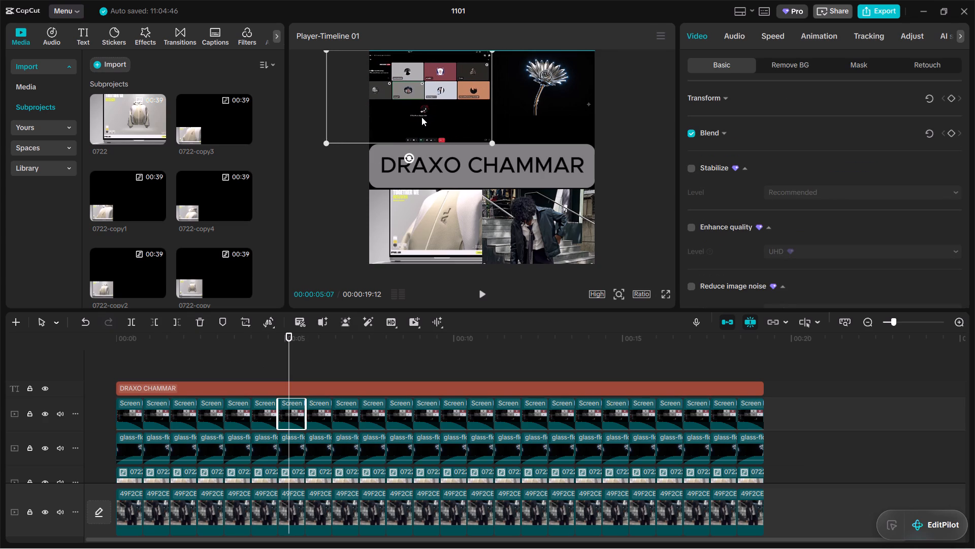
{"action": "left_click_drag", "start_coordinate": [421, 117], "coordinate": [421, 117]}
Enlarge the seventh glass-flower clip's picture and position it in the frame's upper-right quarter, down to the title.
{"action": "left_click", "coordinate": [532, 102]}
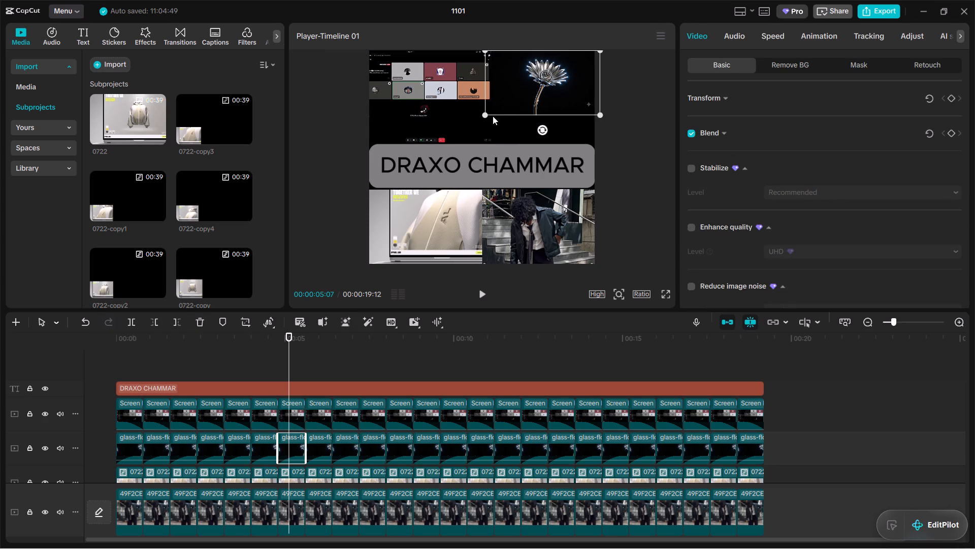
{"action": "left_click_drag", "start_coordinate": [486, 115], "coordinate": [454, 127]}
{"action": "left_click_drag", "start_coordinate": [538, 92], "coordinate": [541, 107]}
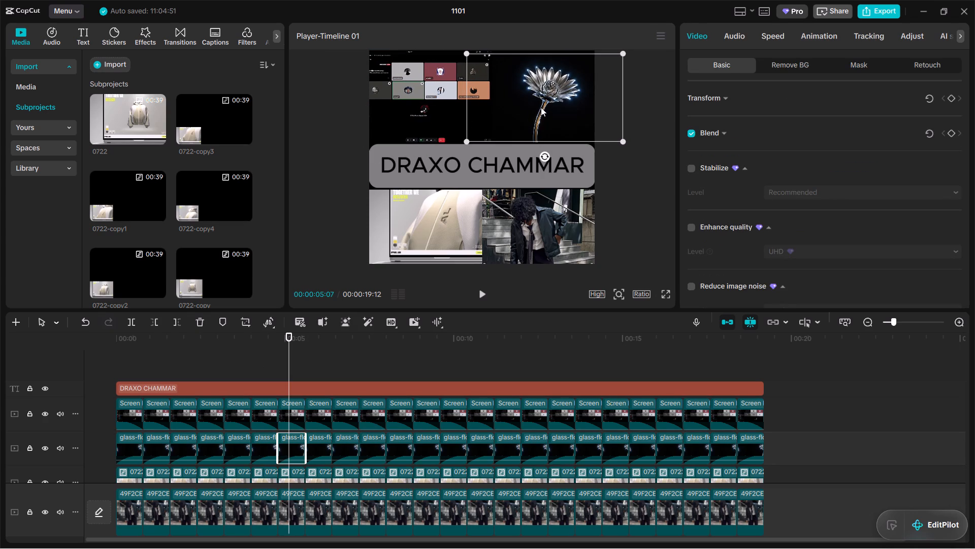
{"action": "left_click_drag", "start_coordinate": [541, 107], "coordinate": [541, 104]}
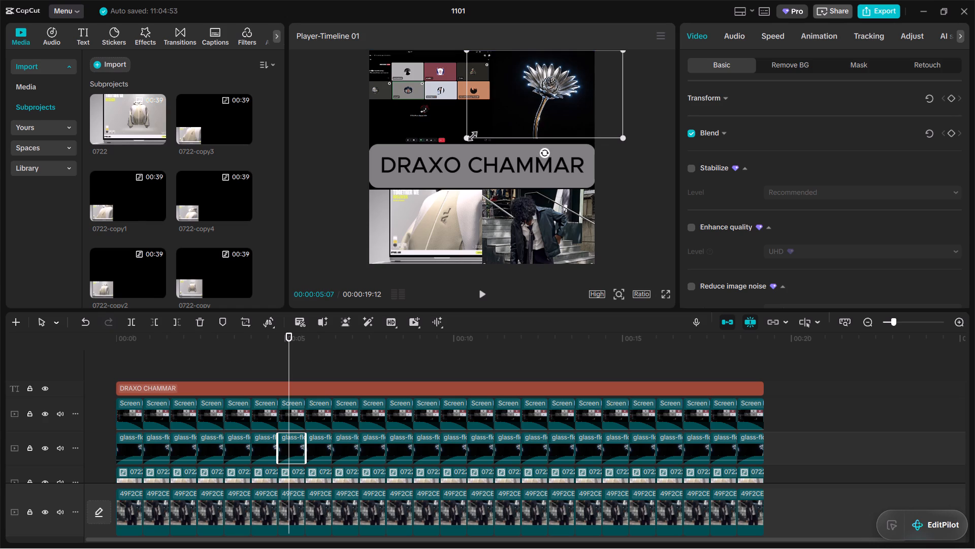
{"action": "left_click_drag", "start_coordinate": [467, 136], "coordinate": [462, 139]}
{"action": "left_click", "coordinate": [537, 107]}
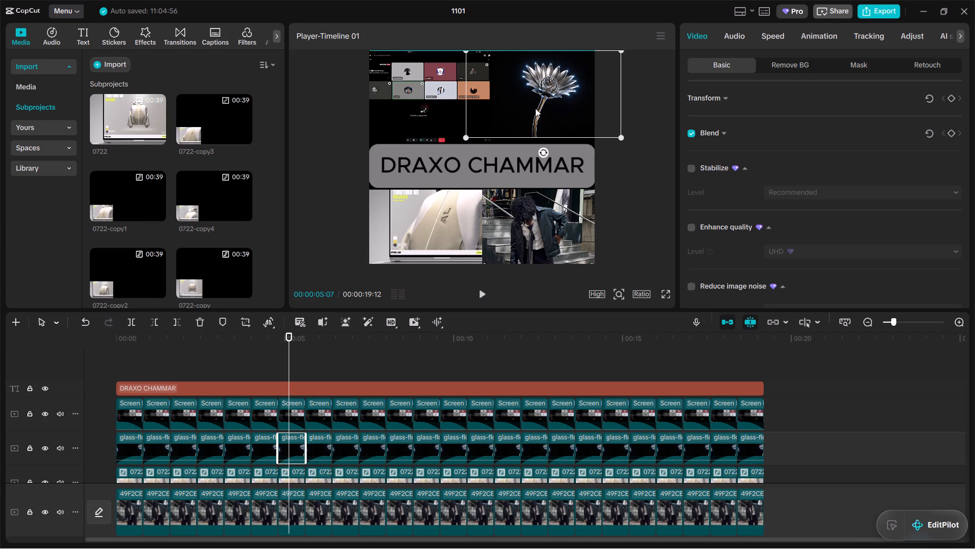
{"action": "left_click_drag", "start_coordinate": [464, 137], "coordinate": [450, 143]}
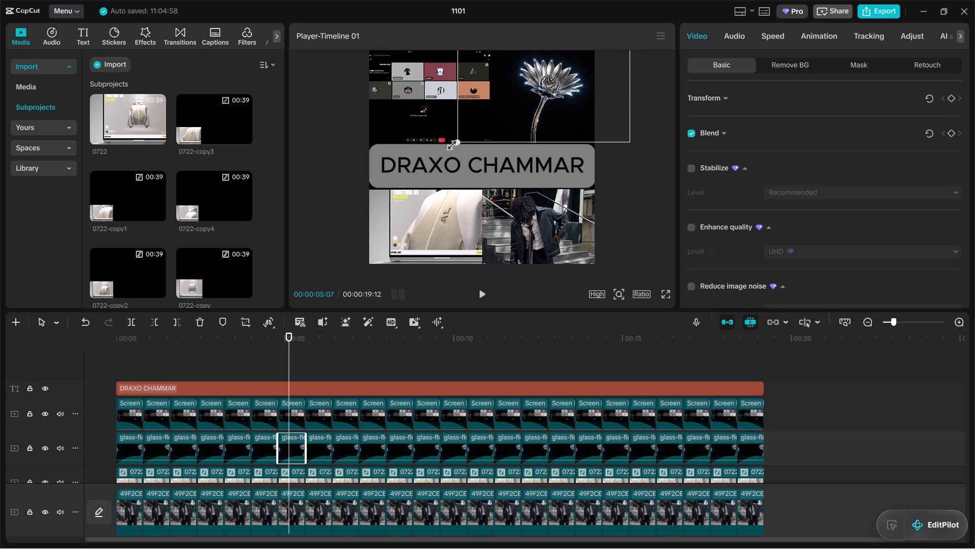
{"action": "left_click_drag", "start_coordinate": [450, 143], "coordinate": [453, 143]}
{"action": "left_click", "coordinate": [554, 99]}
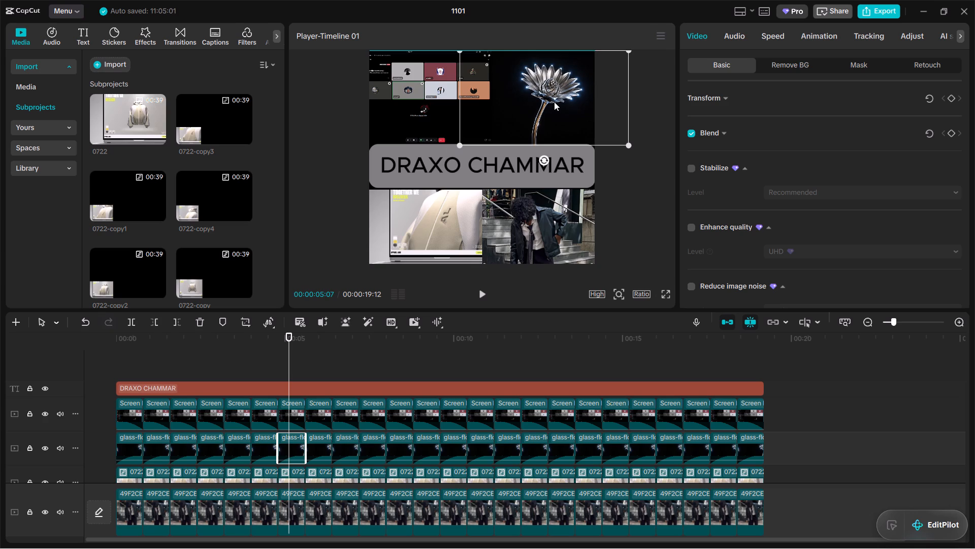
{"action": "left_click", "coordinate": [631, 187]}
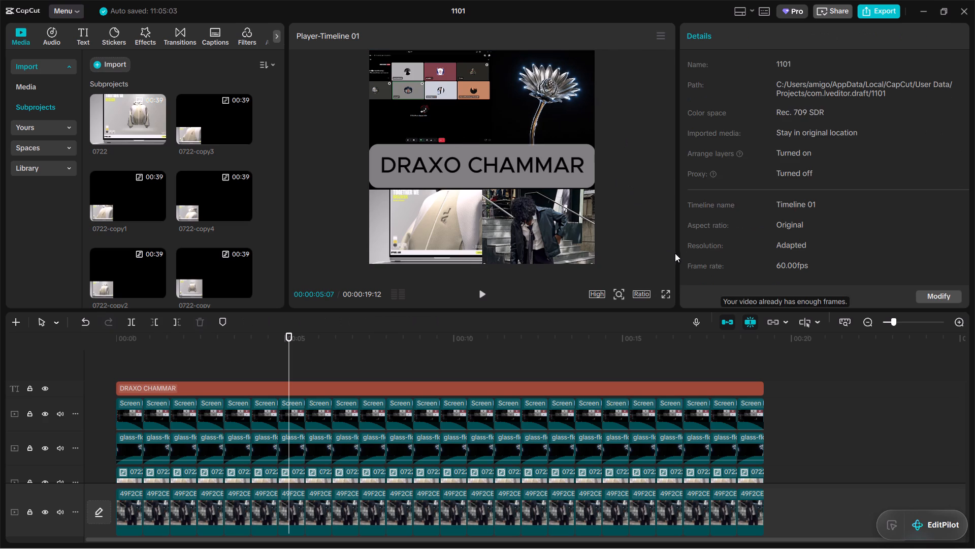
At 00:00:05:59, enlarge the eighth Screen clip's picture and position it in the frame's upper-left quarter, down to the title.
{"action": "left_click_drag", "start_coordinate": [289, 347], "coordinate": [318, 347]}
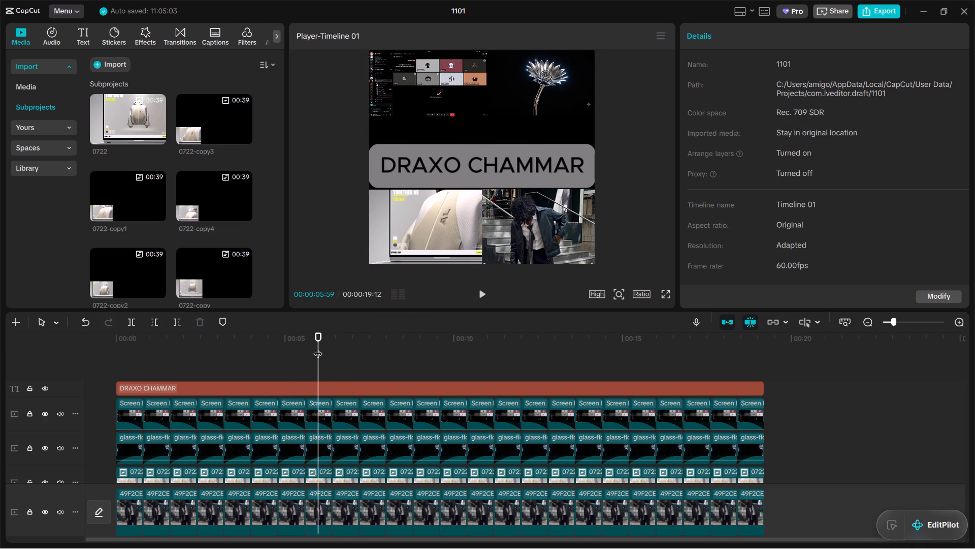
{"action": "left_click", "coordinate": [433, 102]}
{"action": "left_click_drag", "start_coordinate": [367, 116], "coordinate": [328, 133]}
{"action": "left_click_drag", "start_coordinate": [442, 90], "coordinate": [403, 104]}
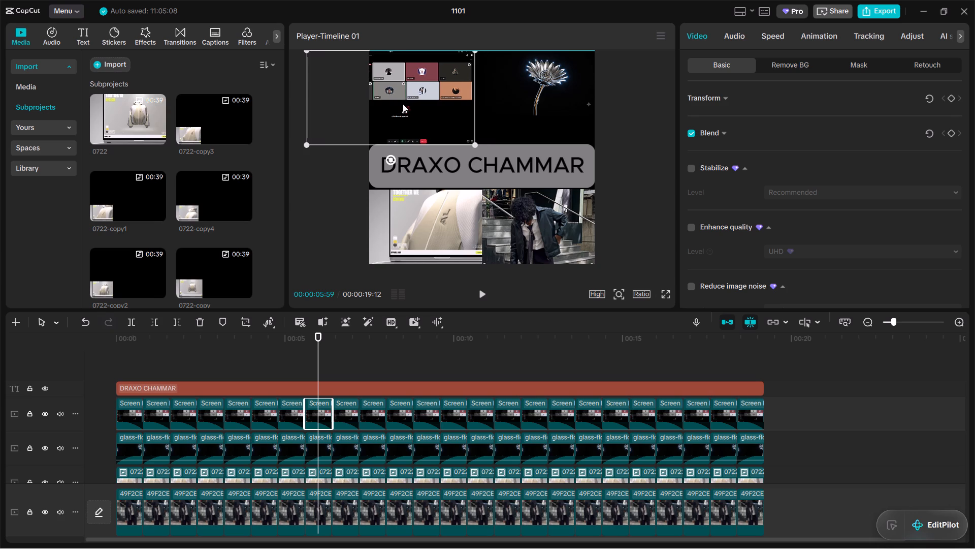
{"action": "left_click_drag", "start_coordinate": [403, 104], "coordinate": [409, 104]}
Enlarge the eighth glass-flower clip's picture and position it in the frame's upper-right quarter, down to the title.
{"action": "left_click", "coordinate": [564, 91]}
{"action": "left_click_drag", "start_coordinate": [487, 113], "coordinate": [482, 116]}
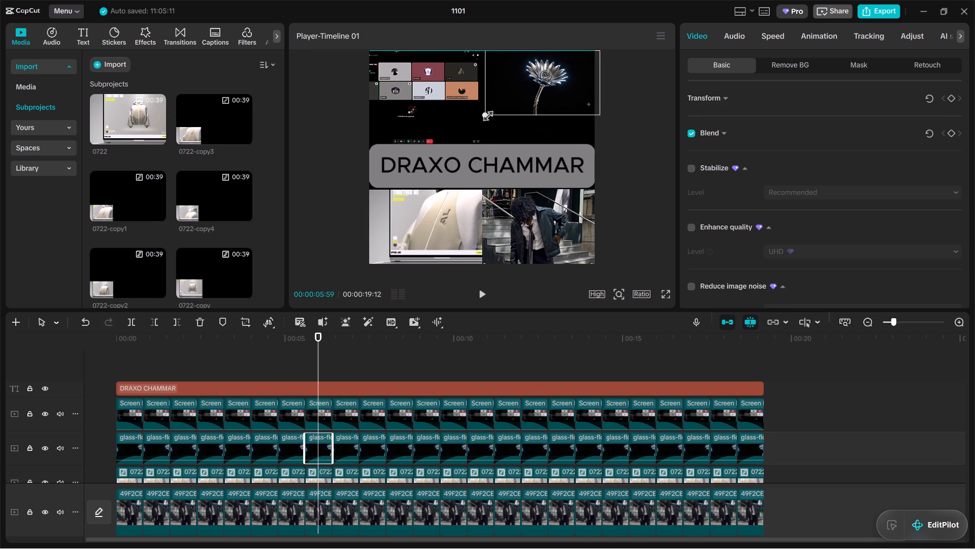
{"action": "left_click_drag", "start_coordinate": [482, 116], "coordinate": [443, 144]}
{"action": "left_click_drag", "start_coordinate": [546, 90], "coordinate": [543, 100]}
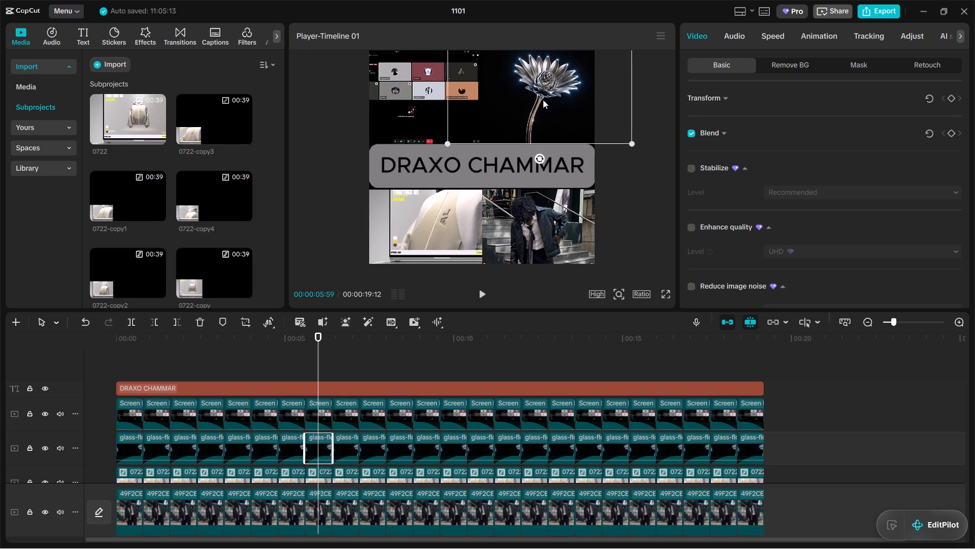
{"action": "left_click_drag", "start_coordinate": [543, 100], "coordinate": [540, 103]}
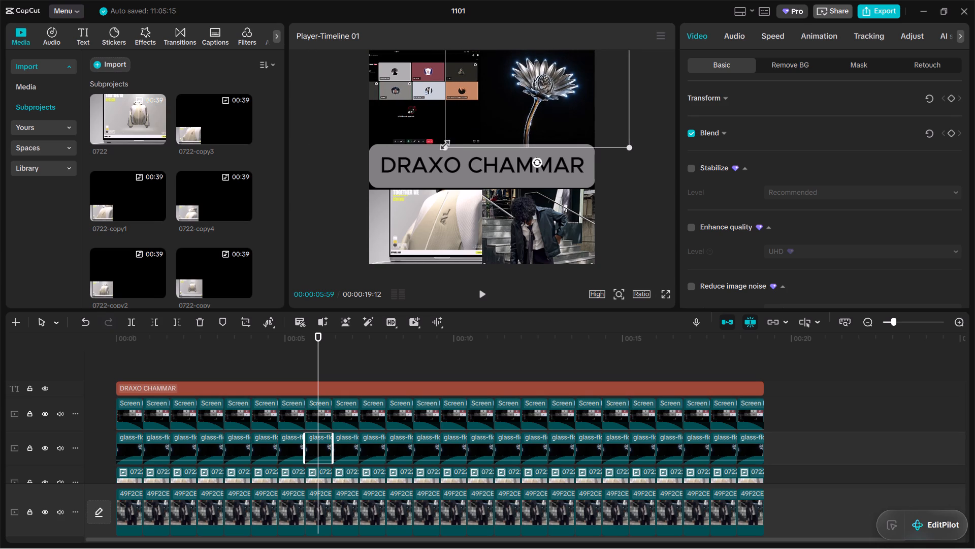
{"action": "left_click_drag", "start_coordinate": [443, 144], "coordinate": [452, 130]}
{"action": "left_click", "coordinate": [552, 108]}
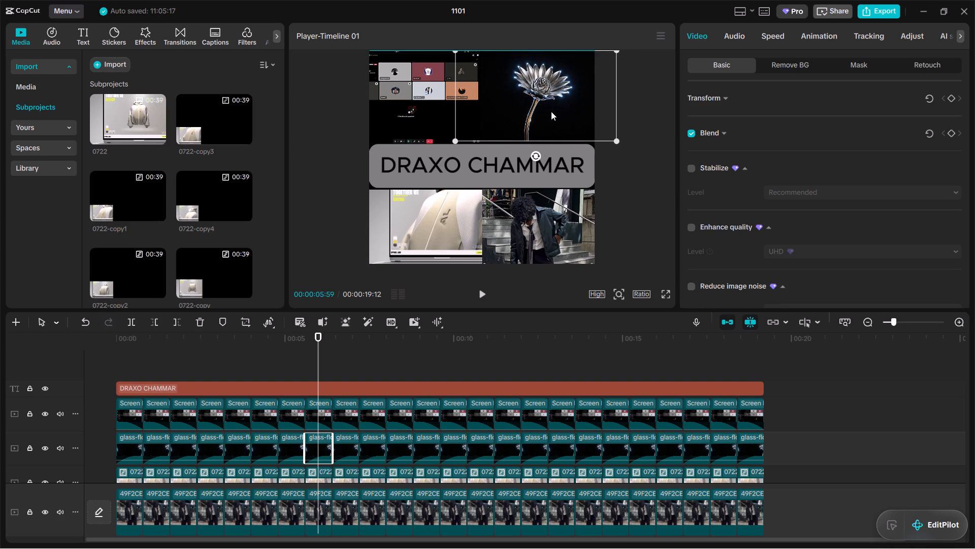
{"action": "left_click", "coordinate": [645, 191]}
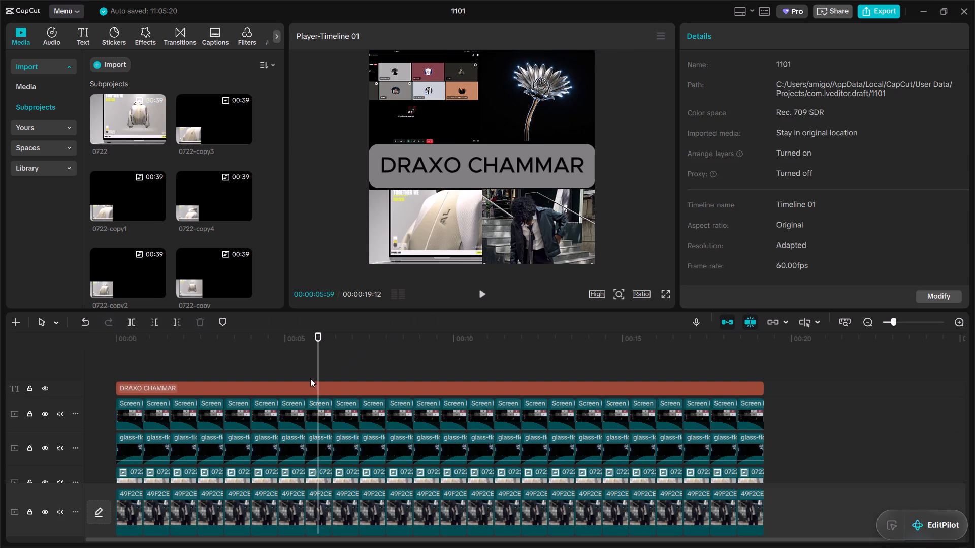
At 00:00:06:56, enlarge the ninth Screen clip's picture and position it in the frame's upper-left quarter, down to the title.
{"action": "left_click_drag", "start_coordinate": [319, 367], "coordinate": [350, 365]}
{"action": "left_click", "coordinate": [426, 61]}
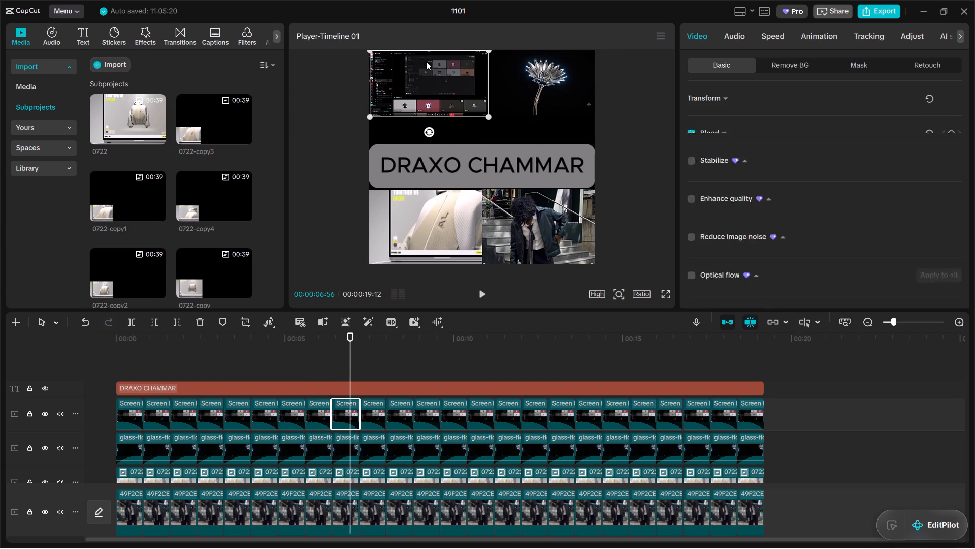
{"action": "left_click_drag", "start_coordinate": [372, 115], "coordinate": [331, 140]}
{"action": "left_click_drag", "start_coordinate": [446, 110], "coordinate": [436, 117]}
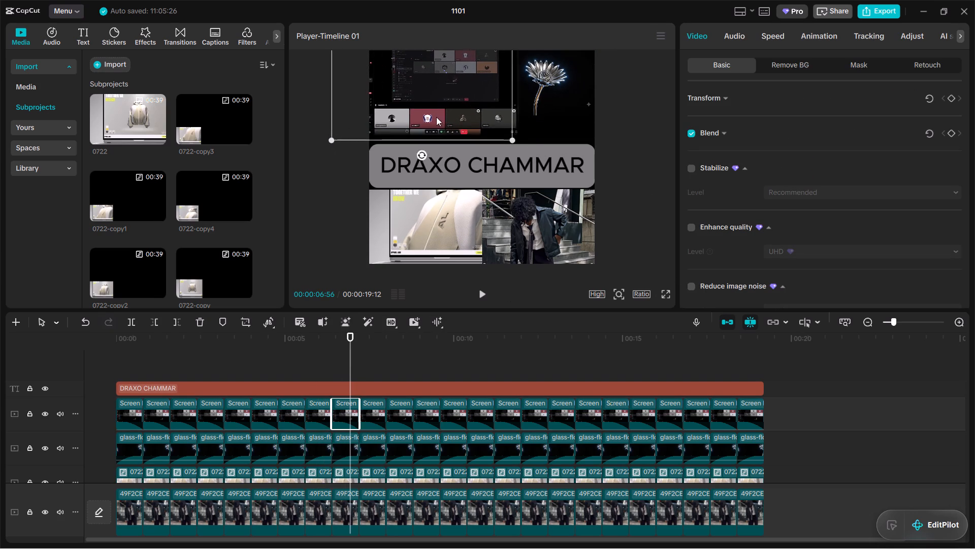
{"action": "left_click_drag", "start_coordinate": [436, 117], "coordinate": [422, 121]}
{"action": "left_click_drag", "start_coordinate": [314, 143], "coordinate": [327, 133]}
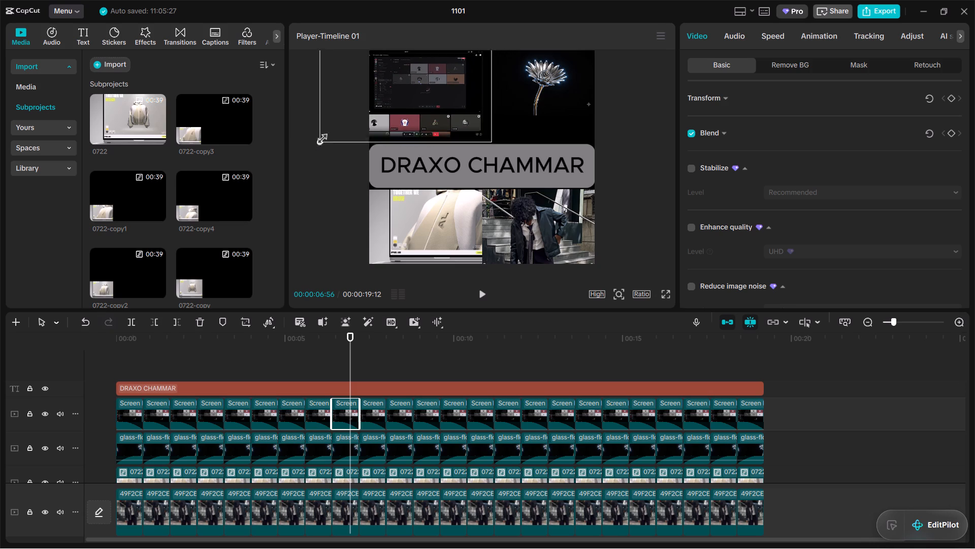
{"action": "left_click_drag", "start_coordinate": [327, 133], "coordinate": [331, 132]}
{"action": "left_click", "coordinate": [426, 93]}
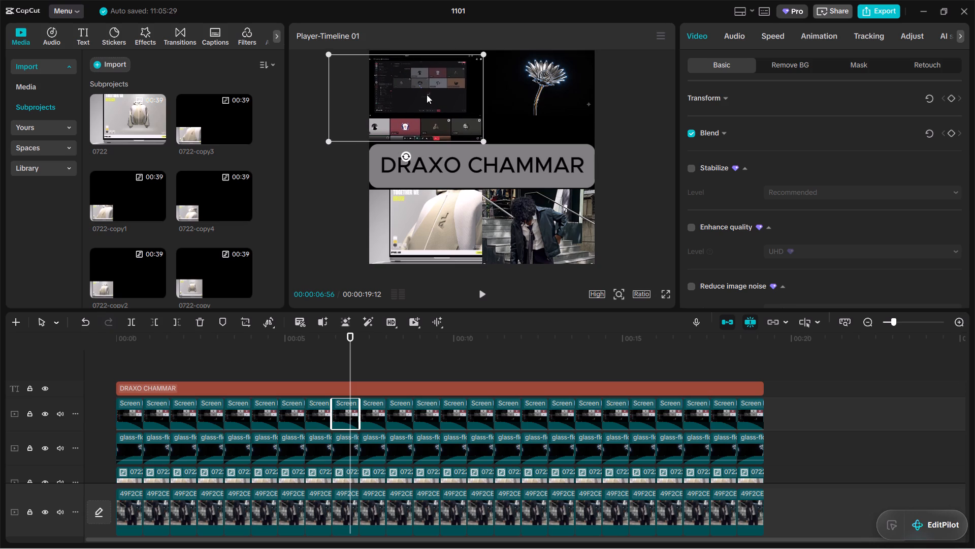
{"action": "left_click", "coordinate": [327, 137]}
{"action": "left_click_drag", "start_coordinate": [414, 114], "coordinate": [414, 110]}
{"action": "left_click_drag", "start_coordinate": [328, 139], "coordinate": [324, 143]}
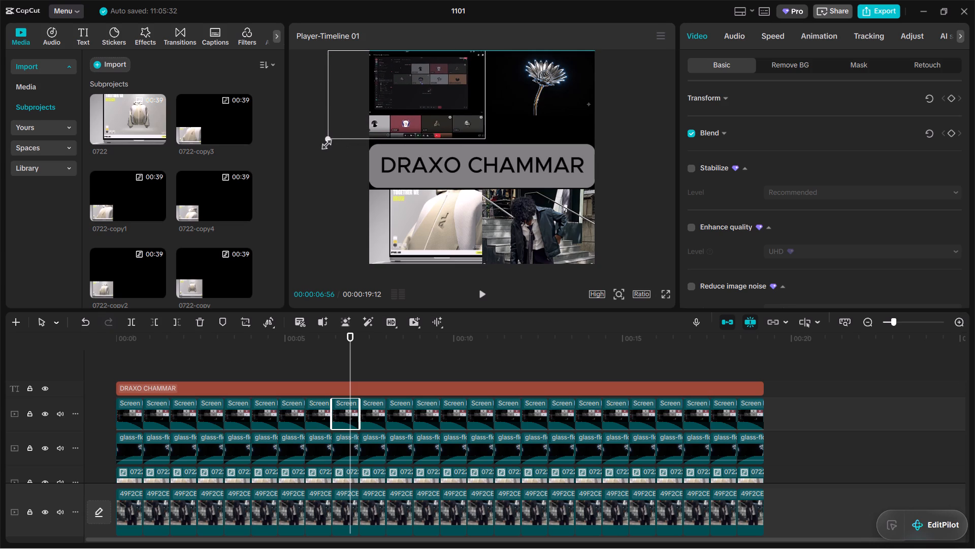
{"action": "left_click_drag", "start_coordinate": [324, 143], "coordinate": [319, 147]}
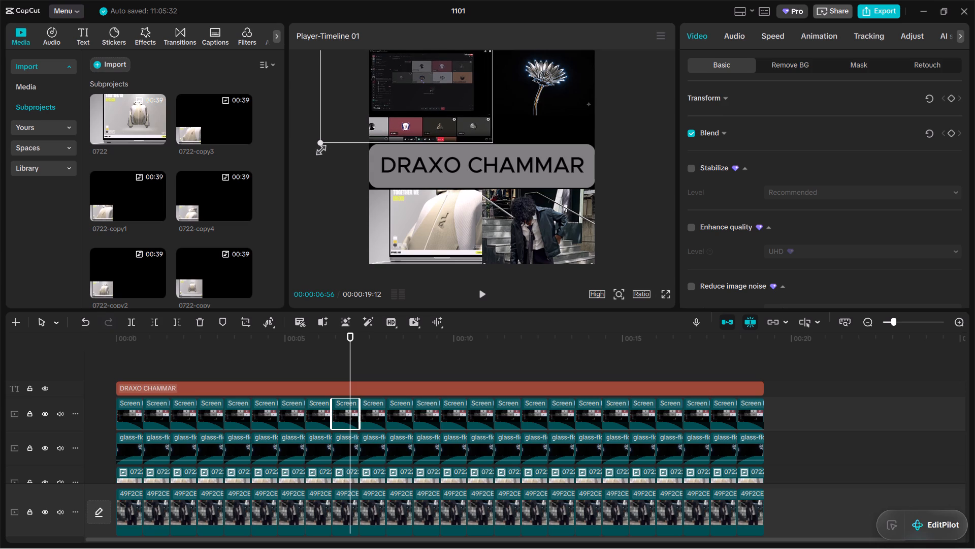
{"action": "left_click_drag", "start_coordinate": [319, 147], "coordinate": [320, 148]}
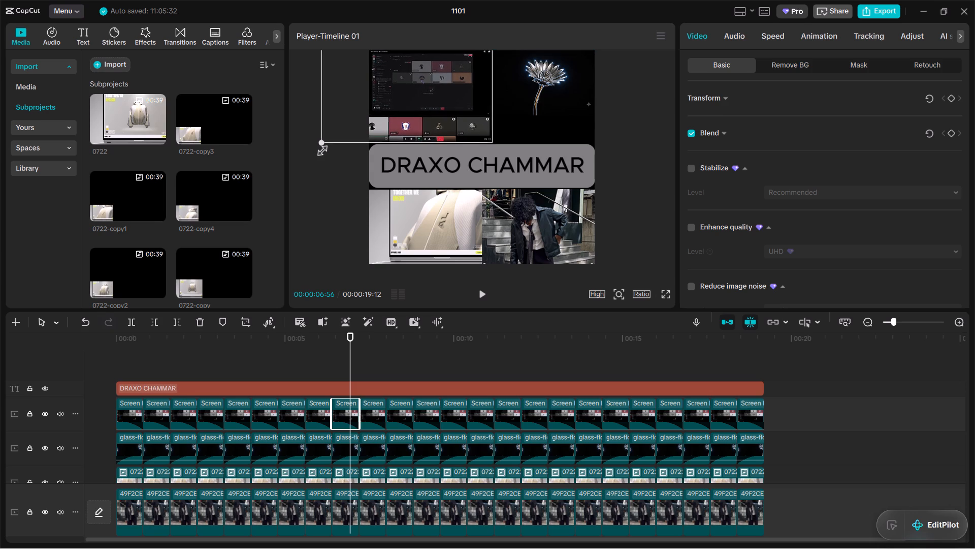
{"action": "left_click_drag", "start_coordinate": [320, 148], "coordinate": [320, 148]}
{"action": "left_click_drag", "start_coordinate": [445, 95], "coordinate": [442, 97]}
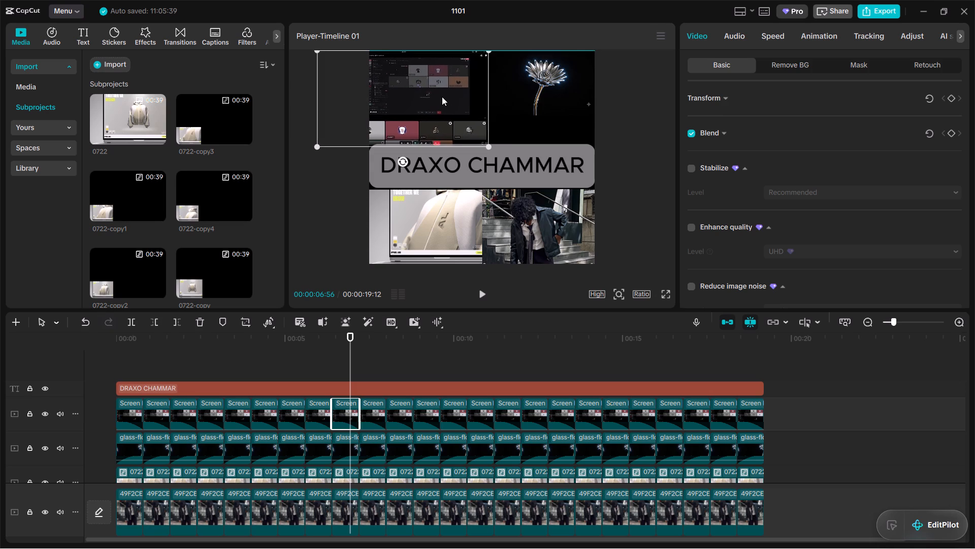
{"action": "left_click_drag", "start_coordinate": [442, 97], "coordinate": [438, 97]}
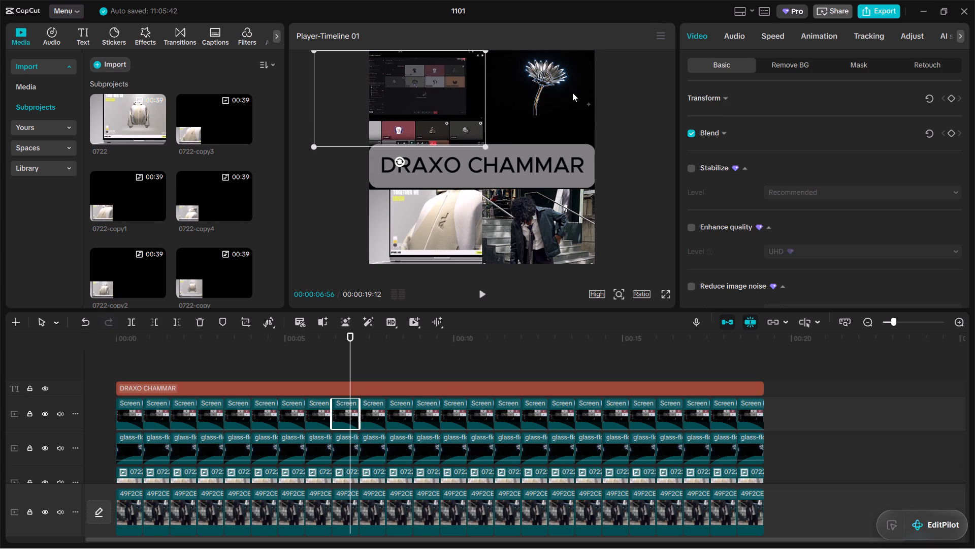
Enlarge the ninth glass-flower clip's picture and position it in the frame's upper-right quarter, down to the title.
{"action": "left_click", "coordinate": [569, 94]}
{"action": "left_click_drag", "start_coordinate": [484, 114], "coordinate": [473, 136]}
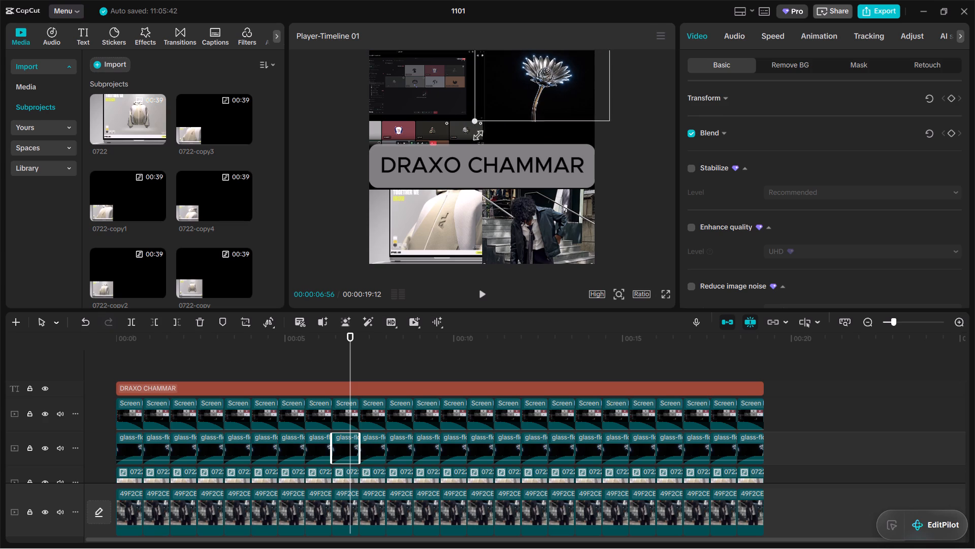
{"action": "left_click_drag", "start_coordinate": [473, 136], "coordinate": [472, 137]}
{"action": "left_click_drag", "start_coordinate": [566, 98], "coordinate": [563, 116]}
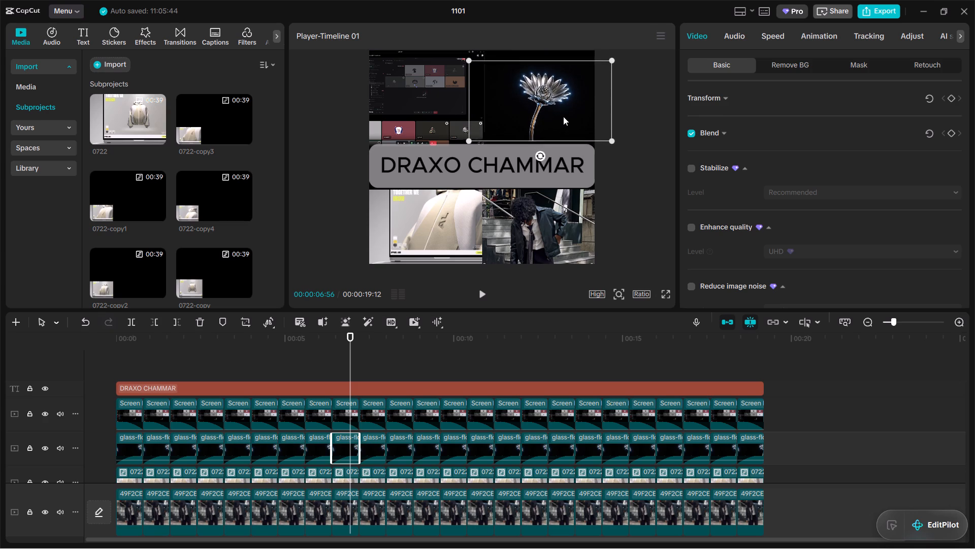
{"action": "left_click_drag", "start_coordinate": [563, 116], "coordinate": [559, 109]}
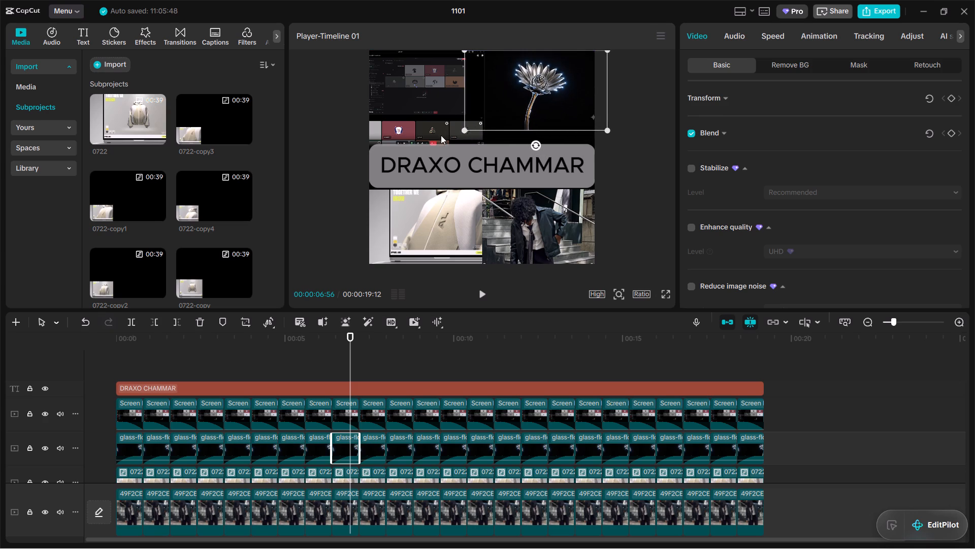
{"action": "left_click_drag", "start_coordinate": [463, 129], "coordinate": [451, 137]}
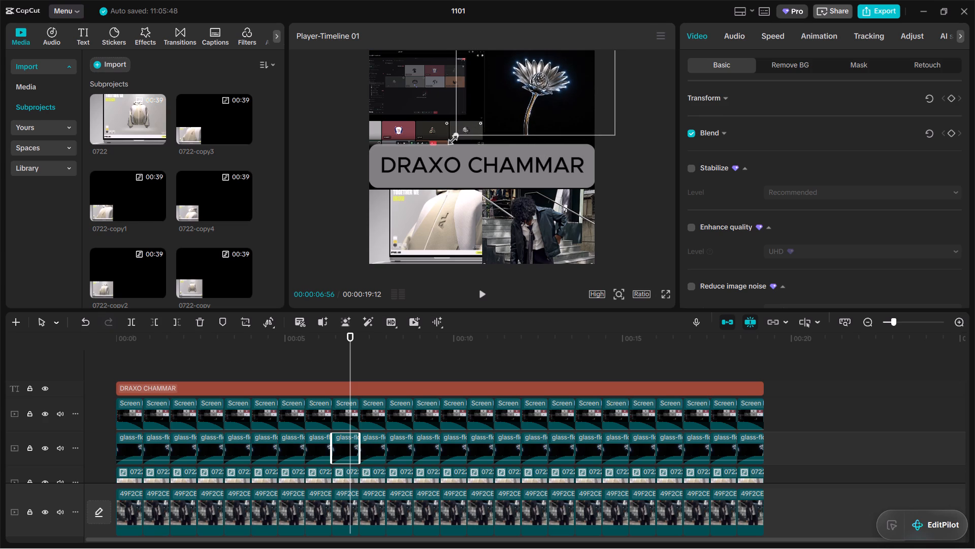
{"action": "left_click_drag", "start_coordinate": [451, 137], "coordinate": [450, 139]}
{"action": "left_click", "coordinate": [536, 112]}
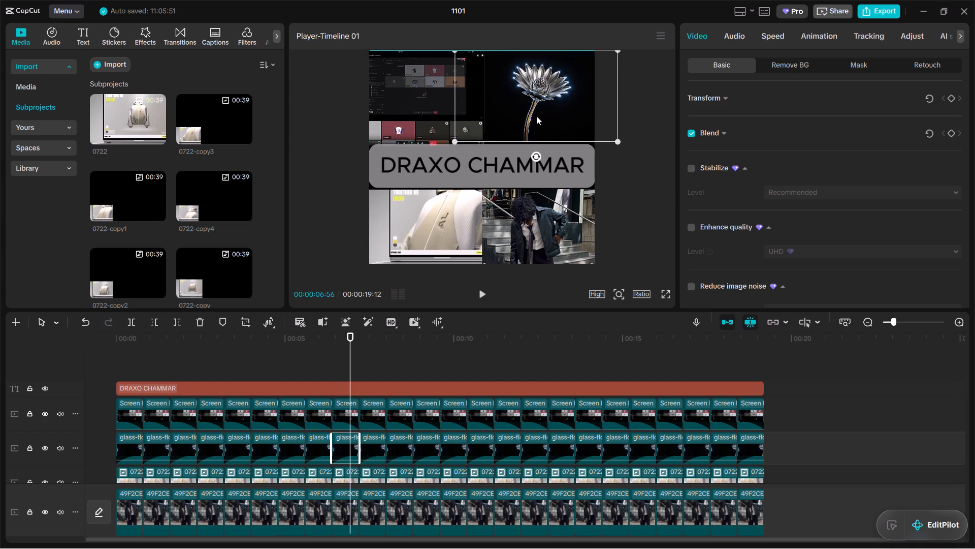
{"action": "left_click", "coordinate": [616, 185]}
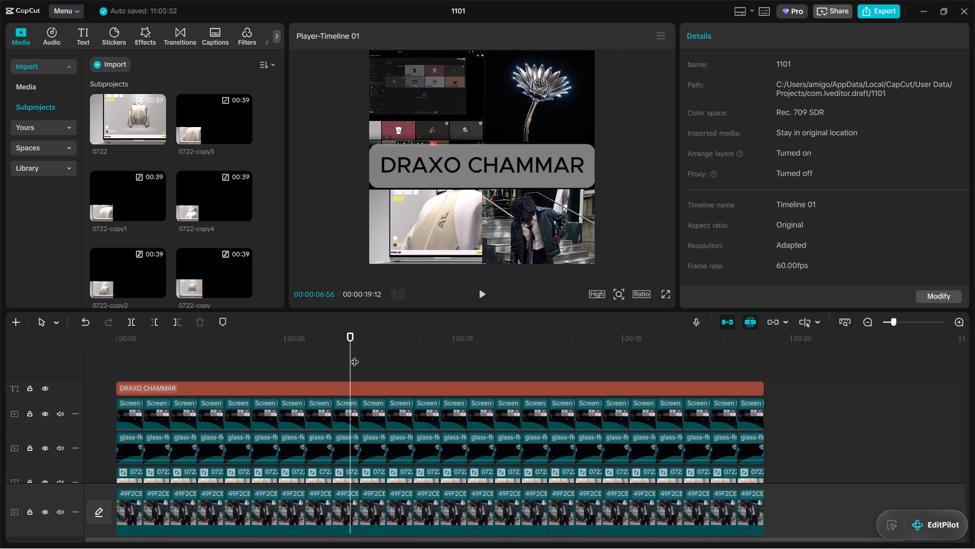
At 00:00:07:43, enlarge the tenth Screen clip's picture and position it in the frame's upper-left quarter, down to the title.
{"action": "left_click_drag", "start_coordinate": [351, 358], "coordinate": [377, 363]}
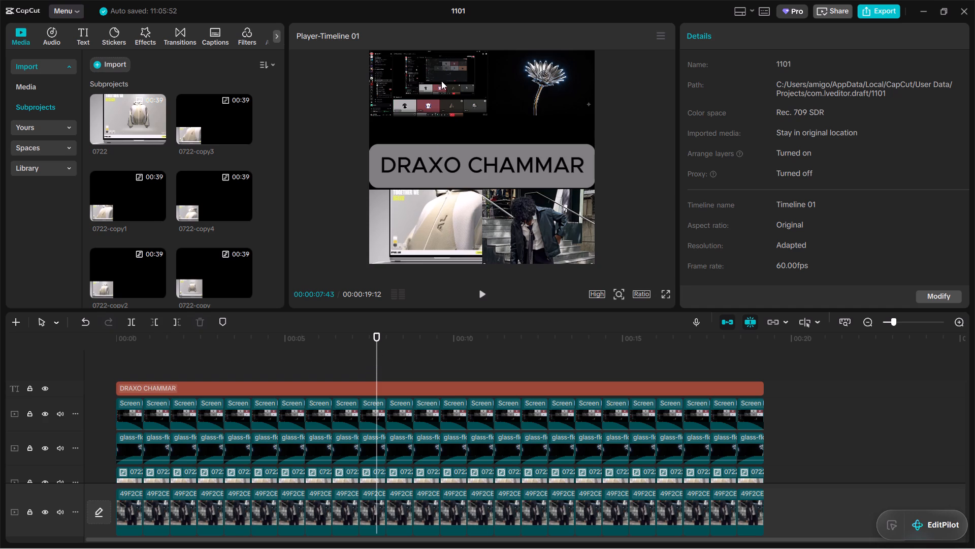
{"action": "left_click", "coordinate": [441, 79]}
{"action": "left_click_drag", "start_coordinate": [370, 115], "coordinate": [337, 133]}
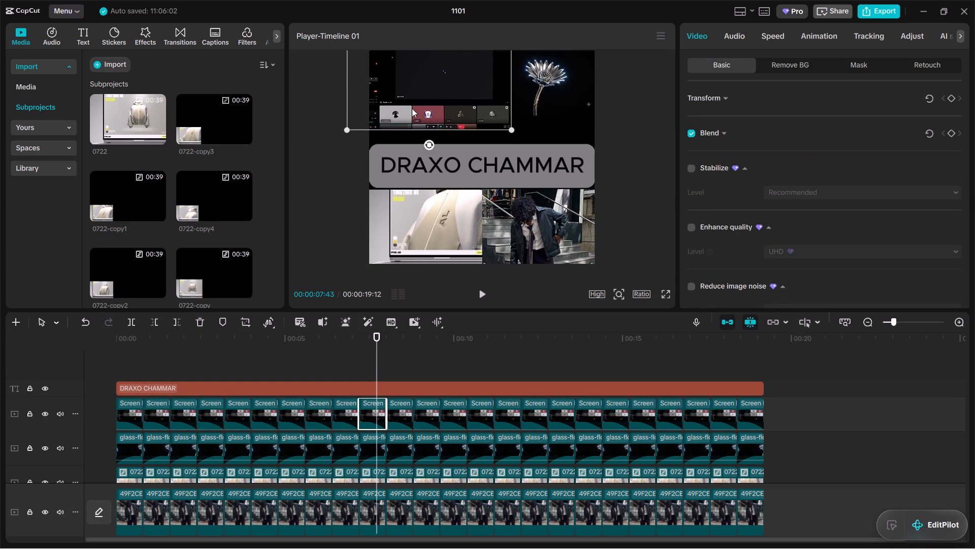
{"action": "left_click_drag", "start_coordinate": [412, 110], "coordinate": [386, 126]}
Enlarge the tenth glass-flower clip's picture and position it in the frame's upper-right quarter, down to the title.
{"action": "left_click", "coordinate": [513, 95]}
{"action": "left_click_drag", "start_coordinate": [480, 113], "coordinate": [473, 142]}
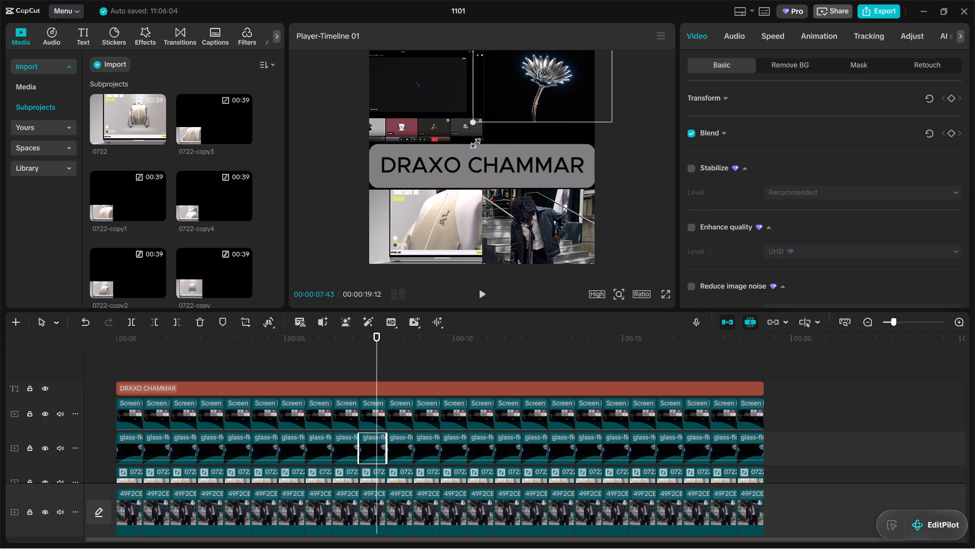
{"action": "left_click_drag", "start_coordinate": [473, 142], "coordinate": [459, 157]}
{"action": "left_click_drag", "start_coordinate": [545, 91], "coordinate": [543, 105]}
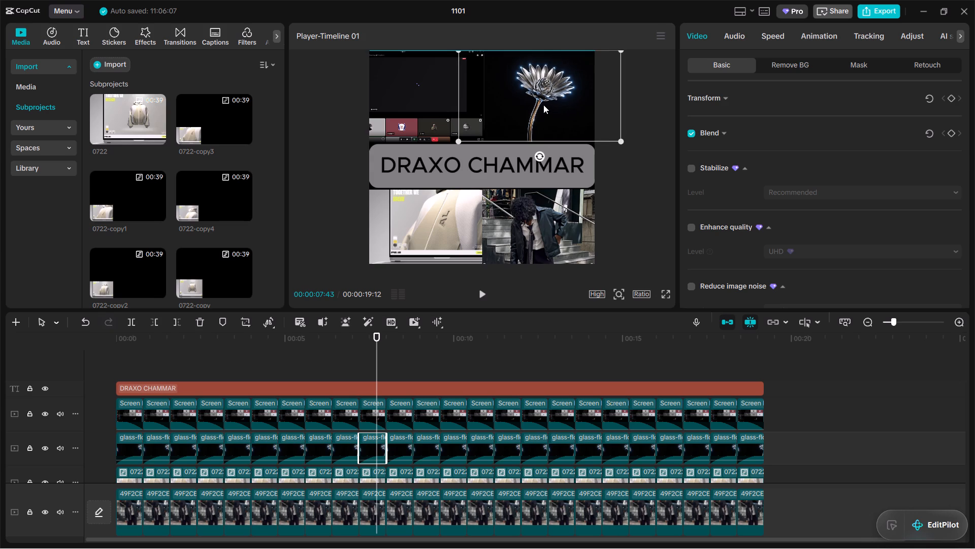
{"action": "left_click_drag", "start_coordinate": [543, 105], "coordinate": [541, 106]}
{"action": "left_click", "coordinate": [638, 200]}
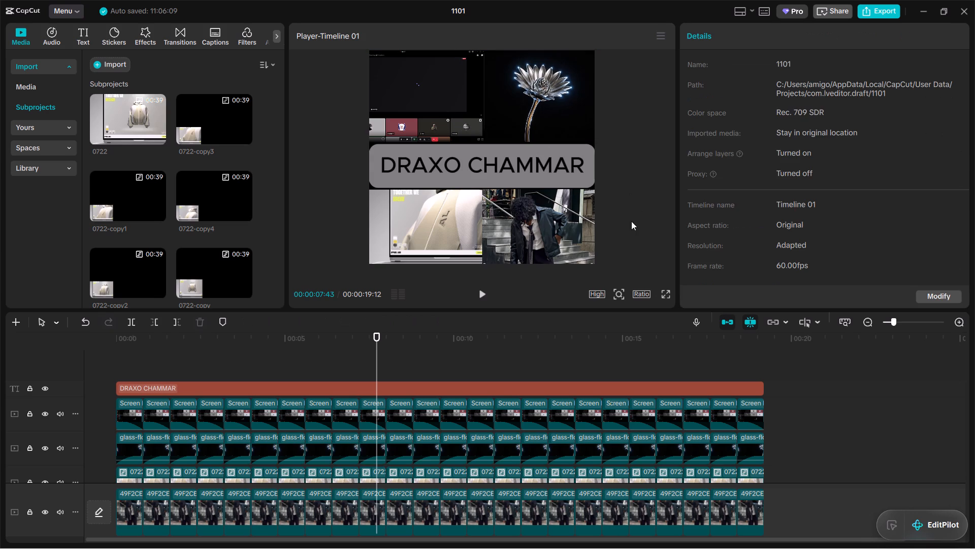
Move the playhead to 00:00:08:20, over the eleventh Screen and glass-flower clips.
{"action": "left_click_drag", "start_coordinate": [374, 344], "coordinate": [398, 344]}
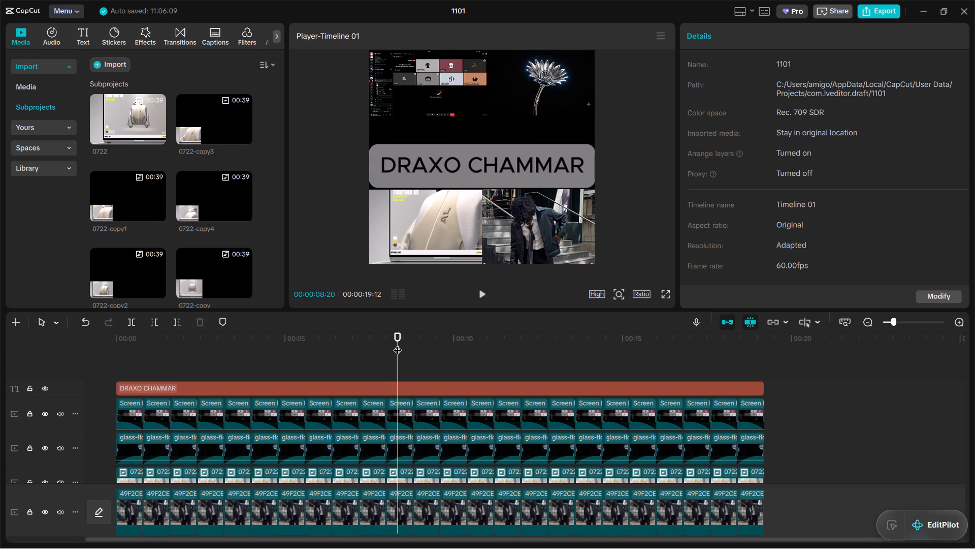
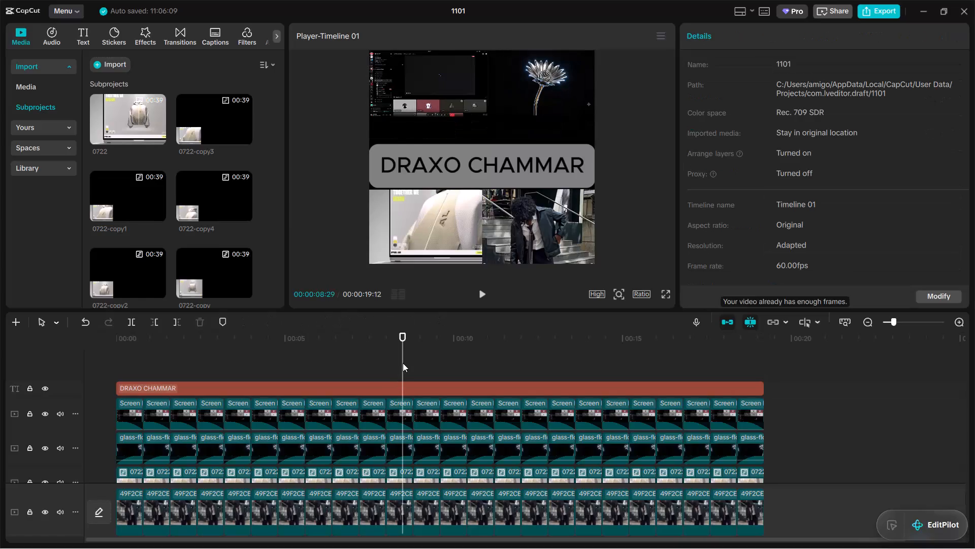
At 00:00:08:27, enlarge the eleventh Screen clip's picture and position it in the frame's upper-left quarter, down to the title.
{"action": "left_click", "coordinate": [368, 358]}
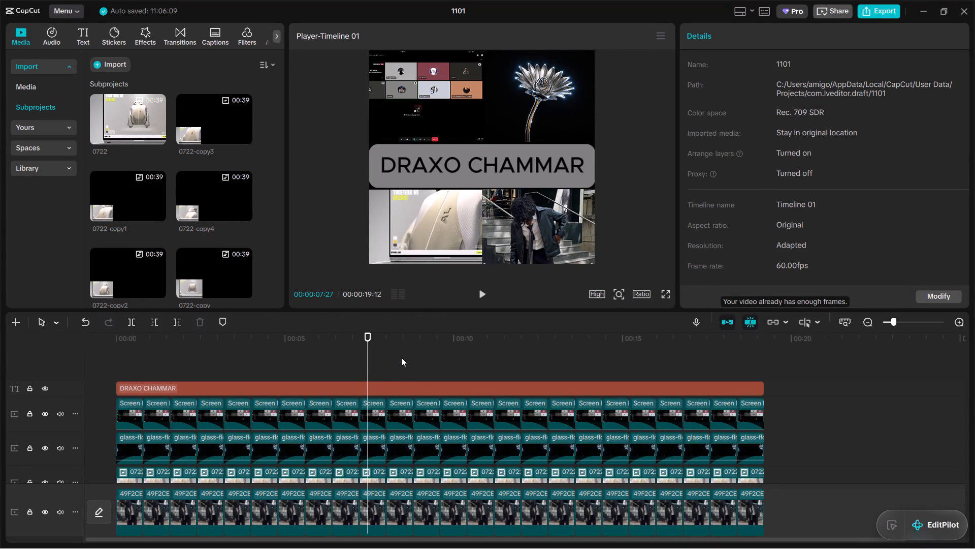
{"action": "left_click", "coordinate": [401, 357]}
{"action": "left_click", "coordinate": [454, 95]}
{"action": "left_click_drag", "start_coordinate": [366, 115], "coordinate": [336, 131]}
{"action": "left_click_drag", "start_coordinate": [444, 105], "coordinate": [427, 121]}
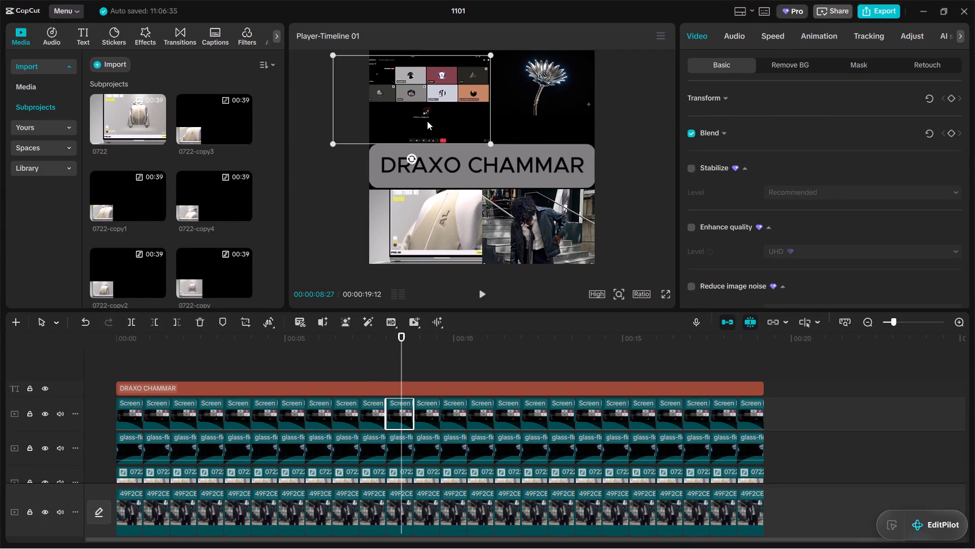
{"action": "left_click_drag", "start_coordinate": [427, 121], "coordinate": [427, 118]}
{"action": "left_click_drag", "start_coordinate": [334, 139], "coordinate": [330, 141]}
{"action": "left_click_drag", "start_coordinate": [329, 141], "coordinate": [323, 145]}
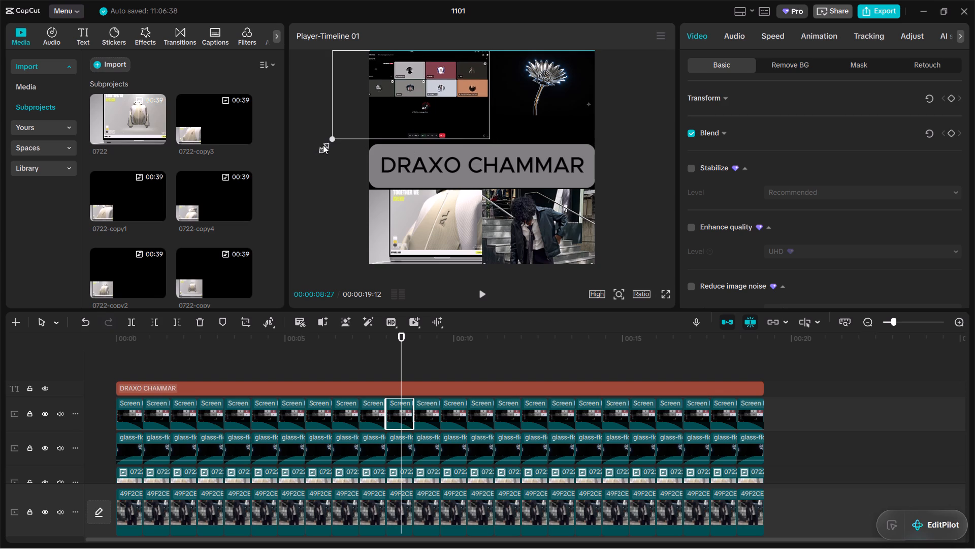
{"action": "left_click_drag", "start_coordinate": [323, 145], "coordinate": [318, 147]}
{"action": "left_click_drag", "start_coordinate": [436, 106], "coordinate": [429, 107]}
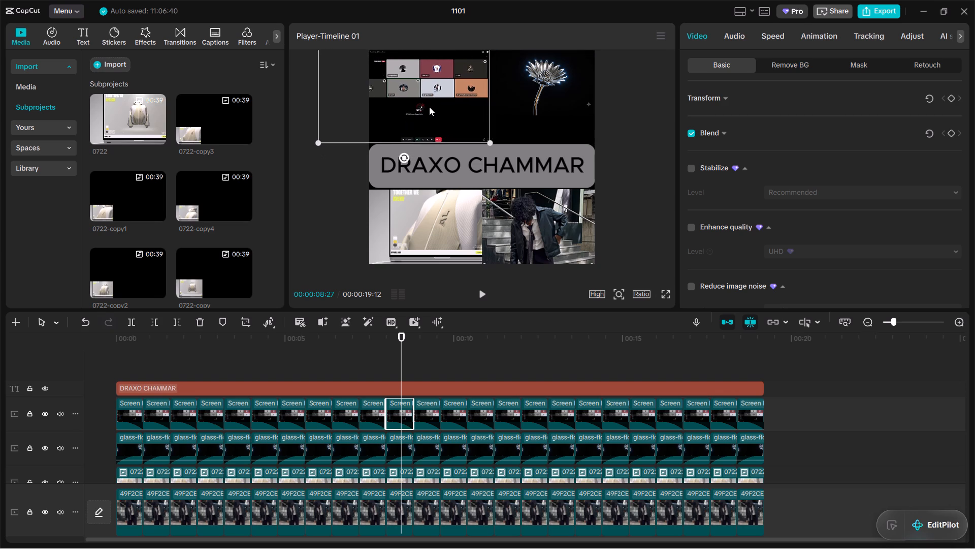
{"action": "left_click_drag", "start_coordinate": [429, 107], "coordinate": [429, 107]}
{"action": "left_click", "coordinate": [540, 102]}
{"action": "left_click", "coordinate": [478, 113]}
{"action": "left_click_drag", "start_coordinate": [483, 113], "coordinate": [456, 129]}
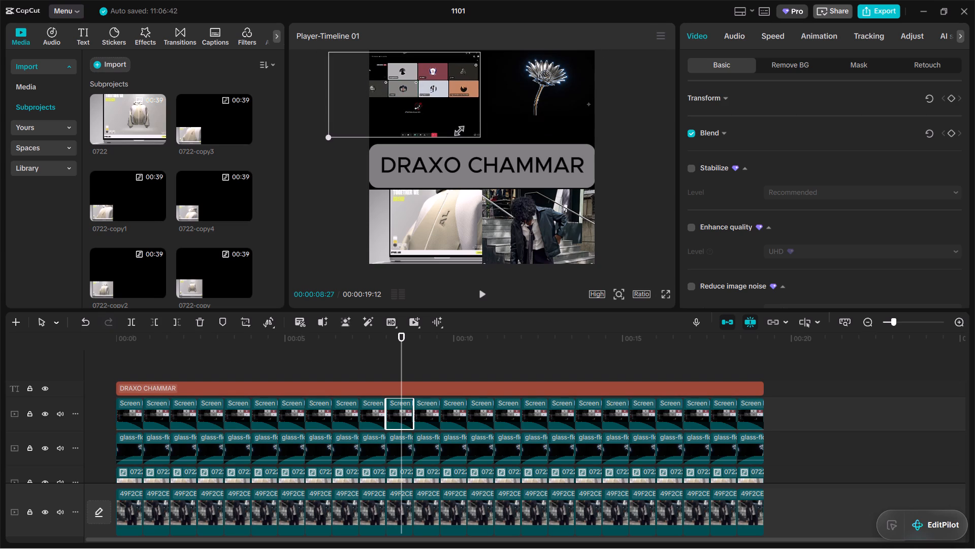
{"action": "left_click_drag", "start_coordinate": [456, 129], "coordinate": [445, 136]}
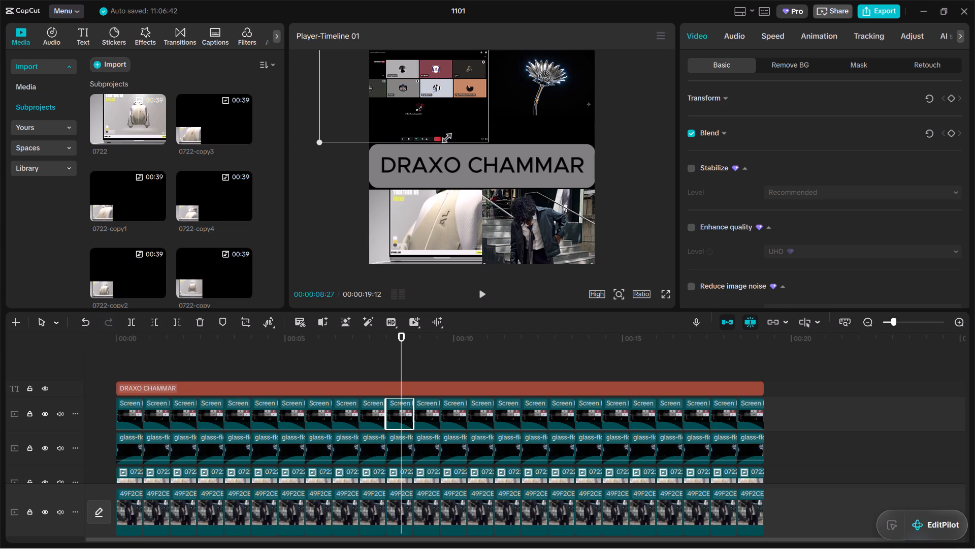
{"action": "left_click_drag", "start_coordinate": [445, 136], "coordinate": [444, 136]}
Enlarge the eleventh glass-flower clip's picture and position it in the frame's upper-right quarter, down to the title.
{"action": "left_click", "coordinate": [523, 100]}
{"action": "left_click_drag", "start_coordinate": [482, 115], "coordinate": [479, 116]}
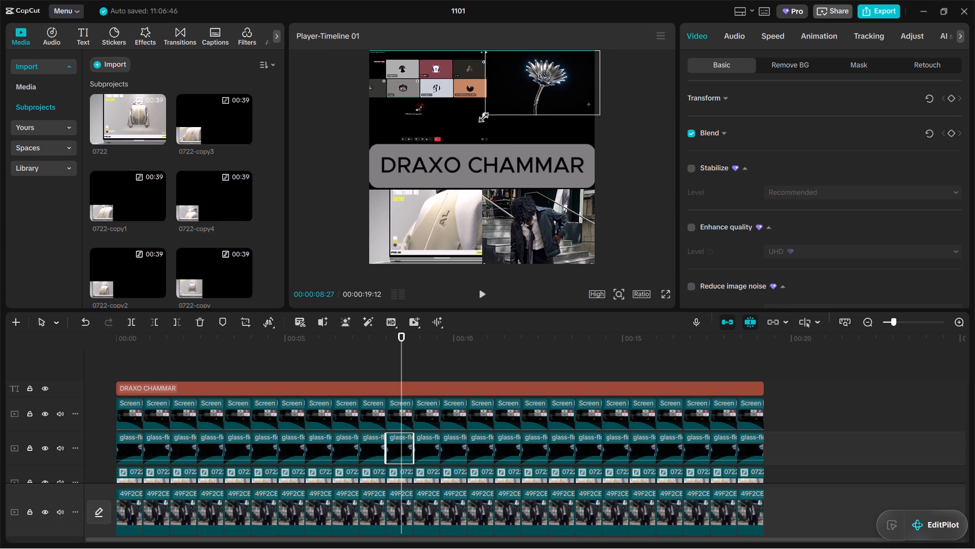
{"action": "left_click_drag", "start_coordinate": [479, 116], "coordinate": [445, 138]}
{"action": "left_click_drag", "start_coordinate": [536, 104], "coordinate": [536, 122]}
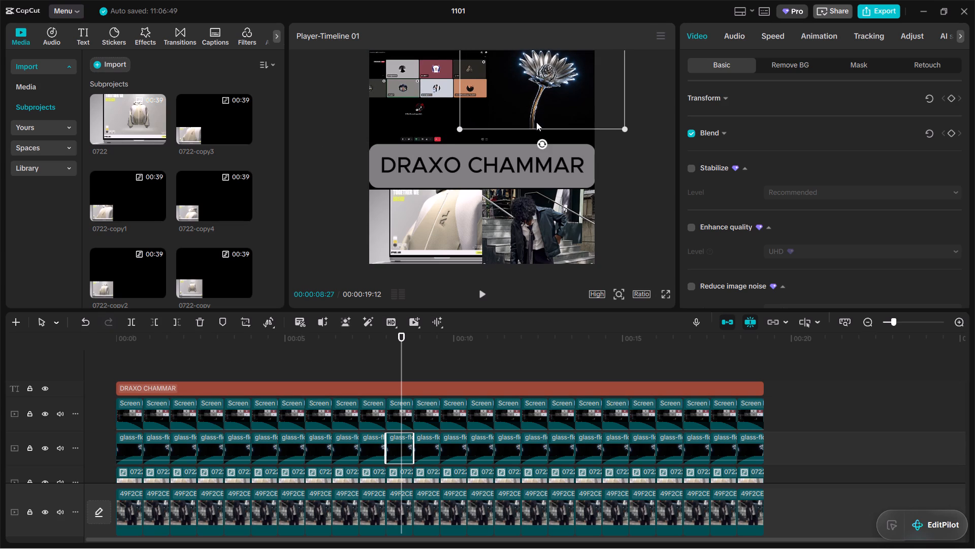
{"action": "left_click_drag", "start_coordinate": [536, 122], "coordinate": [538, 111]}
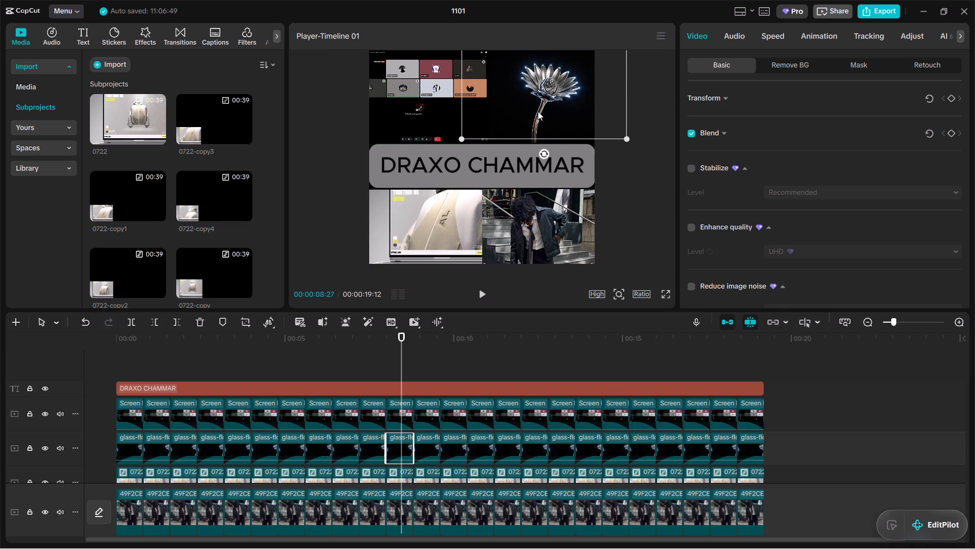
{"action": "left_click_drag", "start_coordinate": [538, 111], "coordinate": [538, 117]}
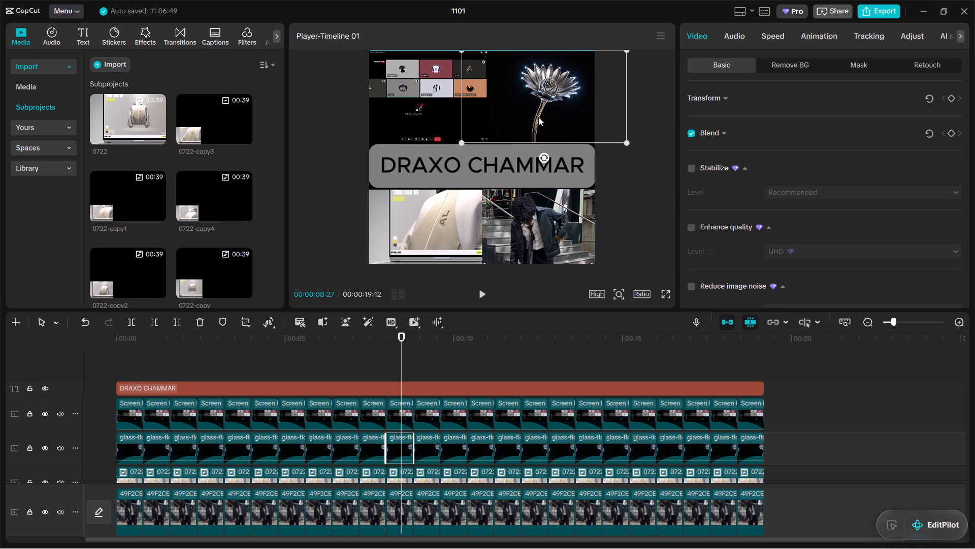
{"action": "left_click_drag", "start_coordinate": [538, 117], "coordinate": [537, 117]}
{"action": "left_click", "coordinate": [611, 161]}
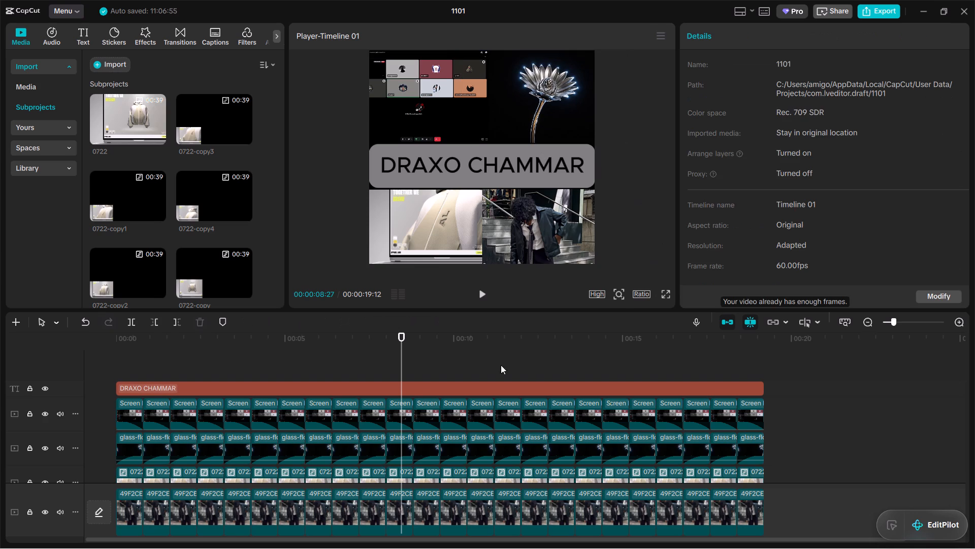
At 00:00:09:20, enlarge the twelfth Screen clip's picture and position it in the frame's upper-left quarter, down to the title.
{"action": "left_click_drag", "start_coordinate": [401, 350], "coordinate": [431, 349]}
{"action": "left_click", "coordinate": [433, 66]}
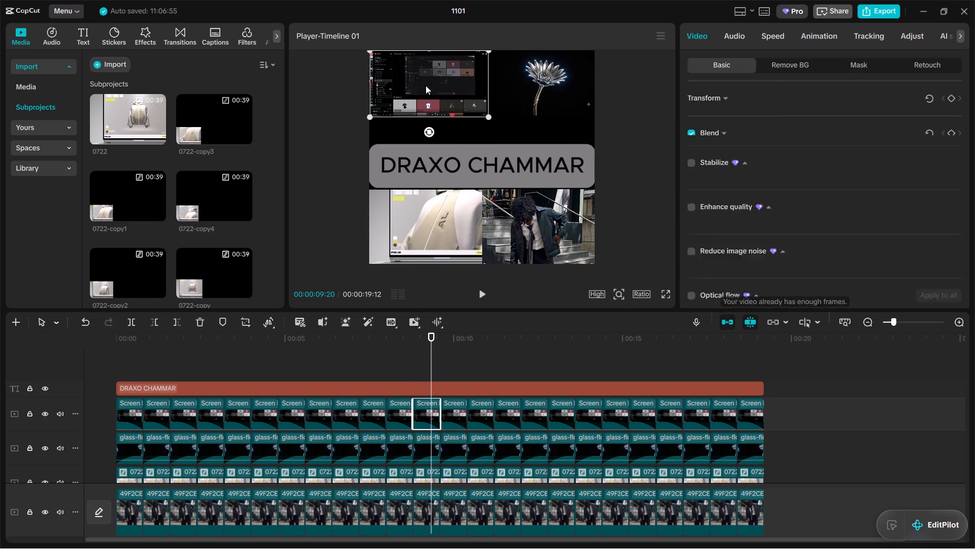
{"action": "left_click_drag", "start_coordinate": [373, 113], "coordinate": [343, 131]}
{"action": "left_click_drag", "start_coordinate": [459, 102], "coordinate": [451, 116]}
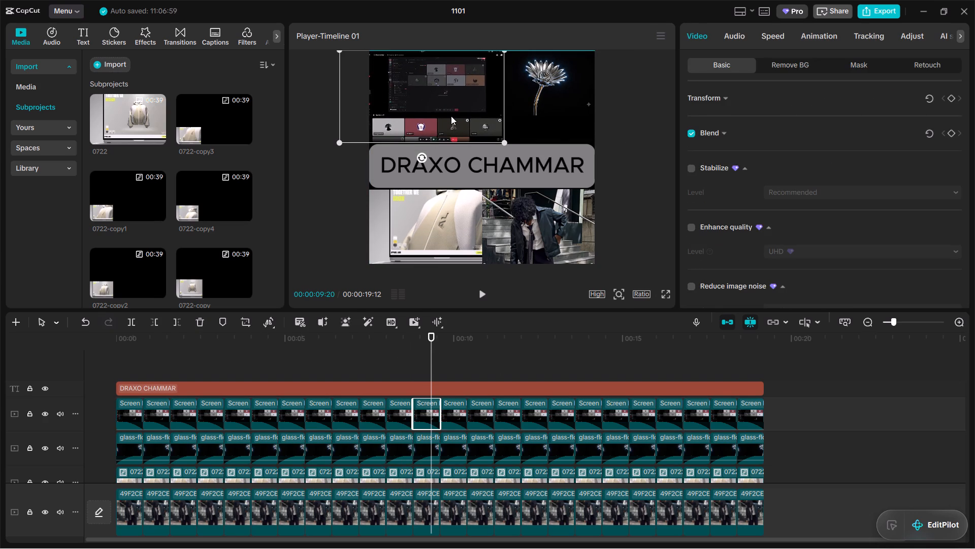
{"action": "left_click_drag", "start_coordinate": [451, 116], "coordinate": [428, 117]}
Enlarge the twelfth glass-flower clip's picture and fit it into the frame's upper-right quarter, down to the title.
{"action": "left_click", "coordinate": [549, 105]}
{"action": "left_click_drag", "start_coordinate": [483, 113], "coordinate": [439, 137]}
{"action": "left_click_drag", "start_coordinate": [570, 99], "coordinate": [570, 100]}
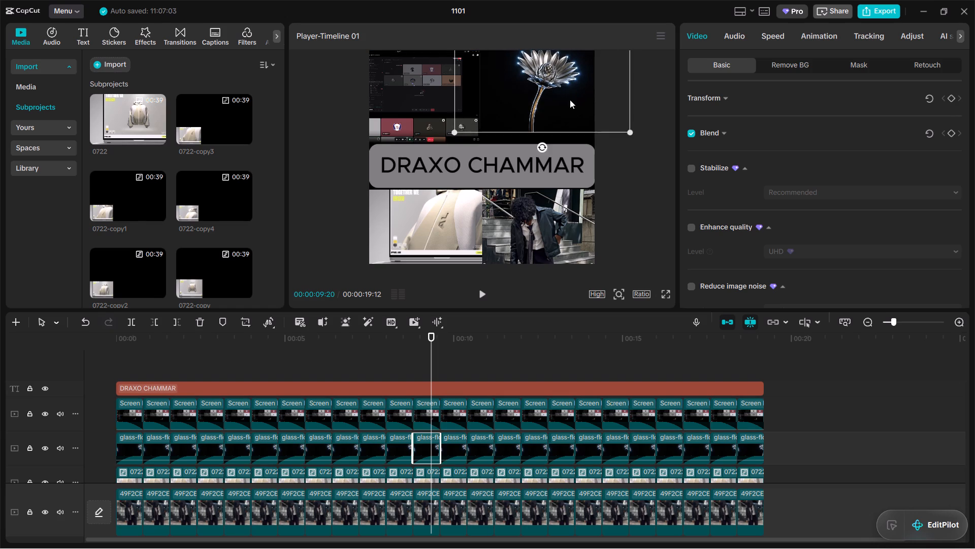
{"action": "left_click_drag", "start_coordinate": [570, 100], "coordinate": [564, 111]}
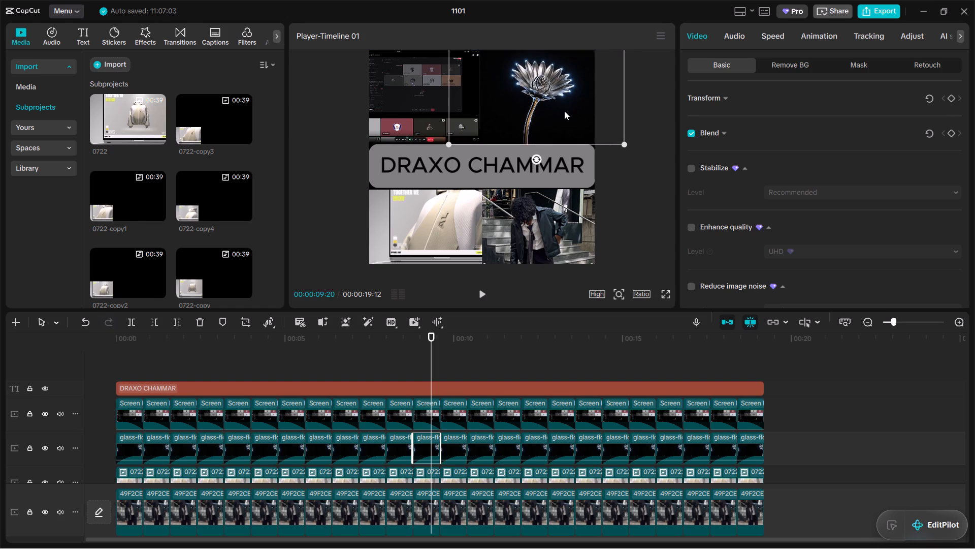
{"action": "left_click_drag", "start_coordinate": [564, 111], "coordinate": [566, 109]}
{"action": "left_click_drag", "start_coordinate": [452, 139], "coordinate": [459, 137]}
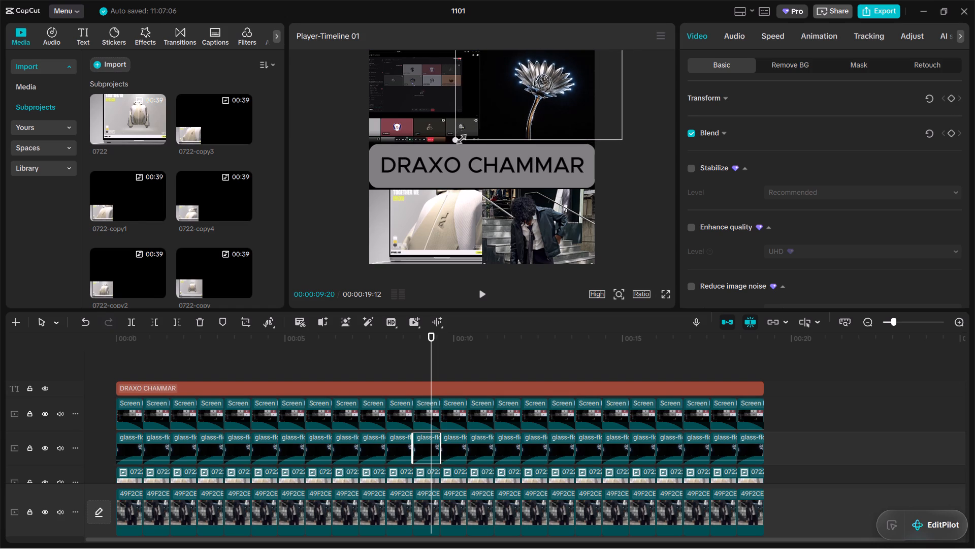
{"action": "left_click_drag", "start_coordinate": [459, 137], "coordinate": [462, 136]}
{"action": "left_click_drag", "start_coordinate": [531, 101], "coordinate": [528, 108]}
{"action": "left_click", "coordinate": [633, 173]}
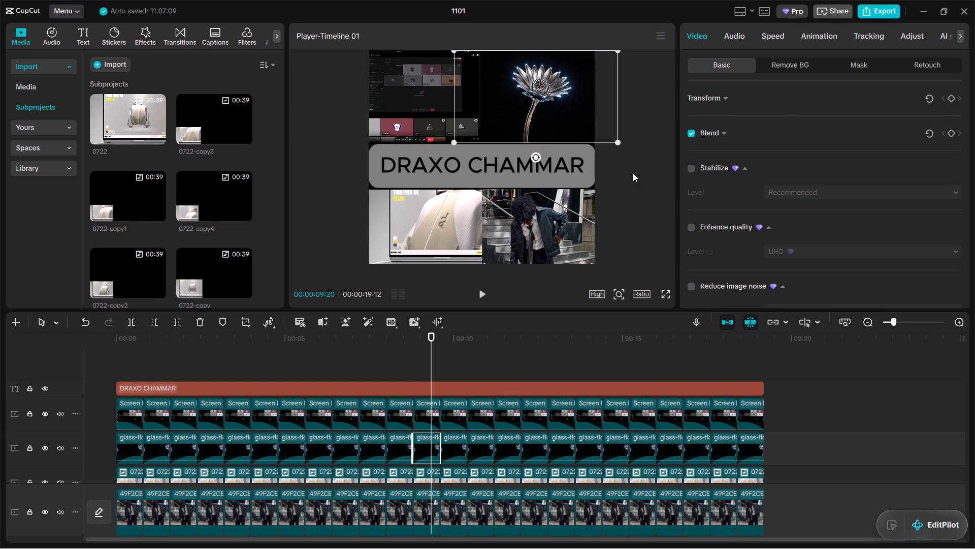
At 00:00:10:00, enlarge the thirteenth Screen clip's picture and position it in the frame's upper-left quarter, down to the title.
{"action": "left_click_drag", "start_coordinate": [431, 352], "coordinate": [453, 351]}
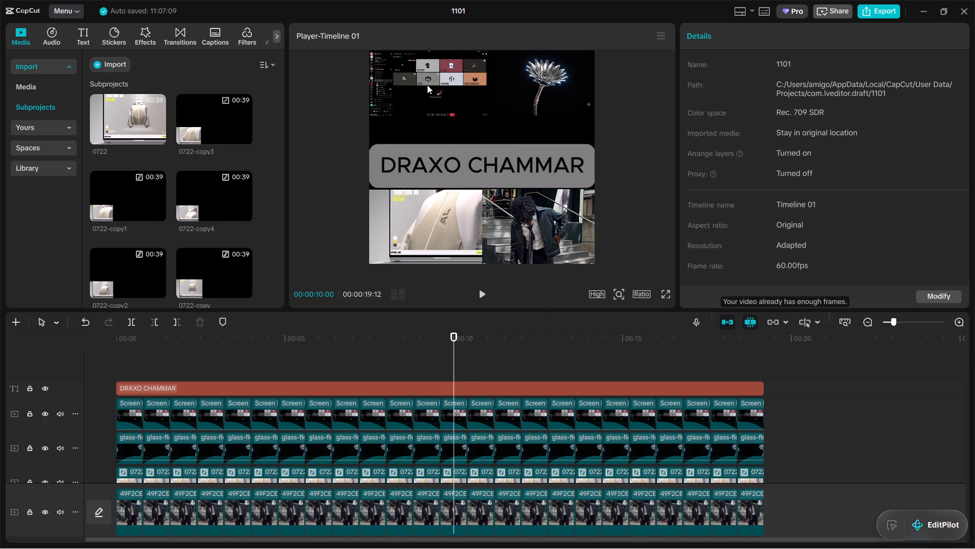
{"action": "left_click", "coordinate": [427, 85]}
{"action": "left_click_drag", "start_coordinate": [368, 114], "coordinate": [336, 133]}
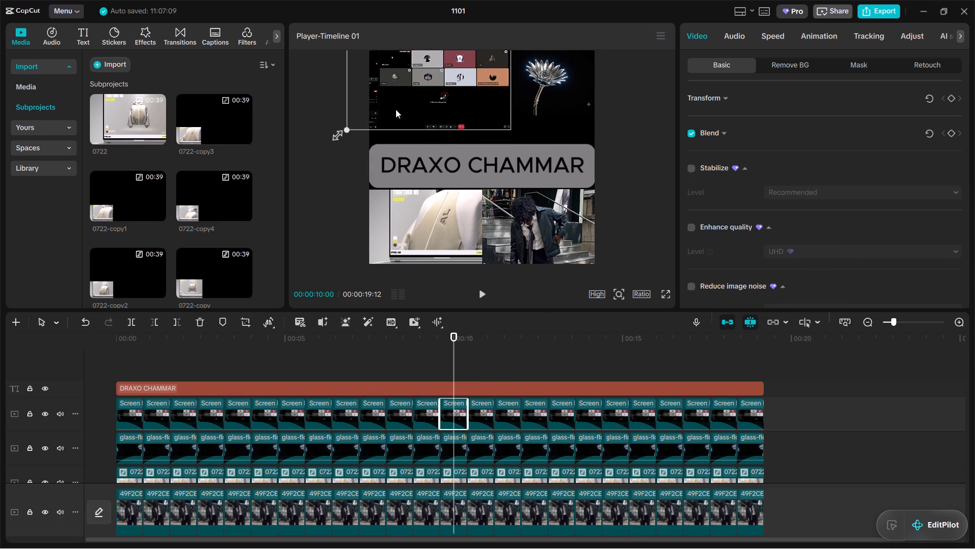
{"action": "left_click_drag", "start_coordinate": [434, 94], "coordinate": [411, 107]}
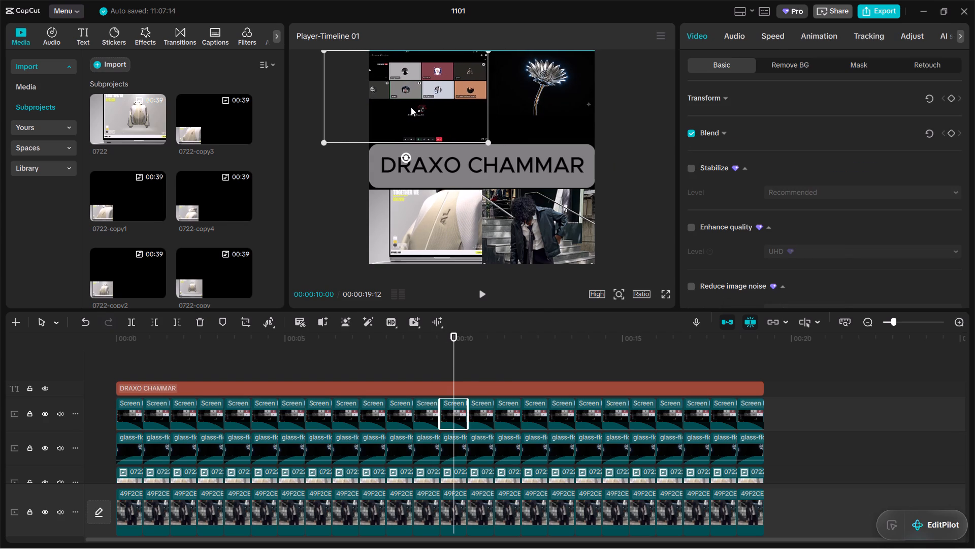
{"action": "left_click_drag", "start_coordinate": [411, 107], "coordinate": [404, 108]}
Enlarge the thirteenth glass-flower clip's picture and fit it into the frame's upper-right quarter, just above the title.
{"action": "left_click", "coordinate": [536, 88]}
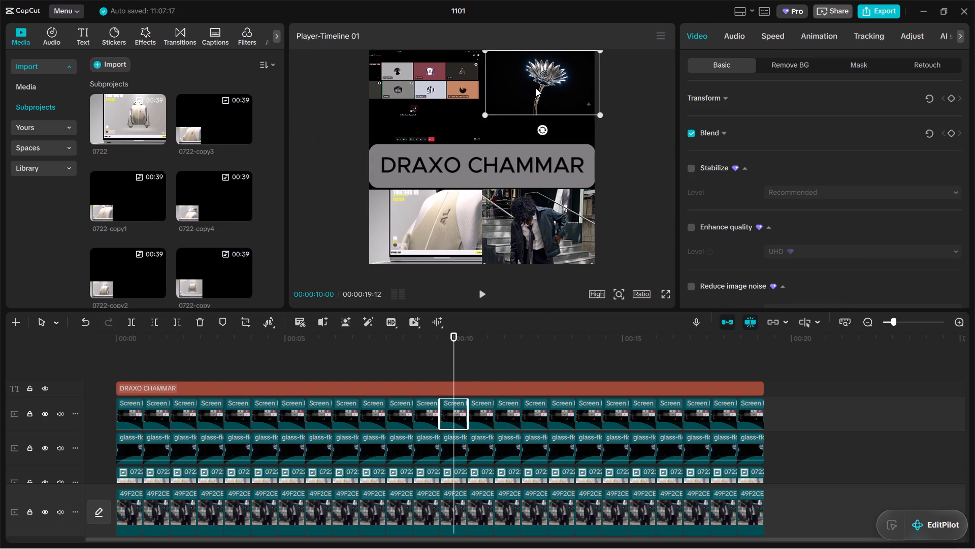
{"action": "left_click_drag", "start_coordinate": [484, 118], "coordinate": [430, 134]}
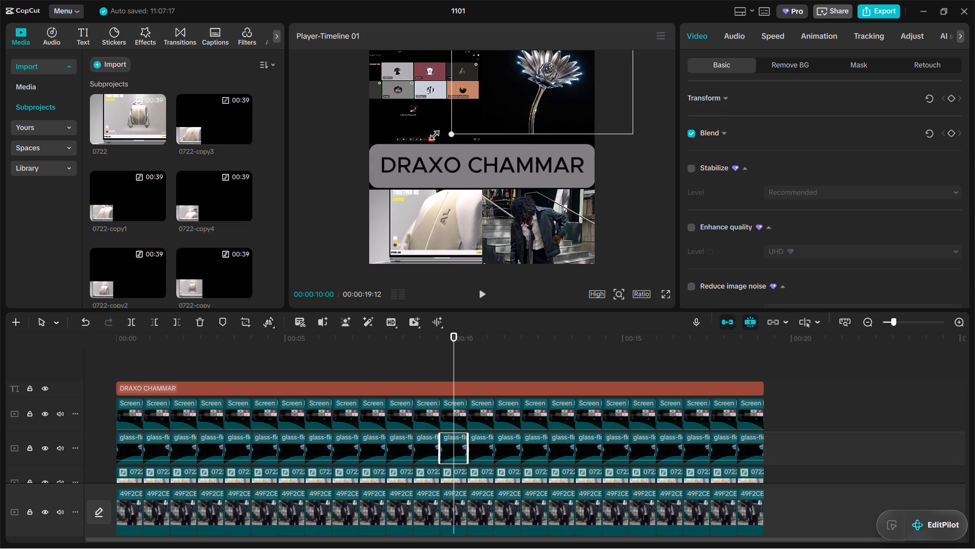
{"action": "left_click_drag", "start_coordinate": [430, 134], "coordinate": [434, 132]}
{"action": "left_click_drag", "start_coordinate": [579, 91], "coordinate": [575, 104]}
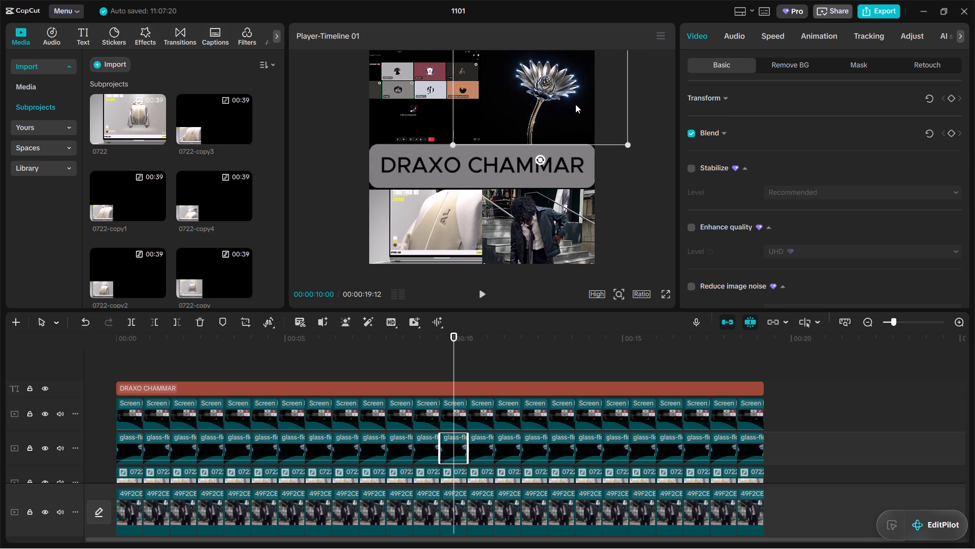
{"action": "left_click_drag", "start_coordinate": [575, 104], "coordinate": [572, 104]}
{"action": "left_click_drag", "start_coordinate": [447, 142], "coordinate": [456, 139]}
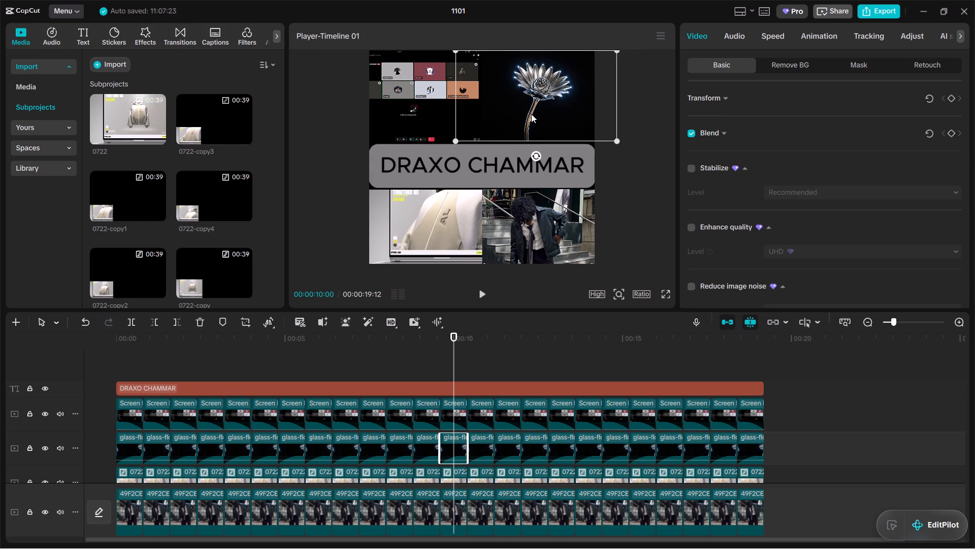
{"action": "left_click", "coordinate": [531, 114]}
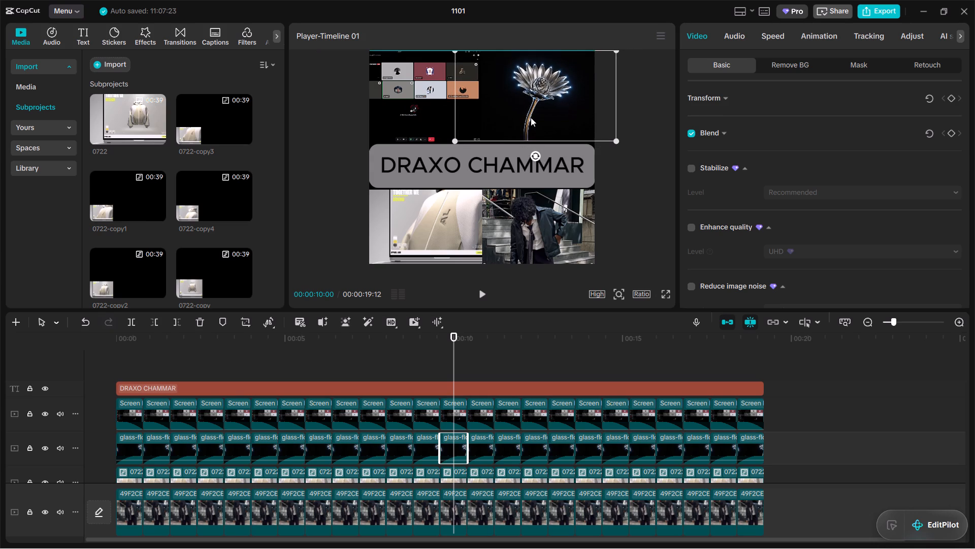
{"action": "left_click", "coordinate": [637, 185]}
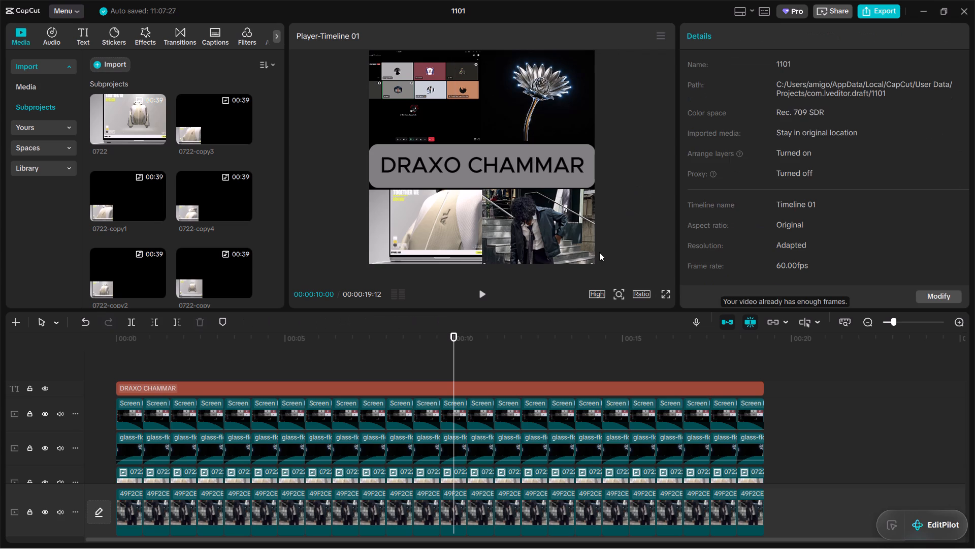
At 00:00:10:47, enlarge the fourteenth Screen clip's picture and position it in the frame's upper-left quarter, down to the title.
{"action": "left_click_drag", "start_coordinate": [452, 347], "coordinate": [480, 345]}
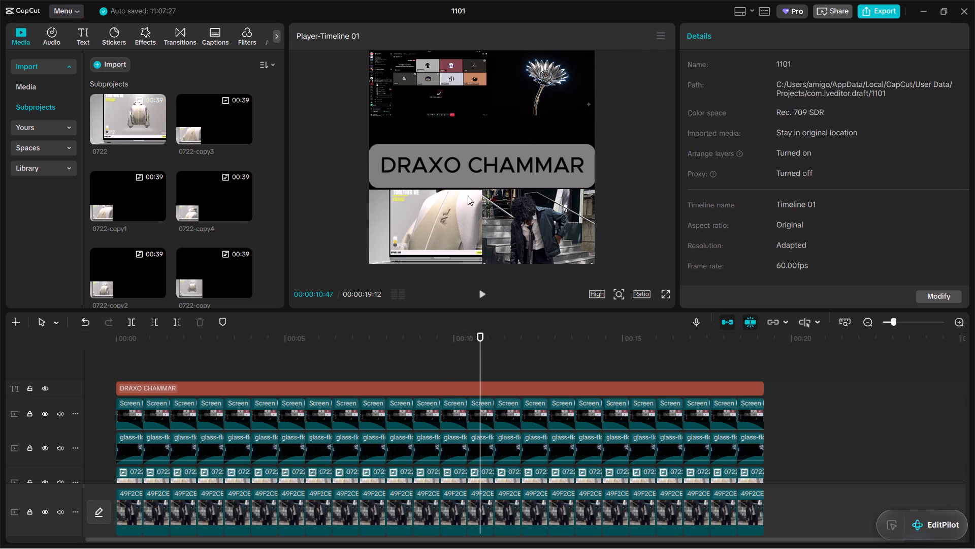
{"action": "left_click", "coordinate": [435, 96]}
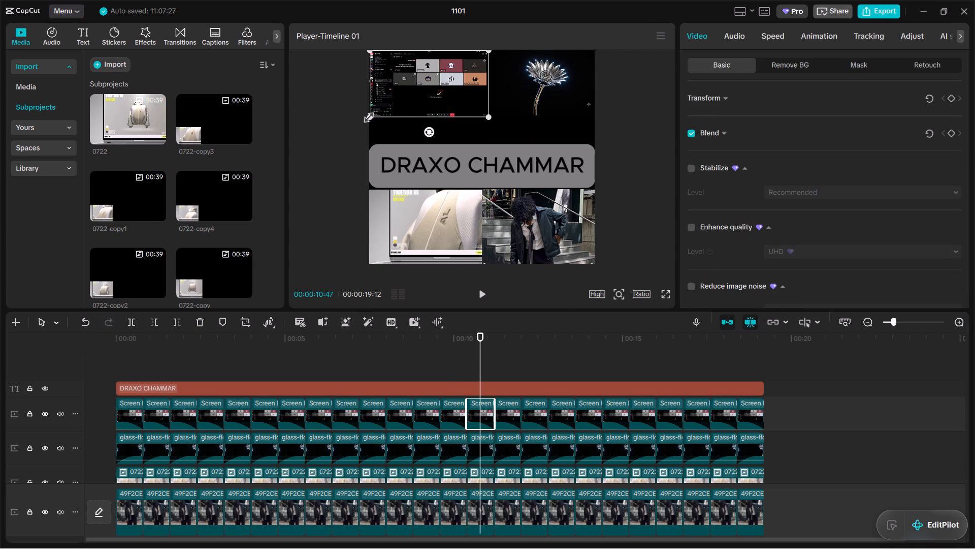
{"action": "left_click_drag", "start_coordinate": [367, 115], "coordinate": [336, 138]}
{"action": "left_click_drag", "start_coordinate": [434, 89], "coordinate": [428, 105]}
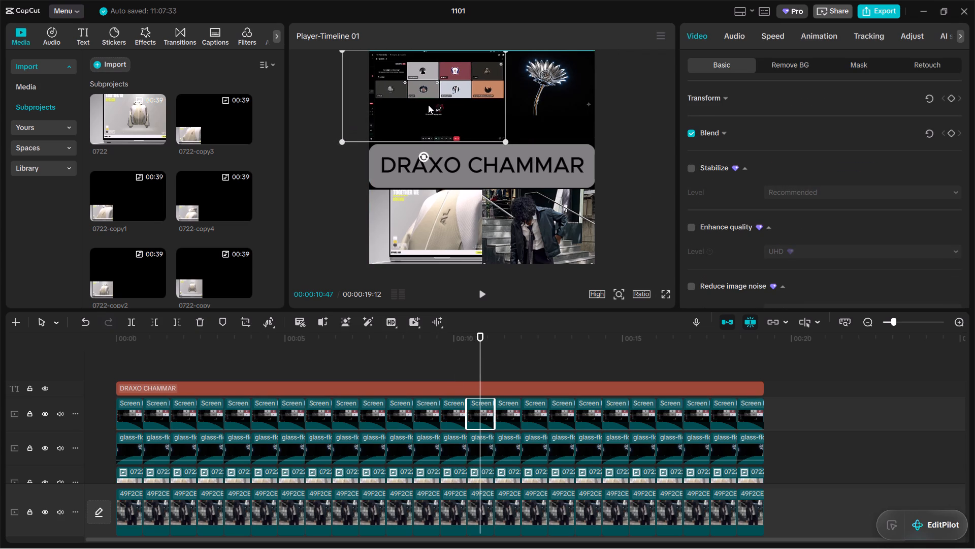
{"action": "left_click_drag", "start_coordinate": [428, 105], "coordinate": [401, 104]}
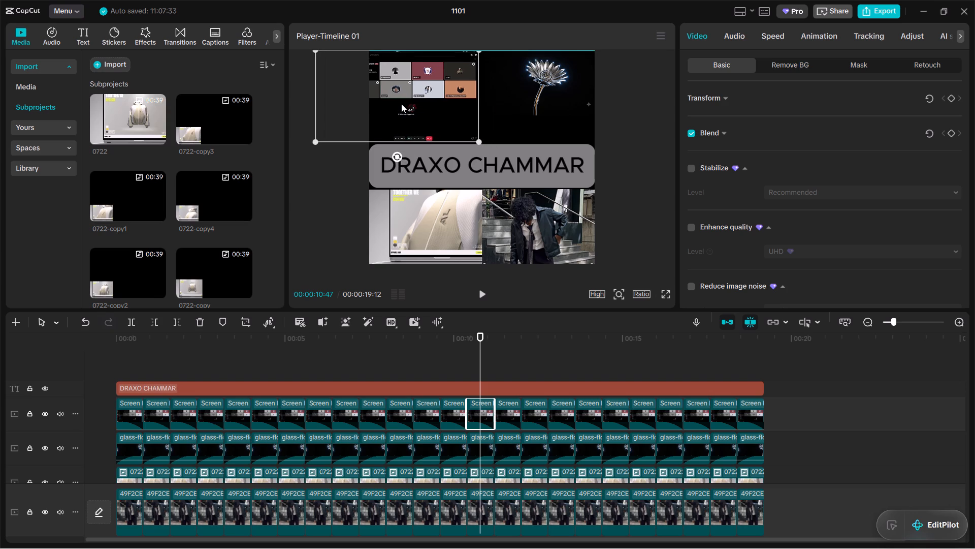
{"action": "left_click_drag", "start_coordinate": [401, 104], "coordinate": [402, 104]}
Enlarge the fourteenth glass-flower clip's picture and fit it into the frame's upper-right quarter, down to the title.
{"action": "left_click", "coordinate": [512, 84]}
{"action": "left_click_drag", "start_coordinate": [483, 112], "coordinate": [441, 143]}
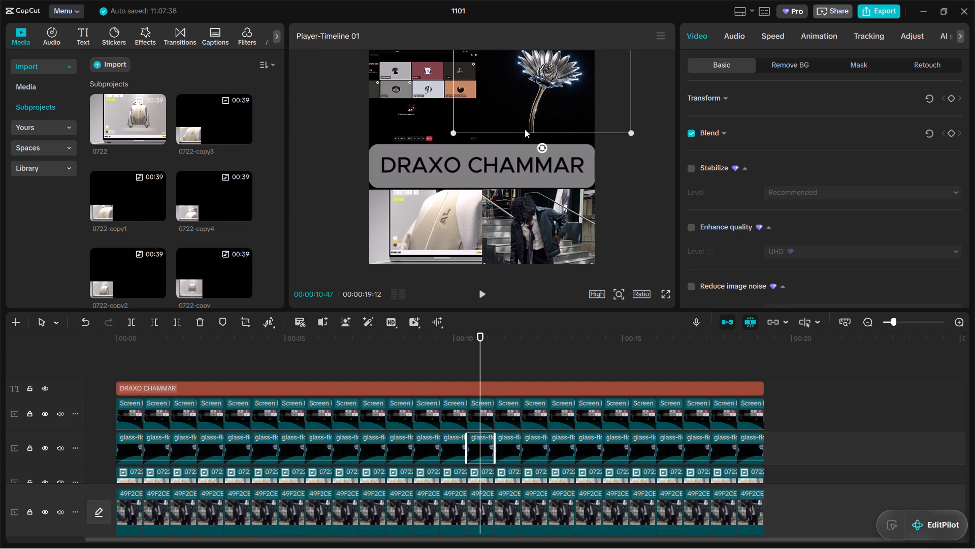
{"action": "left_click_drag", "start_coordinate": [533, 105], "coordinate": [528, 116]}
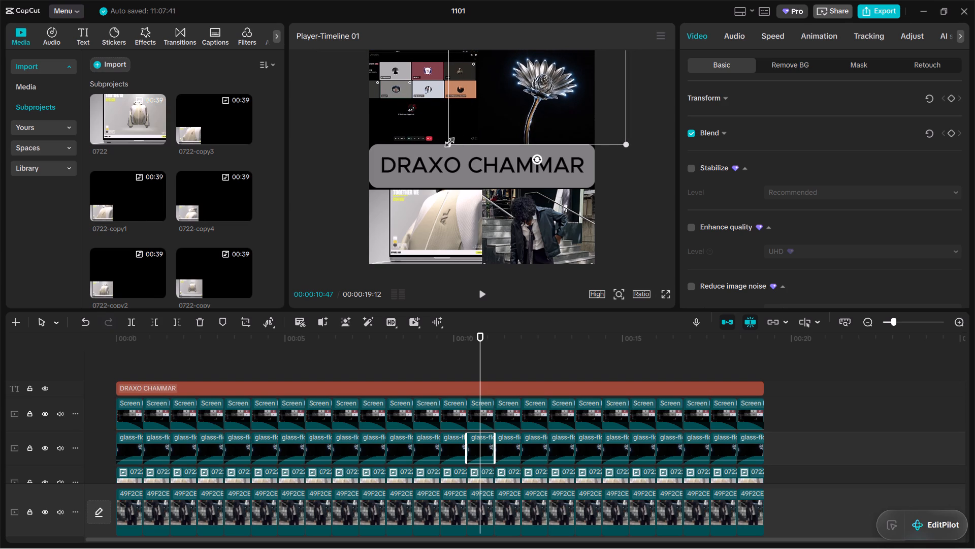
{"action": "left_click_drag", "start_coordinate": [447, 140], "coordinate": [456, 135]}
{"action": "left_click_drag", "start_coordinate": [528, 106], "coordinate": [524, 110]}
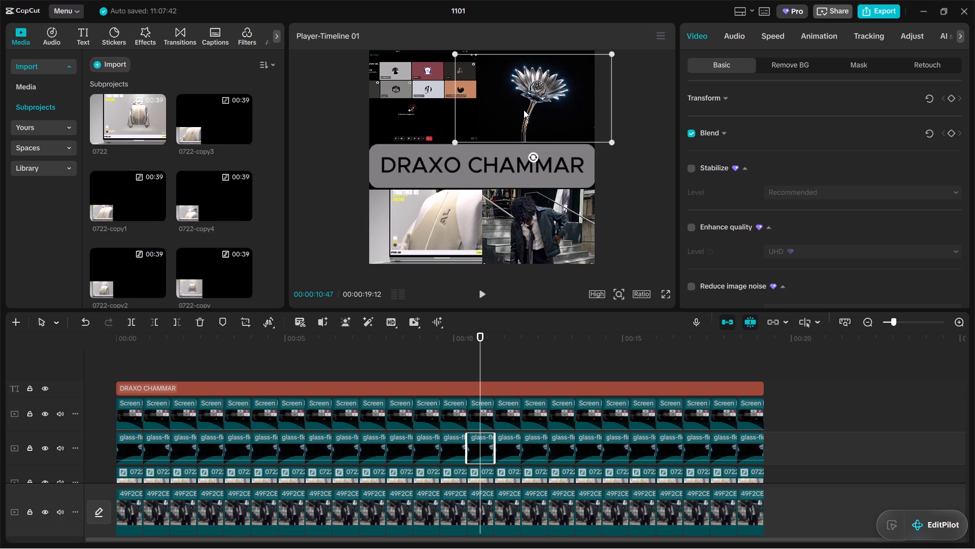
{"action": "left_click_drag", "start_coordinate": [524, 110], "coordinate": [530, 111]}
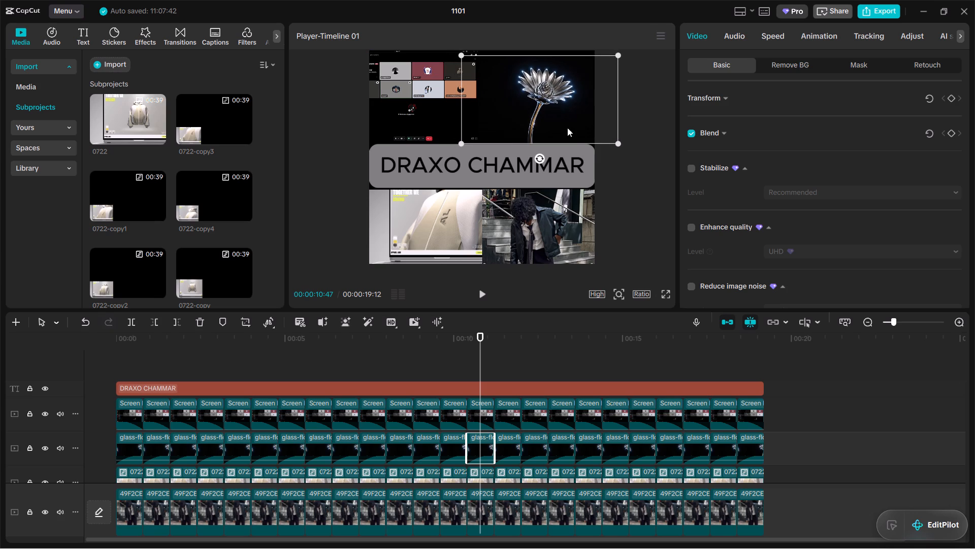
At 00:00:11:29, enlarge the fifteenth Screen clip's picture and position it in the frame's upper-left quarter, just above the title.
{"action": "left_click", "coordinate": [633, 179]}
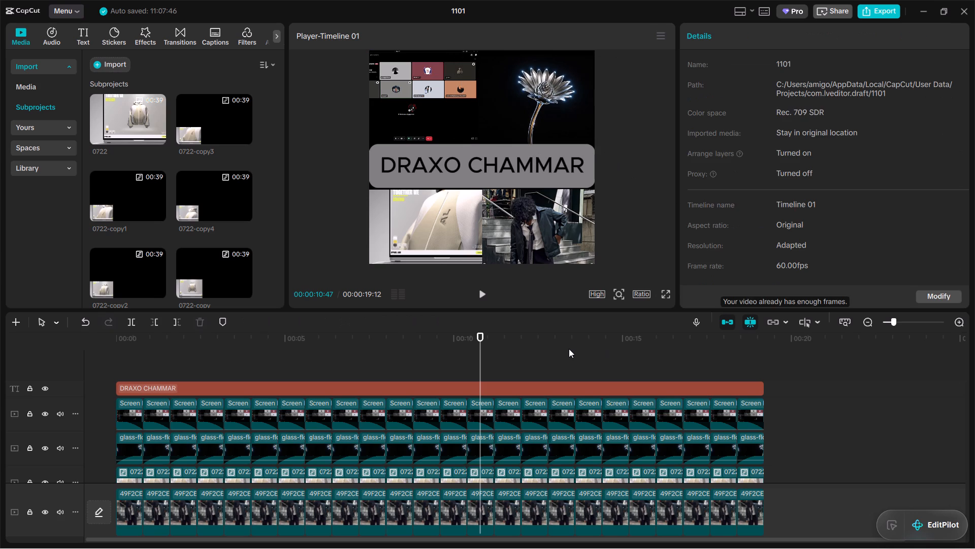
{"action": "left_click_drag", "start_coordinate": [478, 350], "coordinate": [504, 349]}
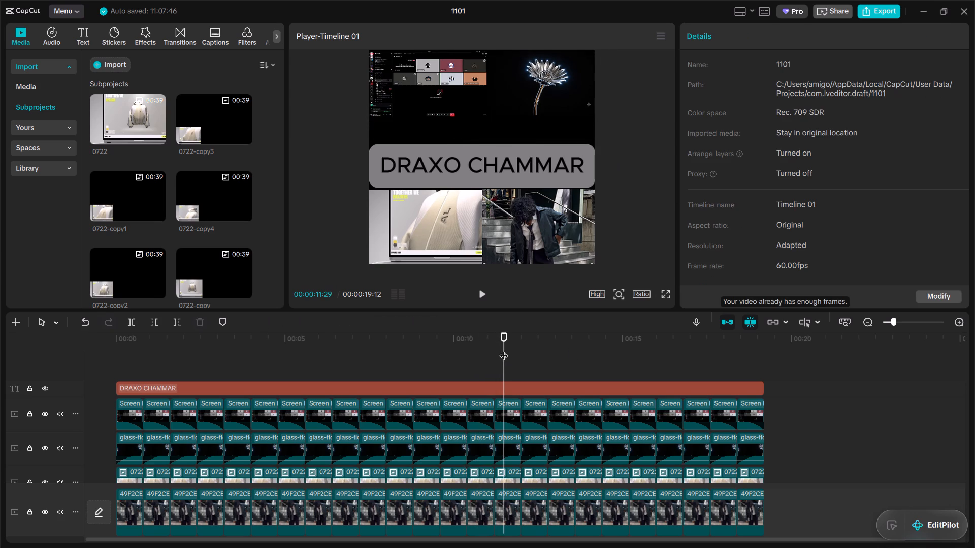
{"action": "left_click", "coordinate": [451, 70]}
{"action": "left_click_drag", "start_coordinate": [369, 113], "coordinate": [348, 139]}
{"action": "left_click_drag", "start_coordinate": [416, 99], "coordinate": [398, 112]}
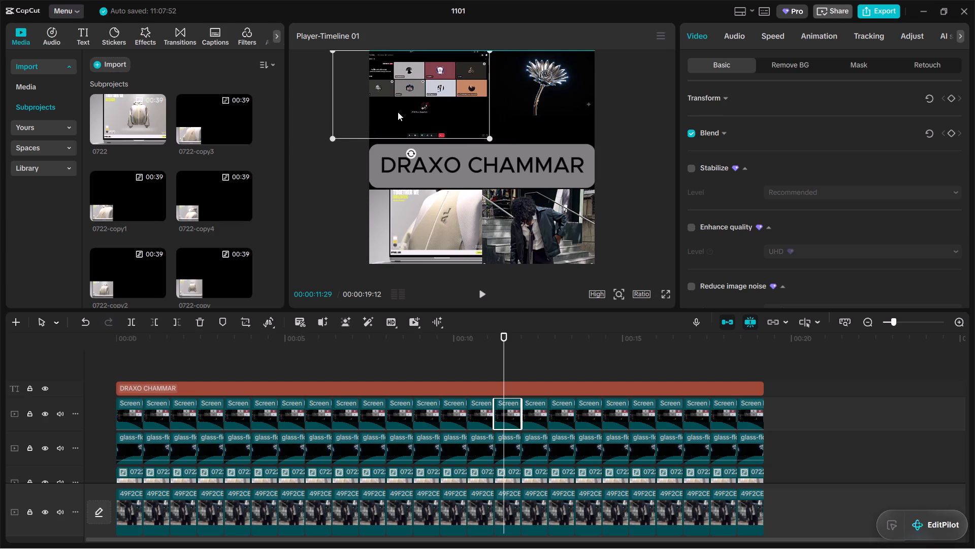
{"action": "left_click_drag", "start_coordinate": [334, 136], "coordinate": [323, 143]}
{"action": "left_click_drag", "start_coordinate": [436, 107], "coordinate": [425, 109]}
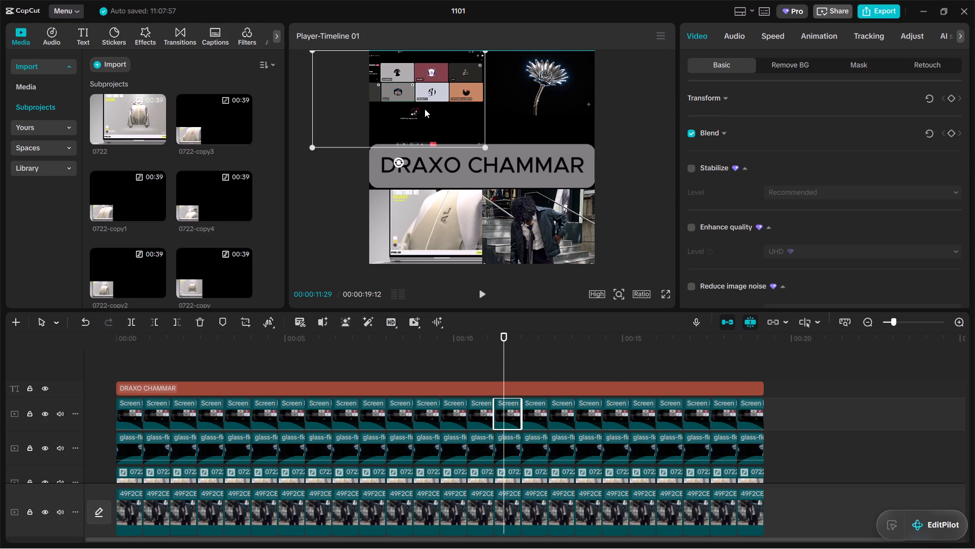
{"action": "left_click_drag", "start_coordinate": [425, 109], "coordinate": [424, 109]}
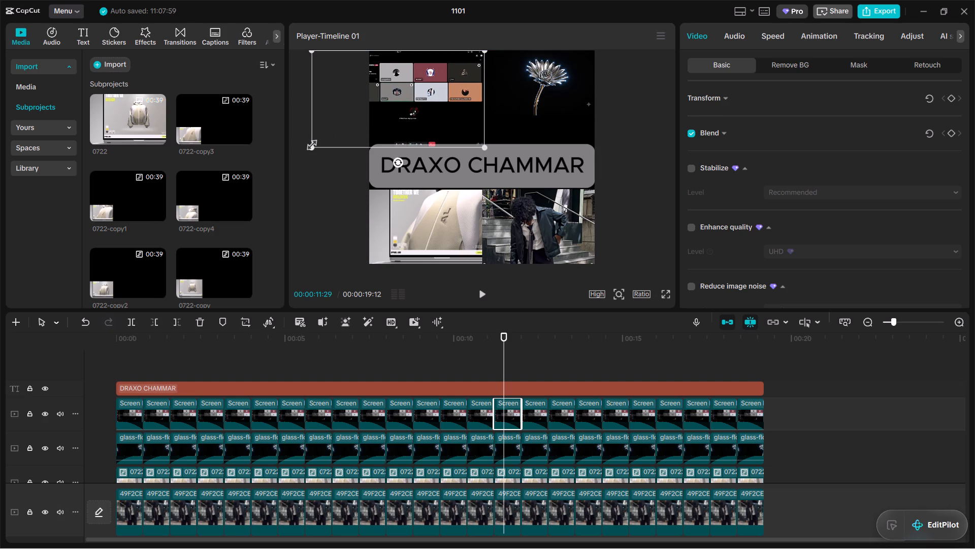
{"action": "left_click_drag", "start_coordinate": [310, 143], "coordinate": [317, 137]}
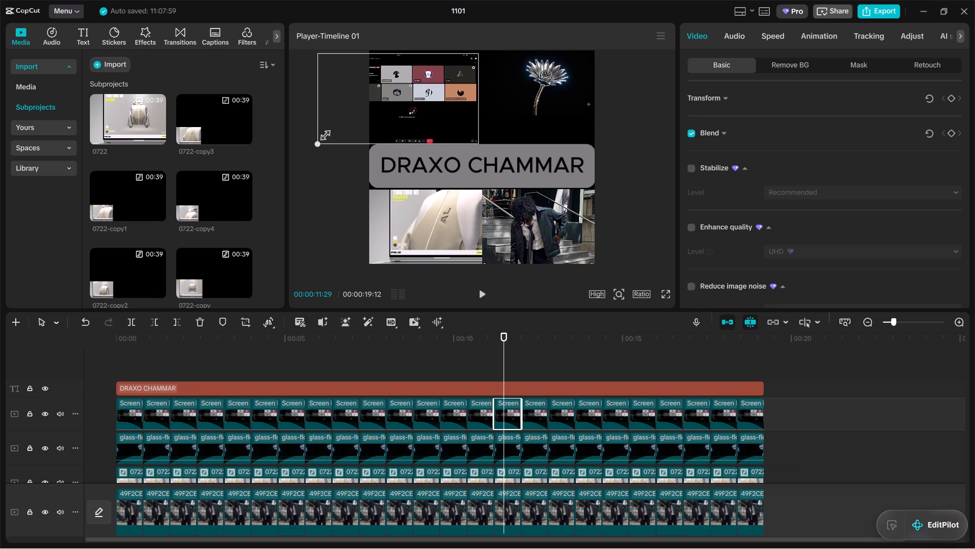
{"action": "left_click_drag", "start_coordinate": [317, 137], "coordinate": [318, 136]}
{"action": "left_click", "coordinate": [429, 109]}
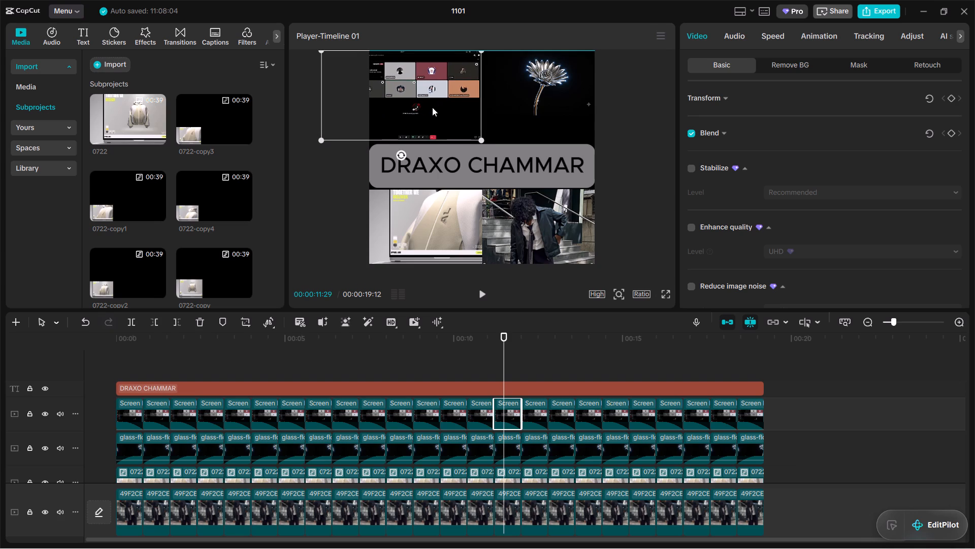
Enlarge the fifteenth glass-flower clip's picture and fit it into the frame's upper-right quarter, just above the title.
{"action": "left_click", "coordinate": [529, 106]}
{"action": "left_click_drag", "start_coordinate": [486, 117], "coordinate": [464, 127]}
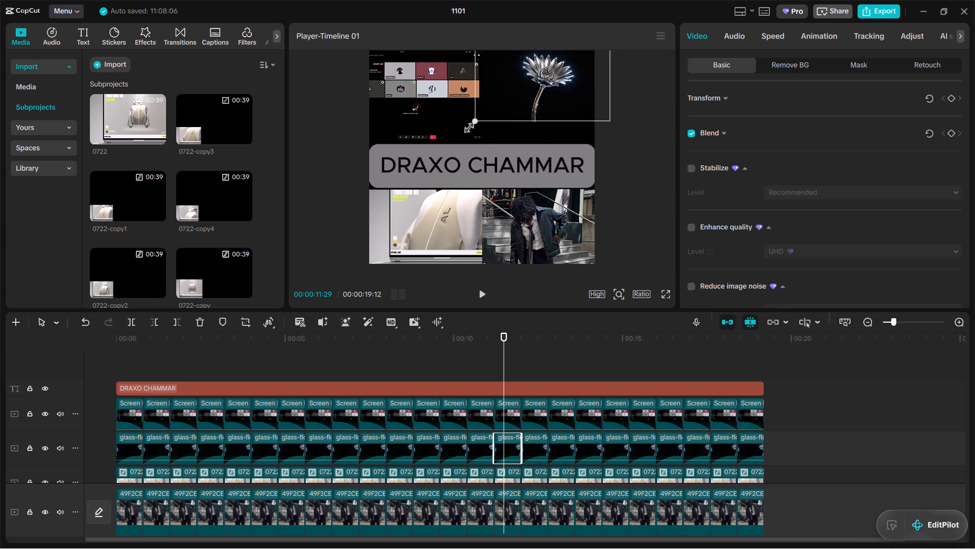
{"action": "left_click_drag", "start_coordinate": [464, 127], "coordinate": [453, 131]}
{"action": "left_click_drag", "start_coordinate": [552, 97], "coordinate": [555, 114]}
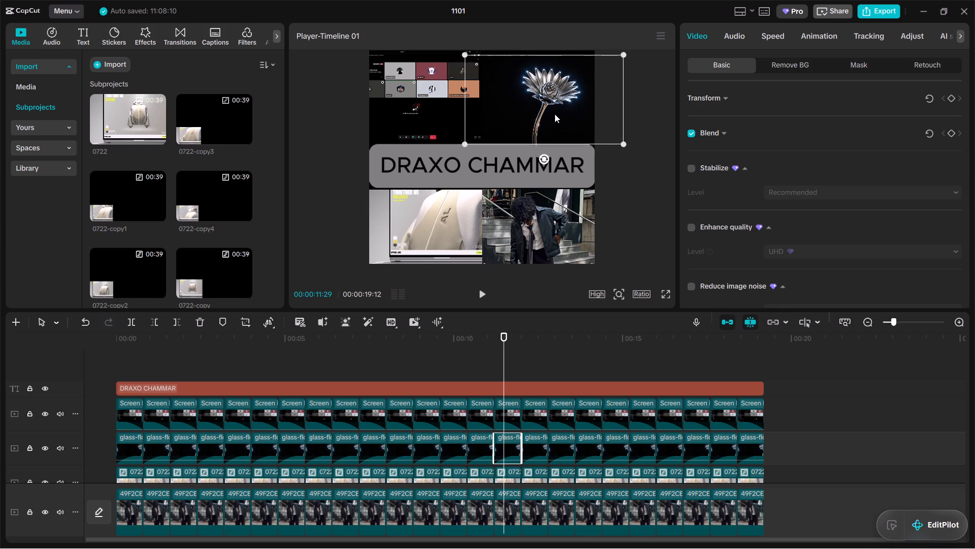
{"action": "left_click_drag", "start_coordinate": [555, 114], "coordinate": [552, 112]}
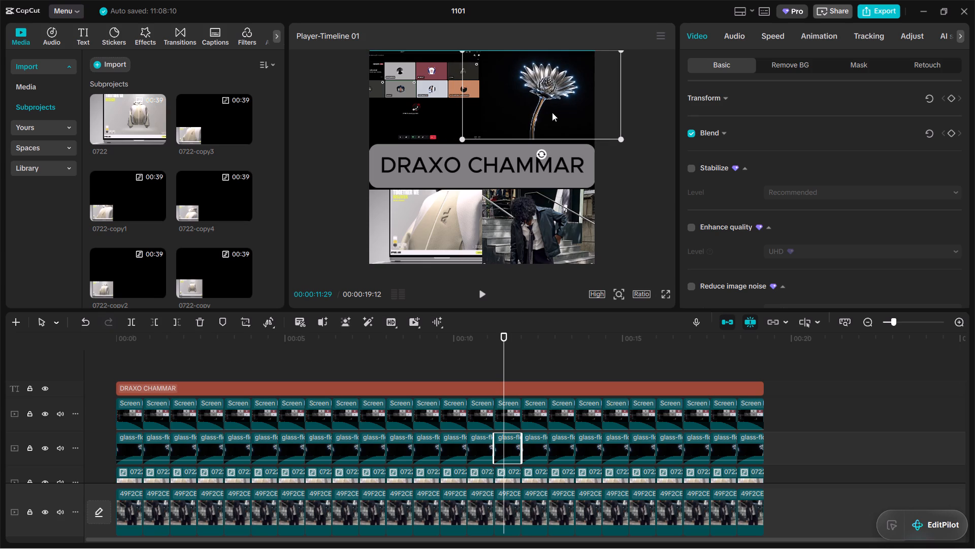
{"action": "left_click_drag", "start_coordinate": [552, 112], "coordinate": [551, 112]}
{"action": "left_click", "coordinate": [629, 184]}
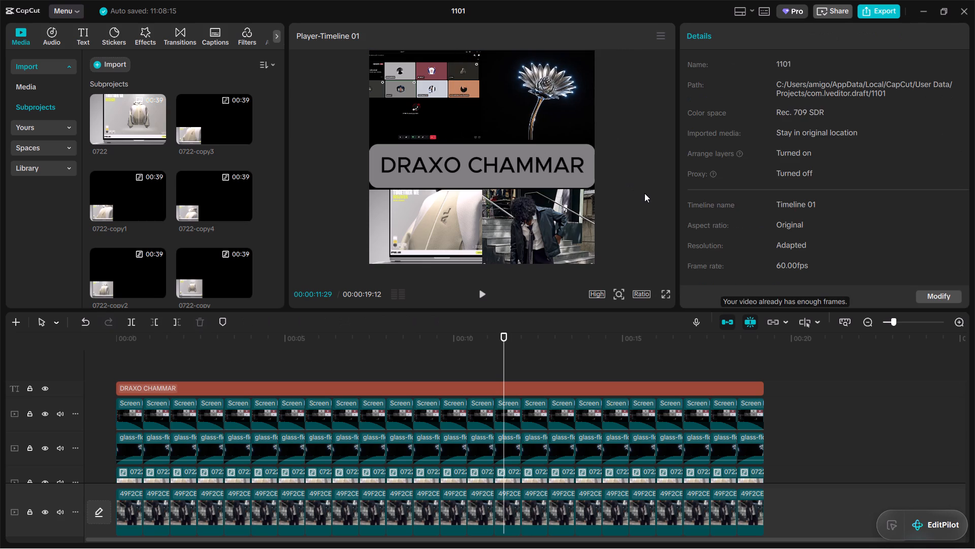
At 00:00:12:28, enlarge the sixteenth Screen clip's picture and position it in the frame's upper-left quarter, down to the title.
{"action": "left_click_drag", "start_coordinate": [503, 348], "coordinate": [537, 347]}
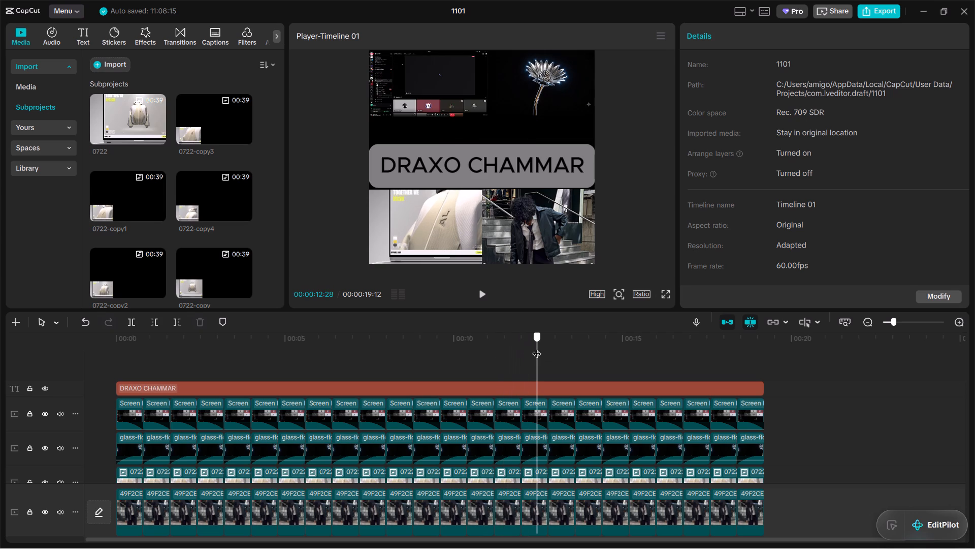
{"action": "left_click_drag", "start_coordinate": [537, 347], "coordinate": [537, 347]}
{"action": "left_click", "coordinate": [438, 101]}
{"action": "left_click_drag", "start_coordinate": [368, 115], "coordinate": [366, 117]}
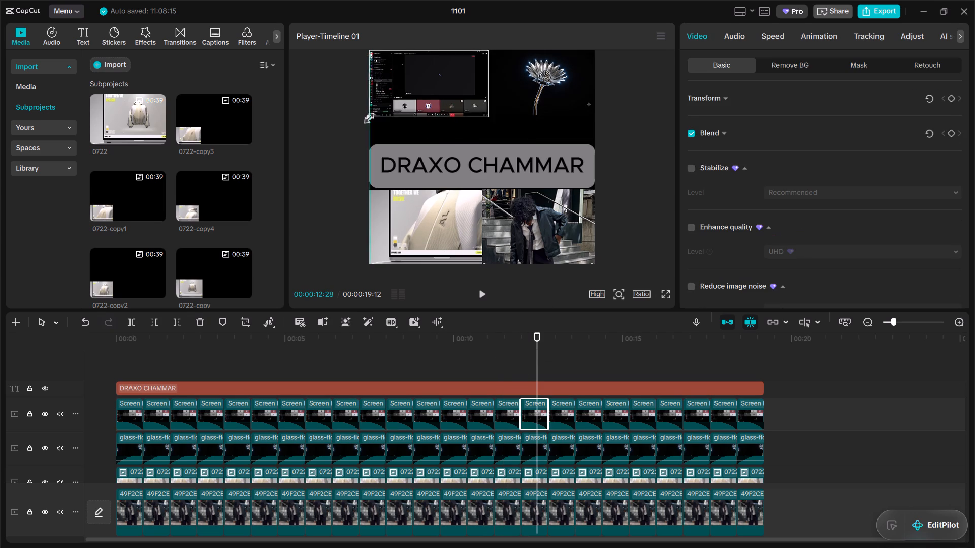
{"action": "left_click_drag", "start_coordinate": [366, 117], "coordinate": [339, 135]}
{"action": "left_click_drag", "start_coordinate": [455, 94], "coordinate": [442, 107]}
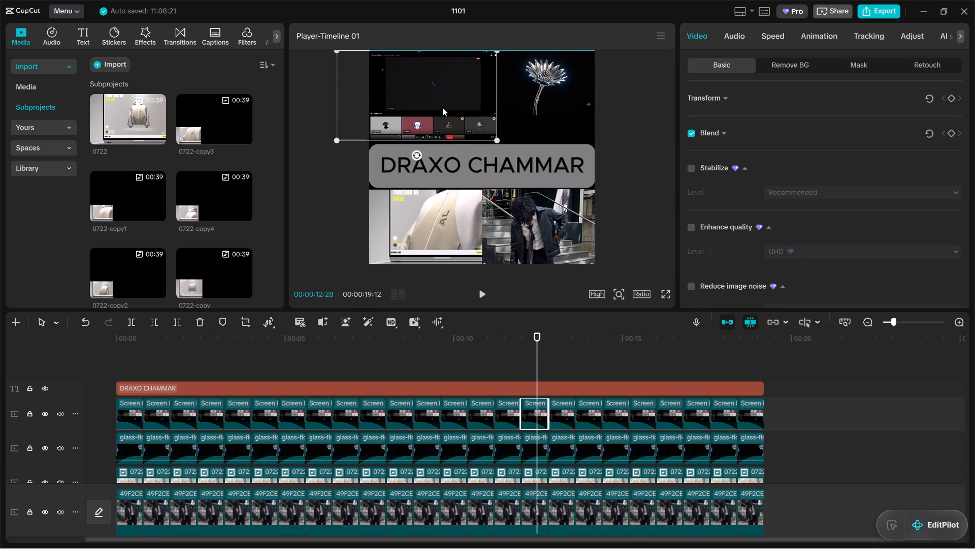
{"action": "left_click_drag", "start_coordinate": [442, 107], "coordinate": [426, 109]}
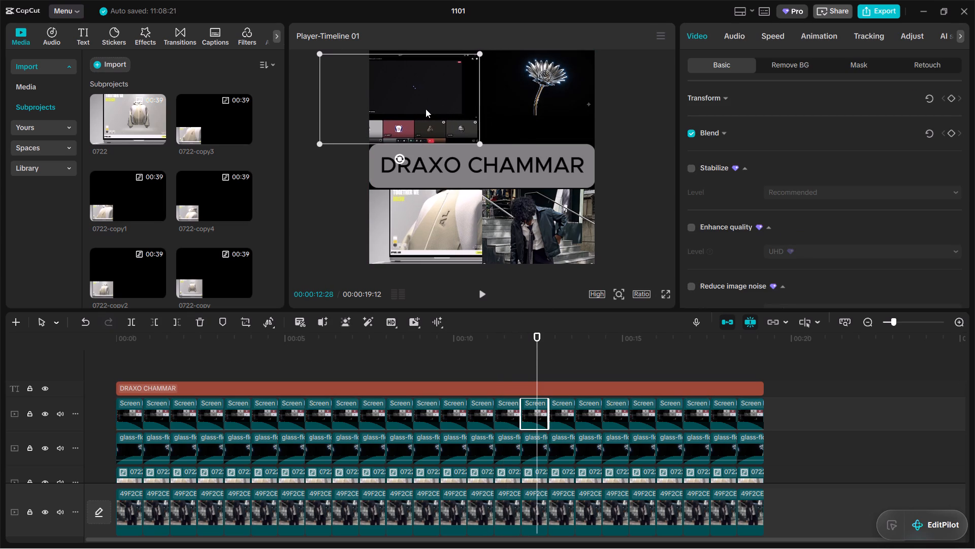
{"action": "left_click_drag", "start_coordinate": [426, 109], "coordinate": [426, 109]}
Enlarge the sixteenth glass-flower clip's picture and fit it into the frame's upper-right quarter, down to the title.
{"action": "left_click", "coordinate": [524, 103]}
{"action": "left_click_drag", "start_coordinate": [484, 114], "coordinate": [468, 123]}
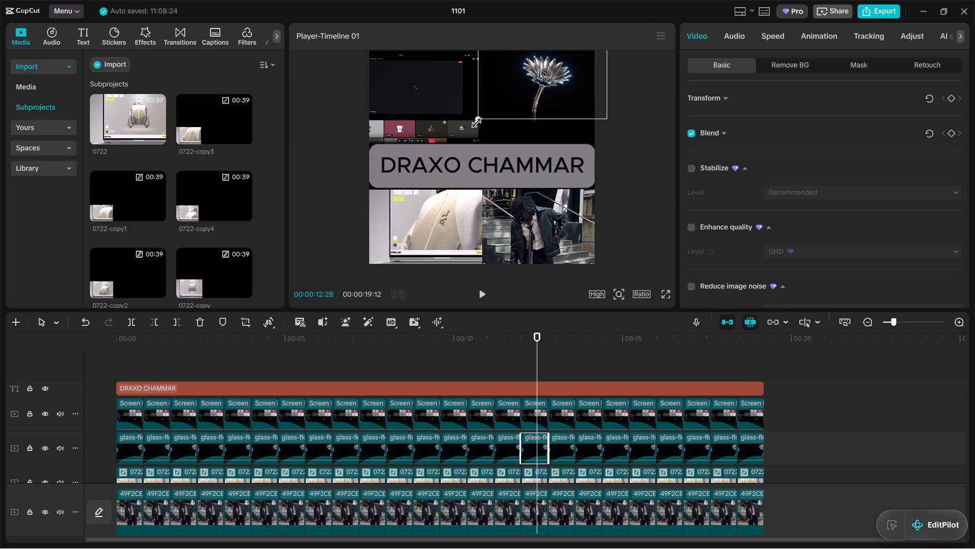
{"action": "left_click_drag", "start_coordinate": [468, 123], "coordinate": [456, 128]}
{"action": "left_click_drag", "start_coordinate": [546, 106], "coordinate": [544, 123]}
{"action": "left_click_drag", "start_coordinate": [464, 139], "coordinate": [456, 144]}
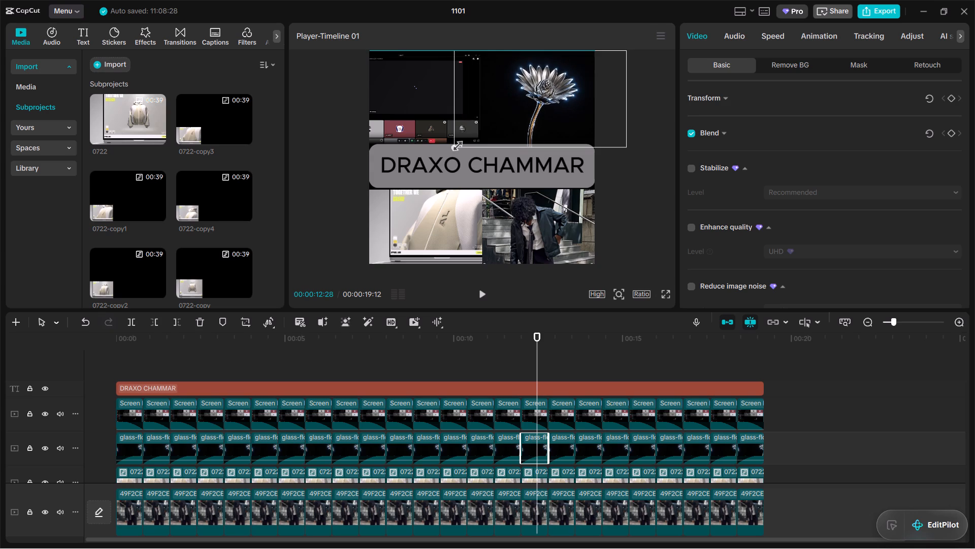
{"action": "left_click_drag", "start_coordinate": [456, 144], "coordinate": [457, 142]}
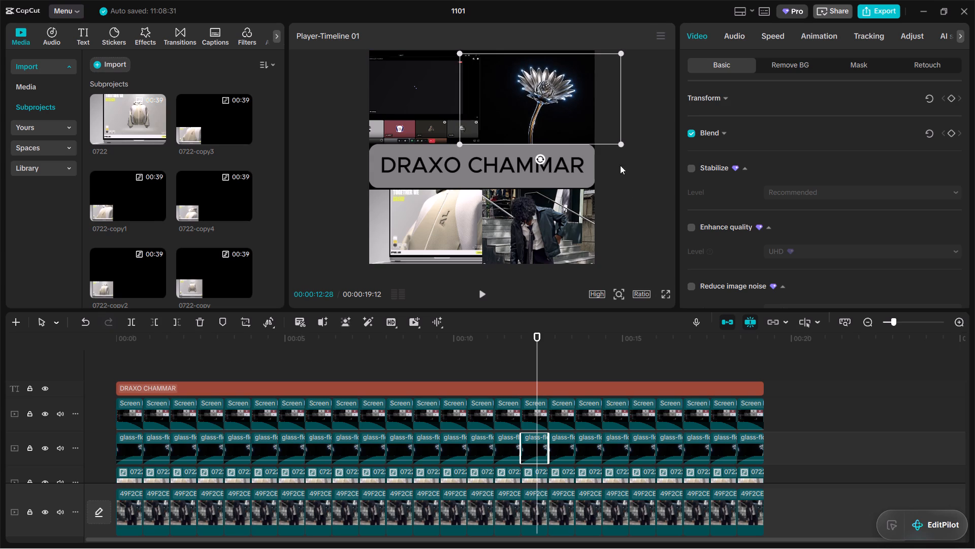
{"action": "left_click_drag", "start_coordinate": [561, 99], "coordinate": [552, 99]}
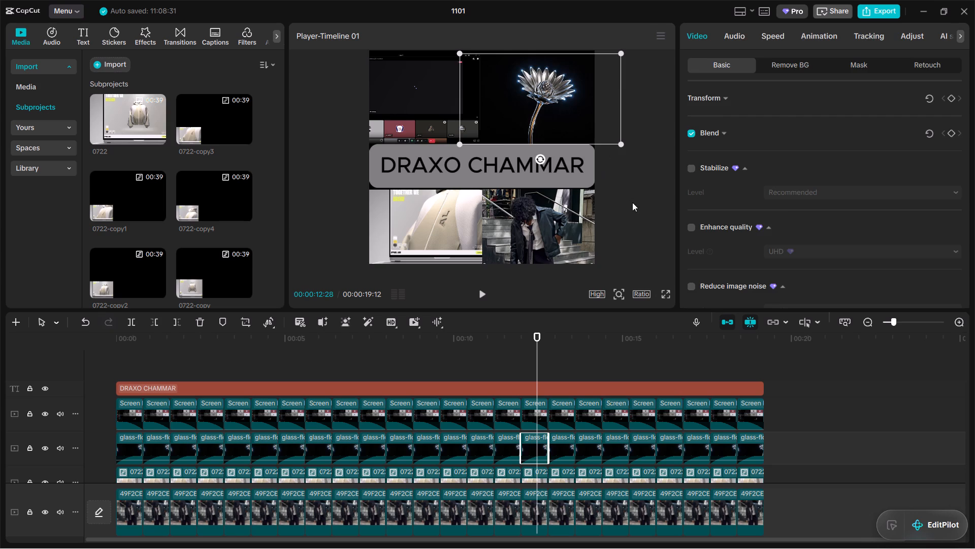
{"action": "left_click", "coordinate": [632, 202]}
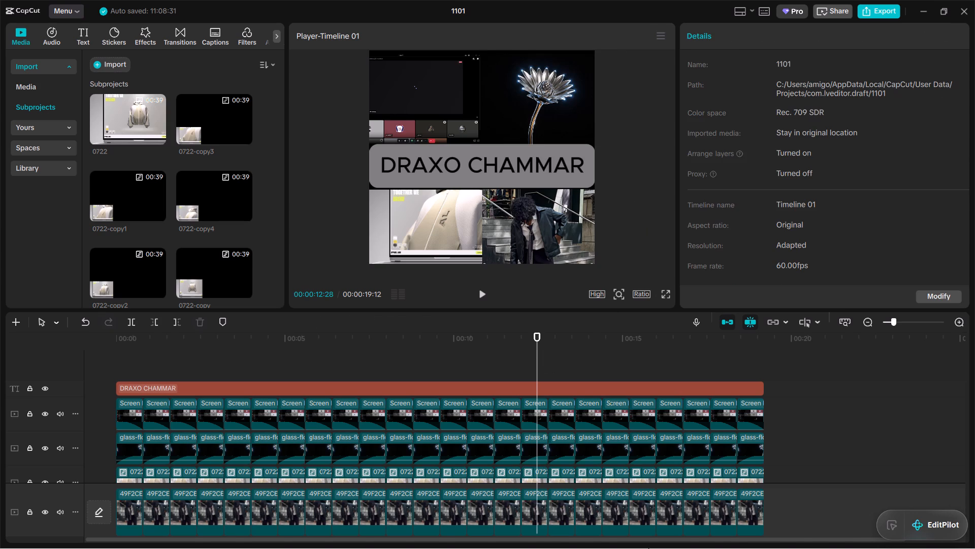
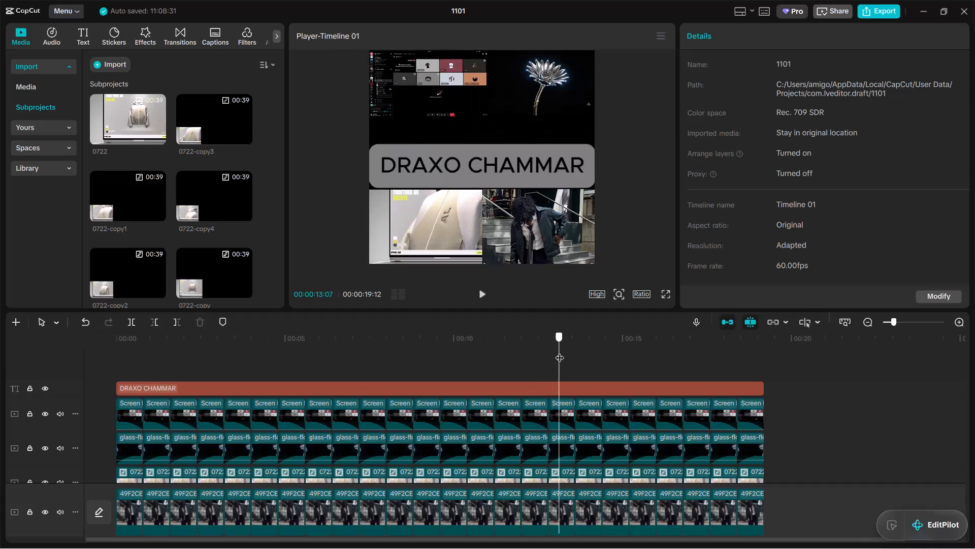
At 00:00:13:12, enlarge the seventeenth Screen clip's picture and position it in the frame's upper-left quarter, just above the title.
{"action": "left_click", "coordinate": [414, 107]}
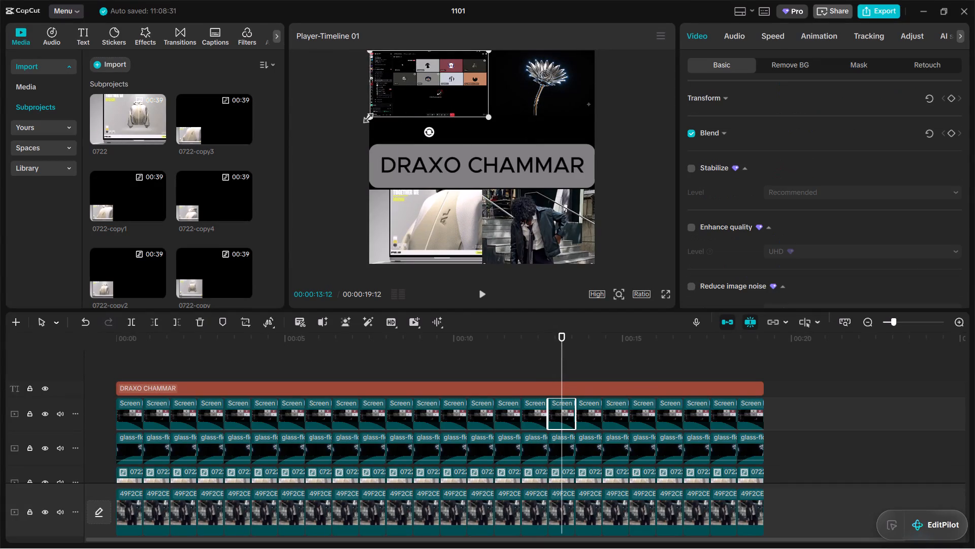
{"action": "left_click_drag", "start_coordinate": [366, 116], "coordinate": [341, 136]}
{"action": "left_click_drag", "start_coordinate": [450, 95], "coordinate": [448, 109]}
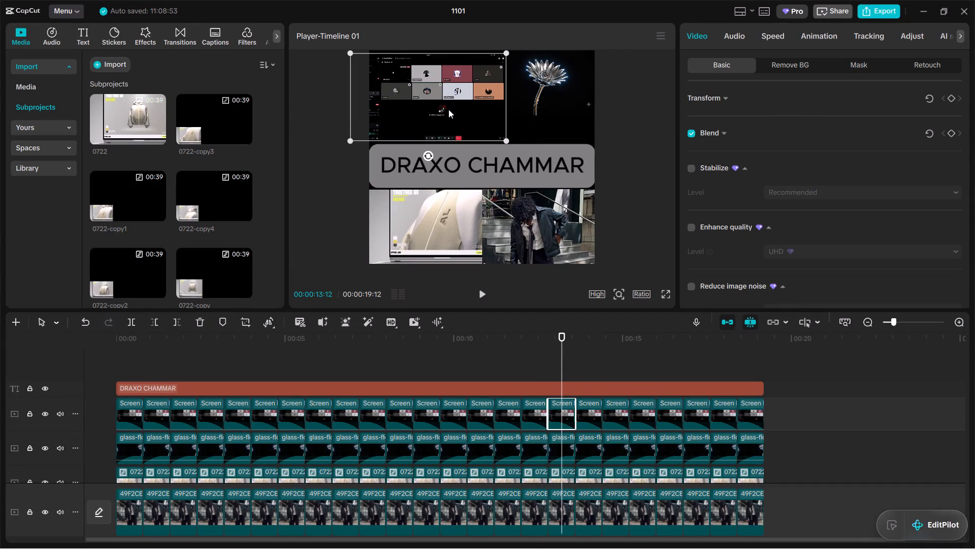
{"action": "left_click_drag", "start_coordinate": [448, 109], "coordinate": [433, 110]}
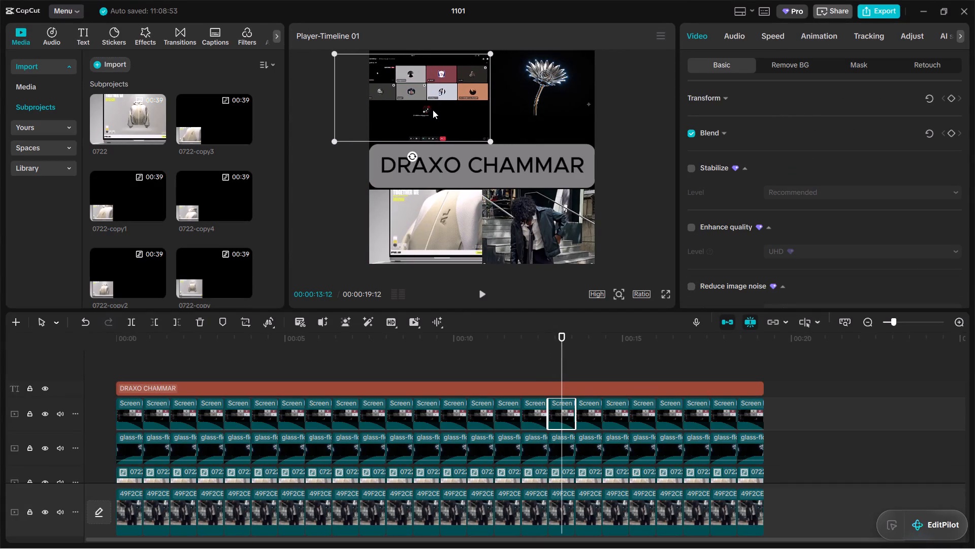
{"action": "left_click_drag", "start_coordinate": [433, 110], "coordinate": [426, 109]}
Enlarge the seventeenth glass-flower clip's picture and fit it into the frame's upper-right quarter, down to the title.
{"action": "left_click", "coordinate": [552, 101]}
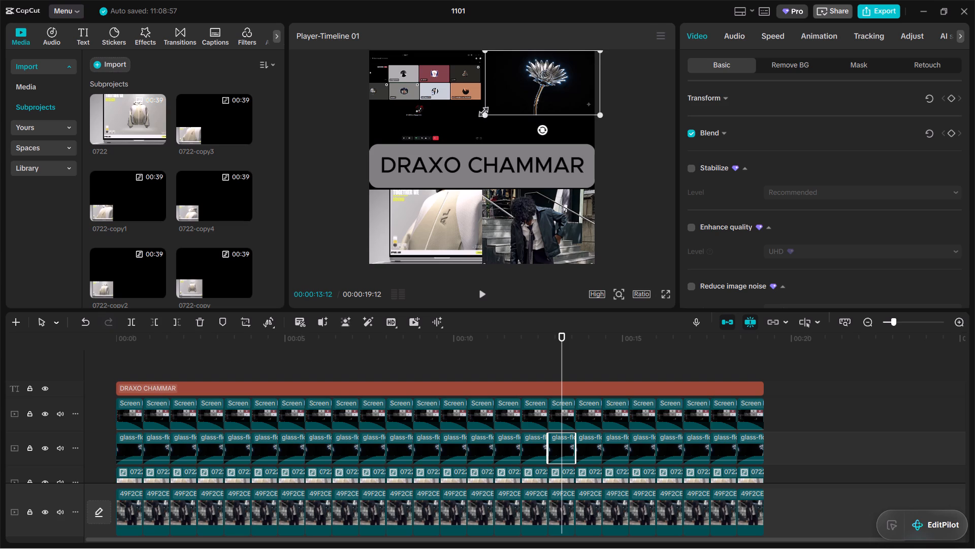
{"action": "left_click_drag", "start_coordinate": [481, 110], "coordinate": [459, 124]}
{"action": "left_click_drag", "start_coordinate": [526, 108], "coordinate": [523, 122]}
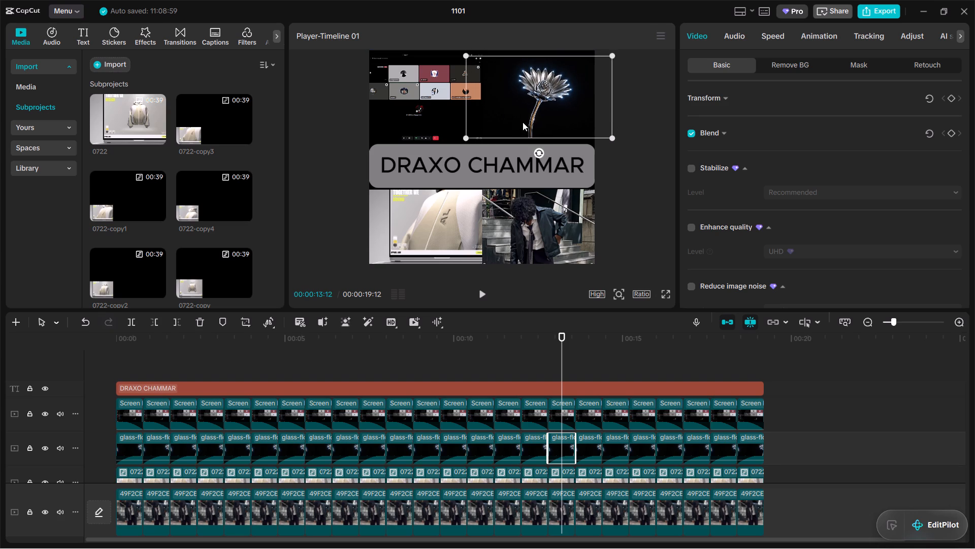
{"action": "left_click_drag", "start_coordinate": [464, 138], "coordinate": [457, 142]}
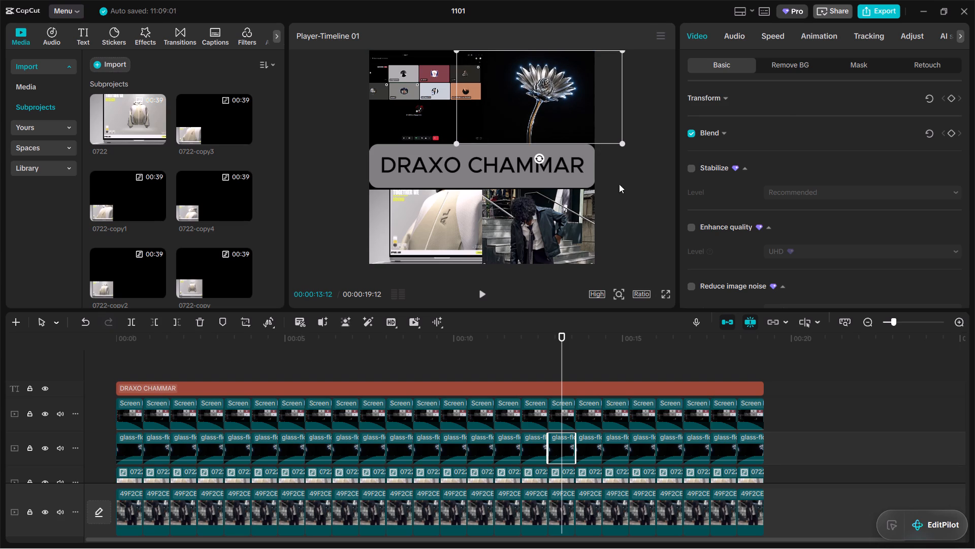
{"action": "left_click", "coordinate": [637, 204]}
At 00:00:13:57, enlarge the eighteenth Screen clip's picture and position it in the frame's upper-left quarter, just above the title.
{"action": "left_click_drag", "start_coordinate": [563, 348], "coordinate": [586, 345]}
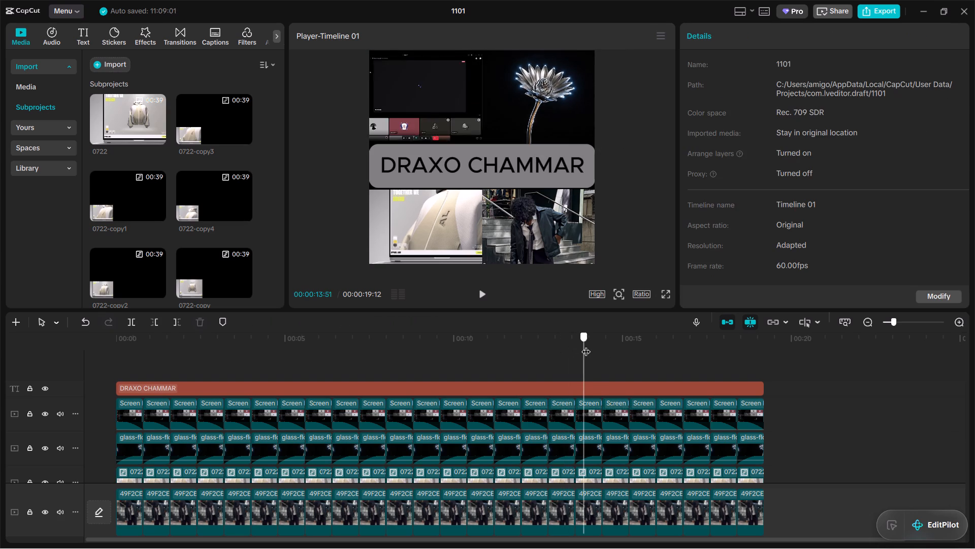
{"action": "left_click_drag", "start_coordinate": [586, 345], "coordinate": [587, 345]}
{"action": "left_click", "coordinate": [416, 56]}
{"action": "left_click_drag", "start_coordinate": [375, 115], "coordinate": [371, 118]}
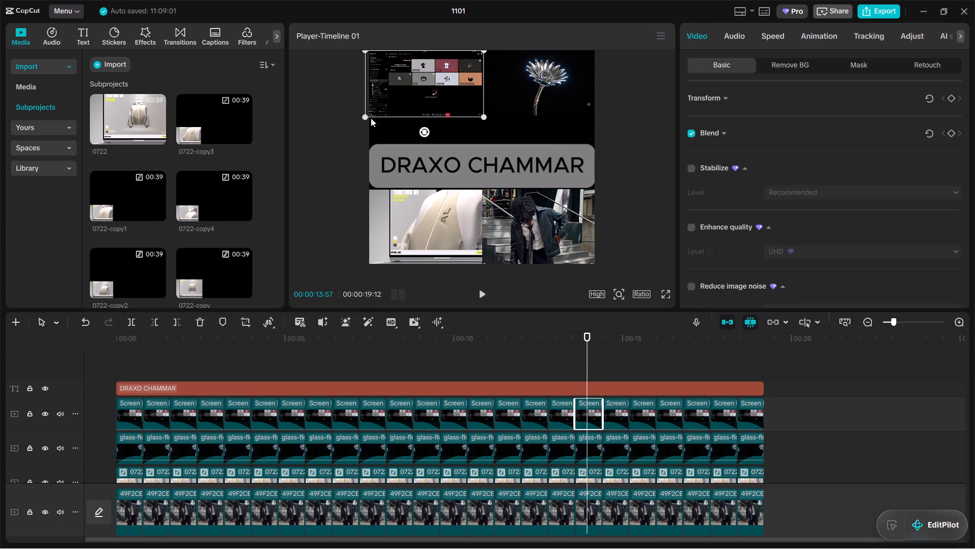
{"action": "left_click_drag", "start_coordinate": [394, 109], "coordinate": [407, 109]}
{"action": "left_click_drag", "start_coordinate": [406, 93], "coordinate": [411, 94]}
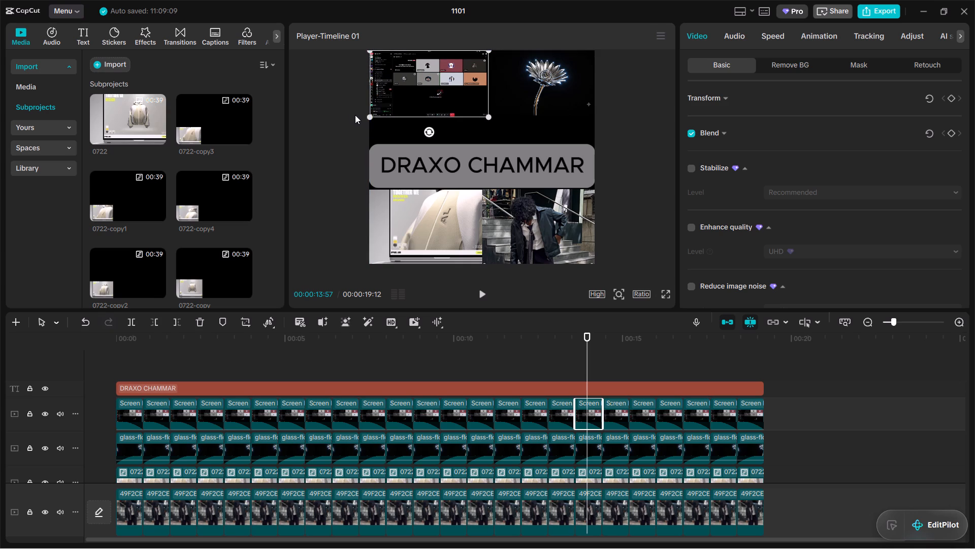
{"action": "left_click_drag", "start_coordinate": [367, 117], "coordinate": [331, 146]}
{"action": "left_click_drag", "start_coordinate": [449, 108], "coordinate": [445, 119]}
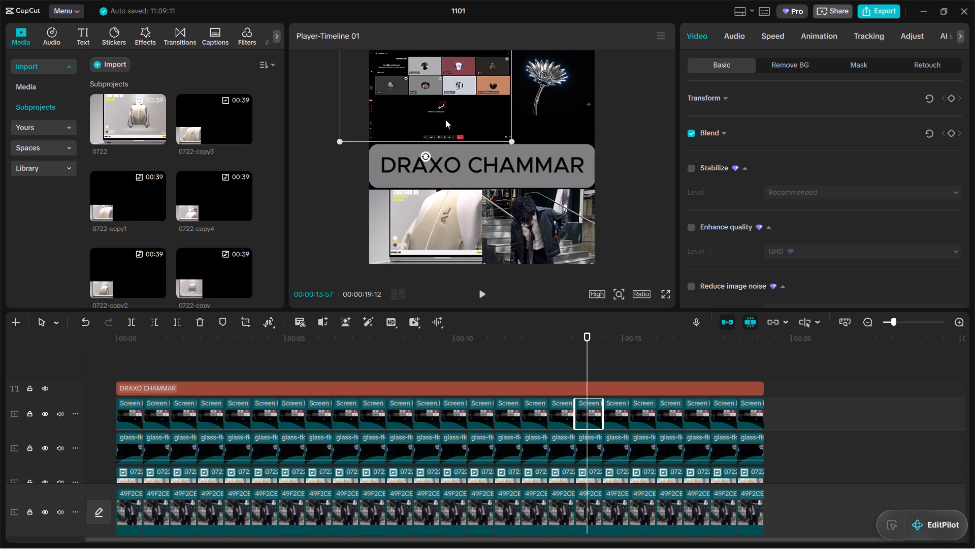
{"action": "left_click_drag", "start_coordinate": [445, 119], "coordinate": [438, 124]}
{"action": "left_click_drag", "start_coordinate": [338, 142], "coordinate": [330, 145]}
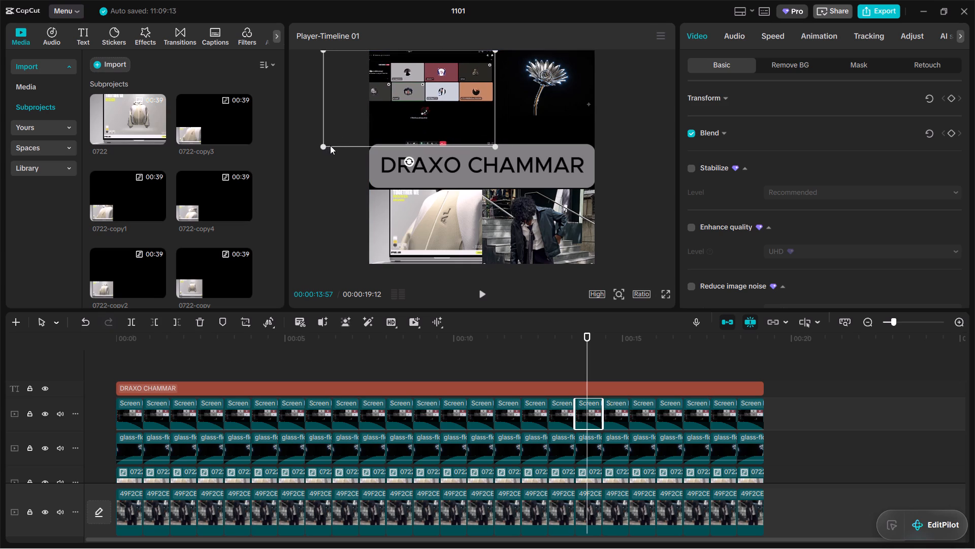
{"action": "left_click_drag", "start_coordinate": [324, 145], "coordinate": [337, 137]}
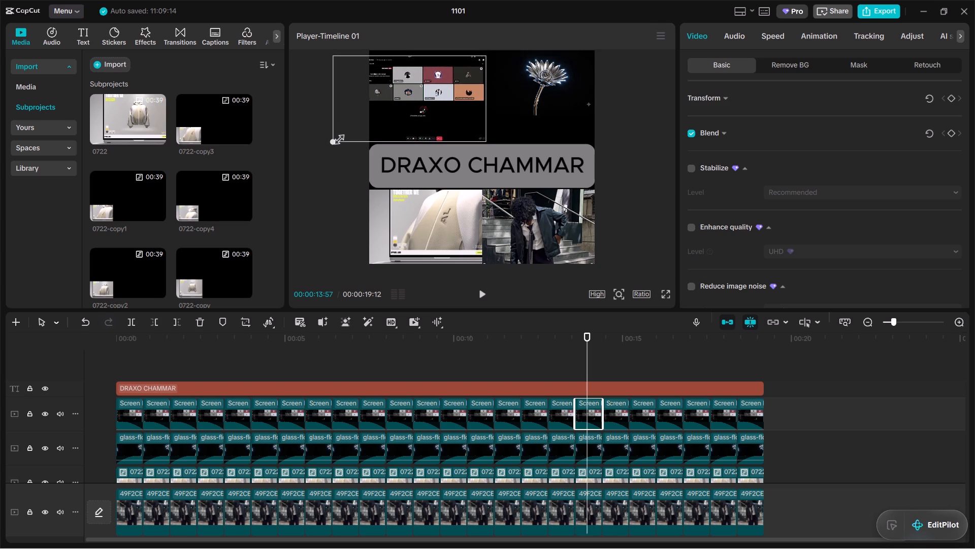
{"action": "left_click_drag", "start_coordinate": [337, 137], "coordinate": [336, 138]}
{"action": "left_click", "coordinate": [440, 114]}
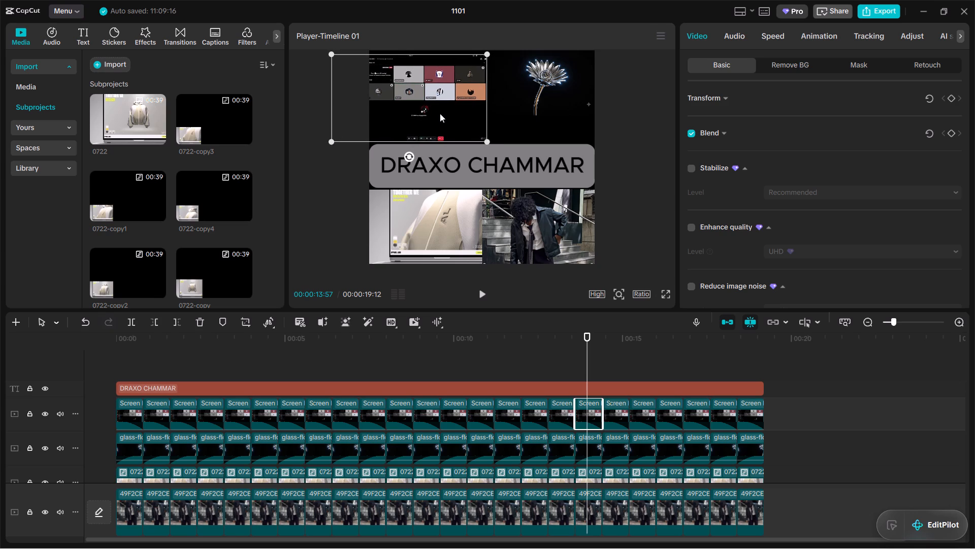
Enlarge the eighteenth glass-flower clip's picture and fit it into the frame's upper-right quarter, just above the title.
{"action": "left_click", "coordinate": [569, 91]}
{"action": "left_click_drag", "start_coordinate": [484, 113], "coordinate": [476, 119]}
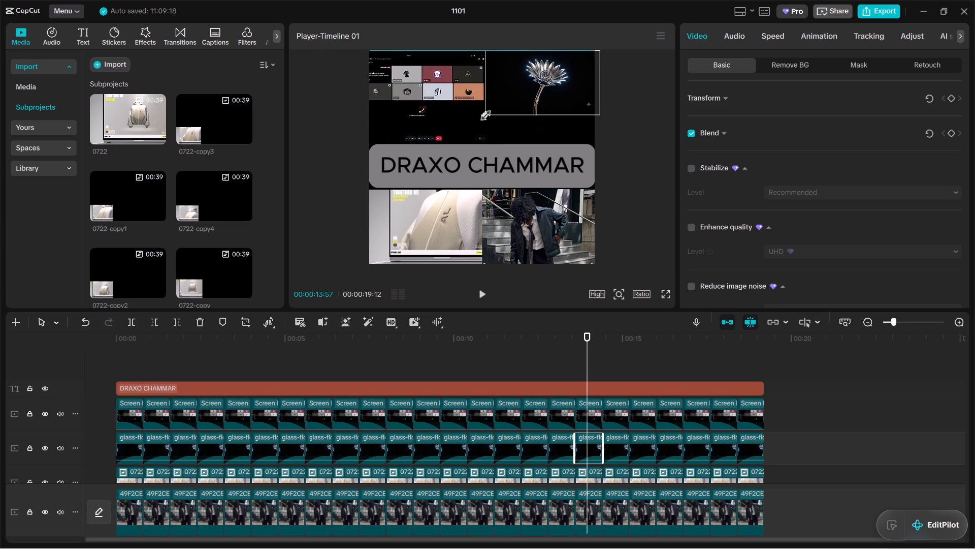
{"action": "left_click_drag", "start_coordinate": [476, 119], "coordinate": [450, 134]}
{"action": "left_click_drag", "start_coordinate": [527, 111], "coordinate": [525, 125]}
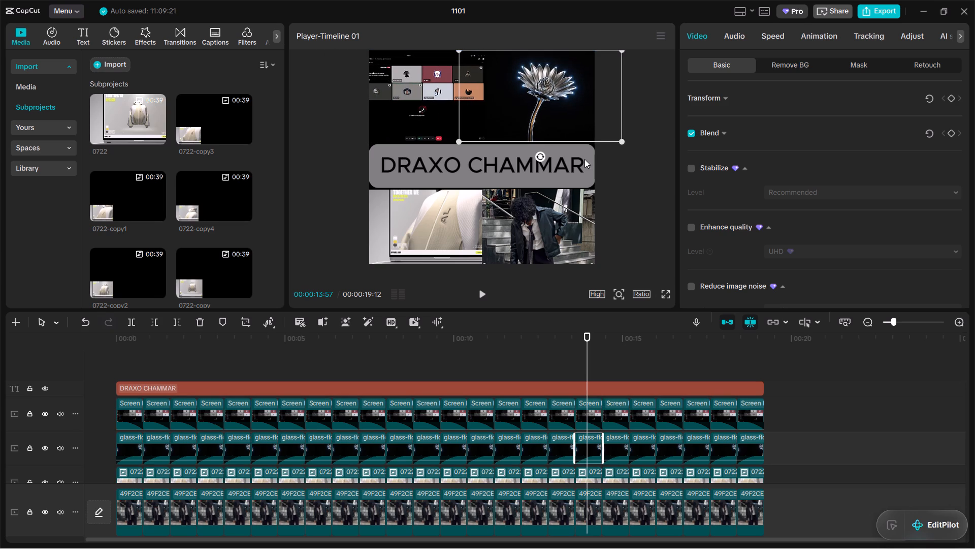
{"action": "left_click", "coordinate": [635, 200]}
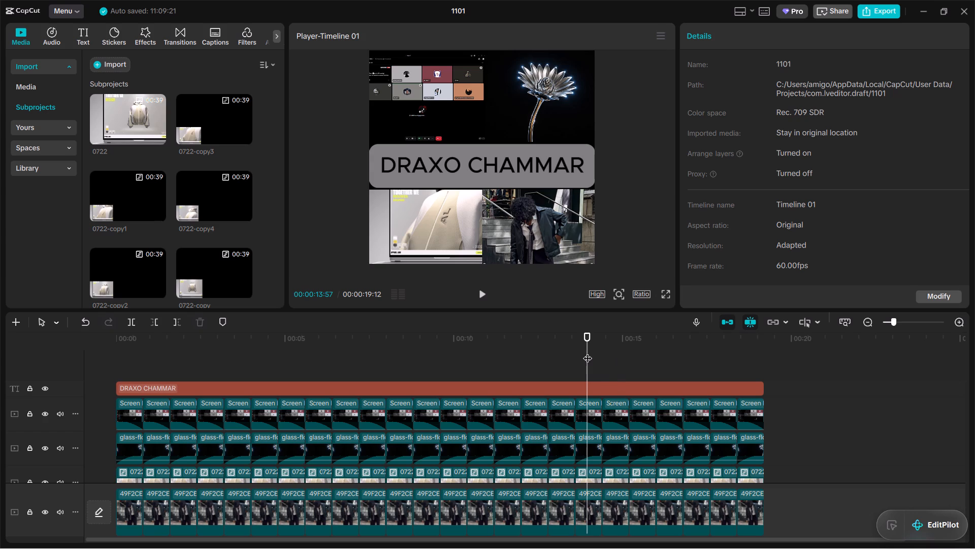
At 00:00:14:42, enlarge the nineteenth Screen clip's picture and position it in the frame's upper-left quarter, just above the title.
{"action": "left_click_drag", "start_coordinate": [588, 352], "coordinate": [612, 351]}
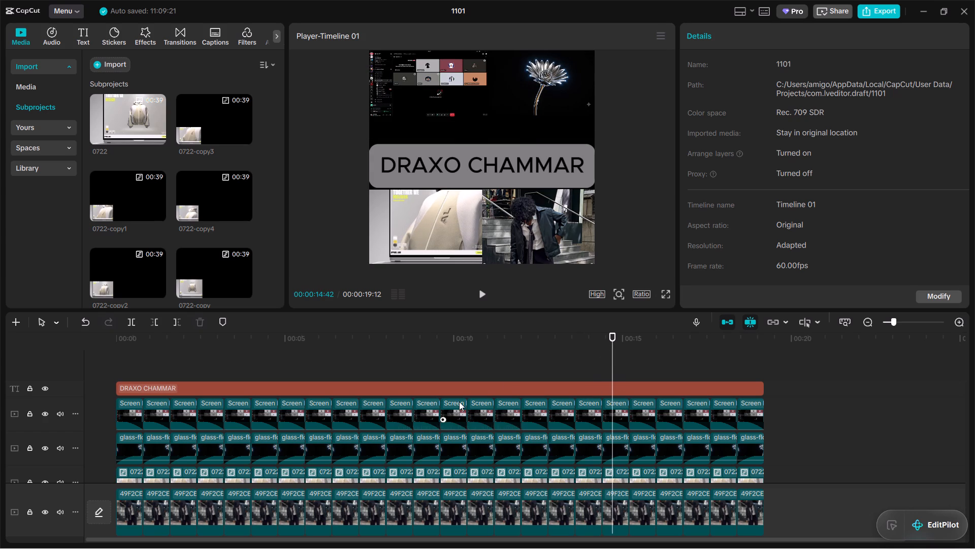
{"action": "left_click", "coordinate": [458, 103]}
{"action": "left_click_drag", "start_coordinate": [367, 118], "coordinate": [350, 129]}
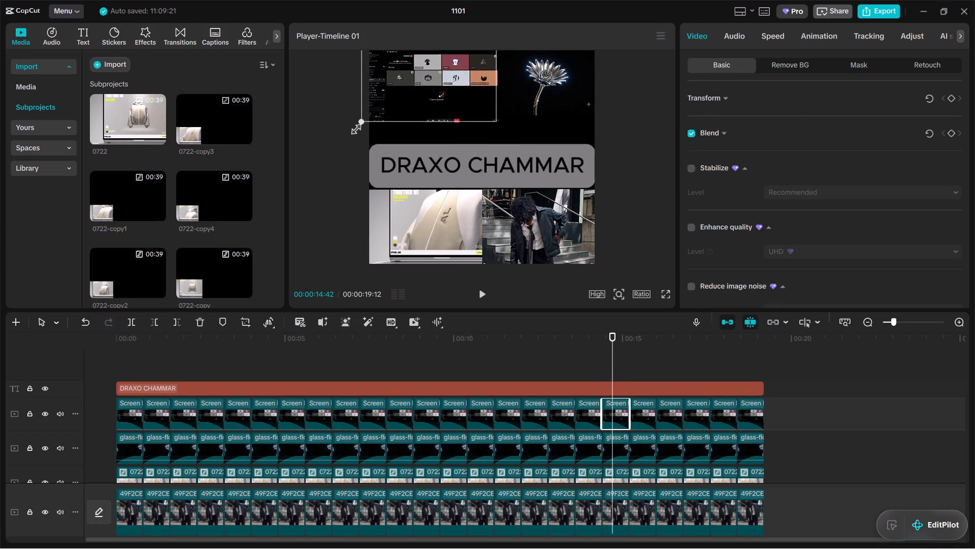
{"action": "left_click_drag", "start_coordinate": [350, 129], "coordinate": [342, 133]}
{"action": "left_click_drag", "start_coordinate": [430, 102], "coordinate": [418, 115]}
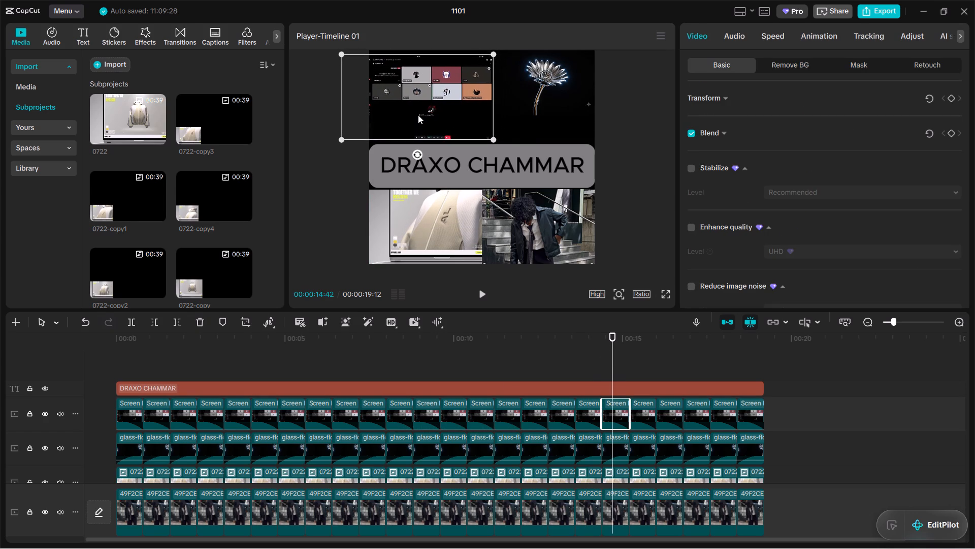
{"action": "left_click_drag", "start_coordinate": [418, 115], "coordinate": [418, 114]}
{"action": "left_click_drag", "start_coordinate": [342, 135], "coordinate": [334, 141]}
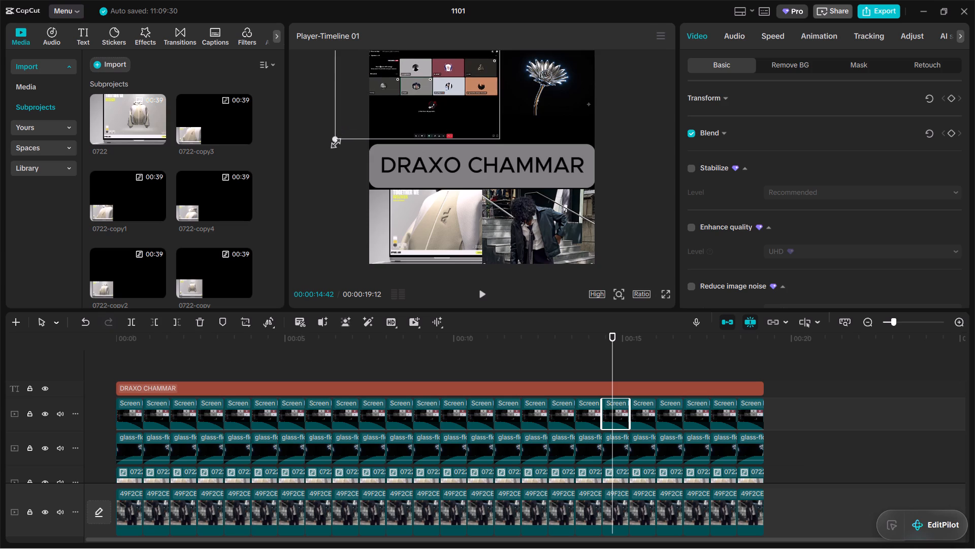
{"action": "left_click_drag", "start_coordinate": [334, 141], "coordinate": [334, 141]}
{"action": "left_click_drag", "start_coordinate": [439, 103], "coordinate": [438, 121]}
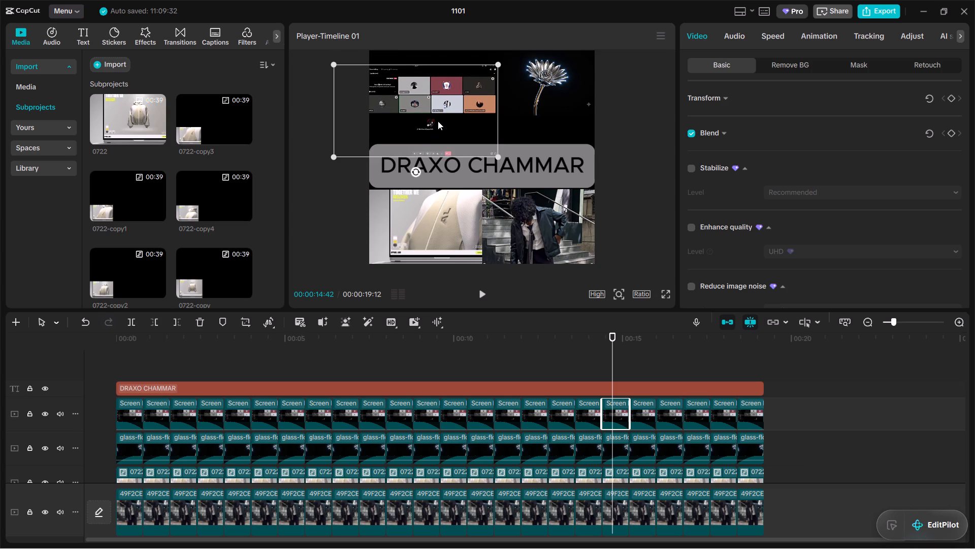
{"action": "left_click_drag", "start_coordinate": [438, 121], "coordinate": [438, 108]}
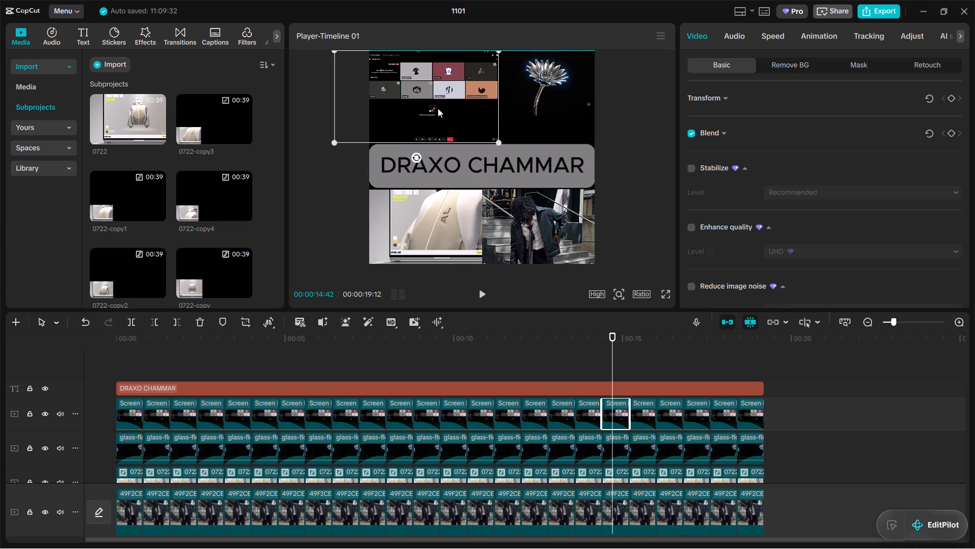
{"action": "left_click_drag", "start_coordinate": [438, 108], "coordinate": [426, 108]}
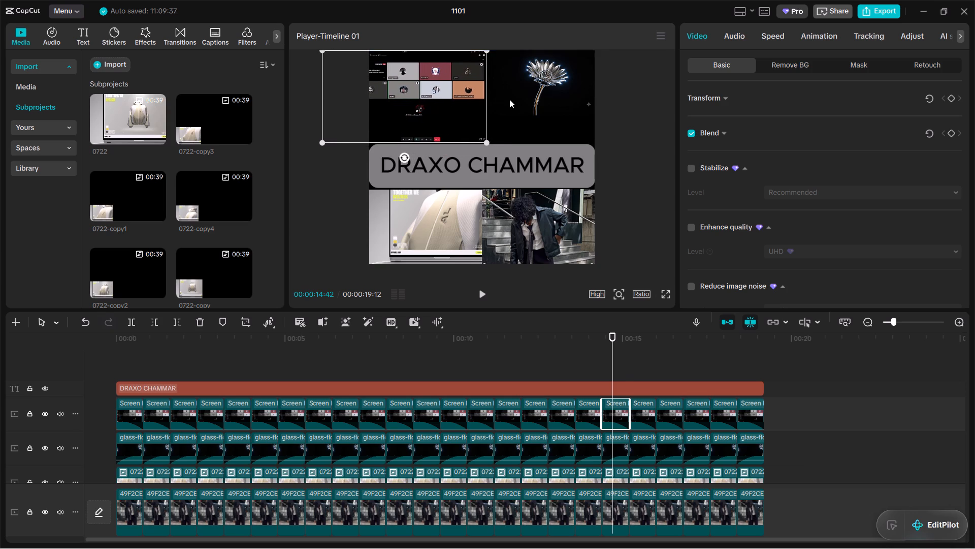
Enlarge the nineteenth glass-flower clip's picture and fit it into the frame's upper-right quarter, down to the title.
{"action": "left_click", "coordinate": [509, 99]}
{"action": "left_click_drag", "start_coordinate": [481, 113], "coordinate": [459, 135]}
{"action": "left_click_drag", "start_coordinate": [538, 101], "coordinate": [534, 117]}
{"action": "left_click_drag", "start_coordinate": [459, 139], "coordinate": [452, 144]}
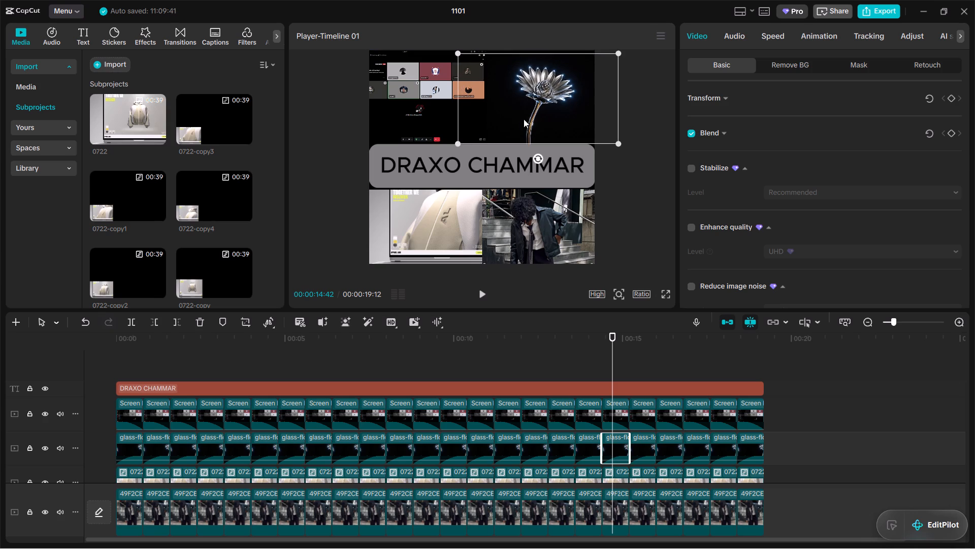
{"action": "left_click", "coordinate": [531, 112]}
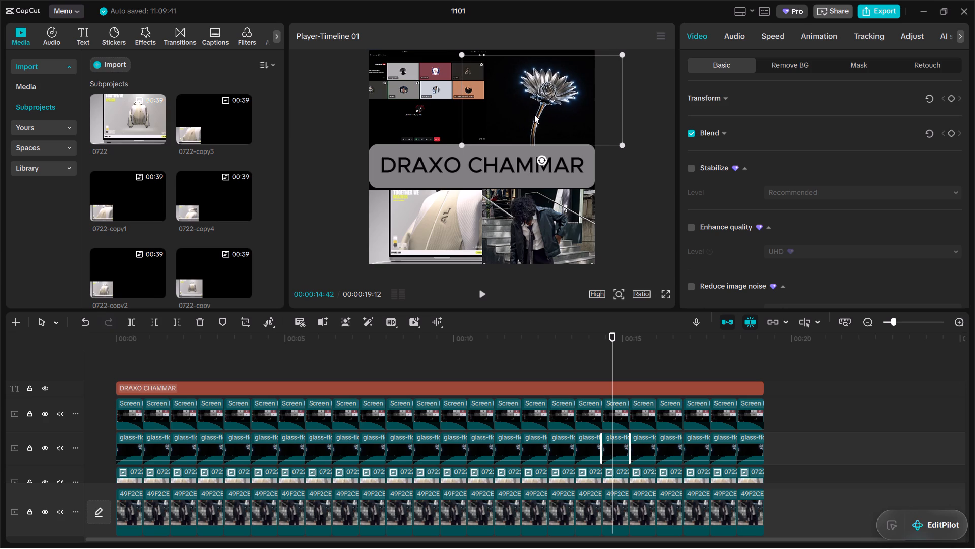
{"action": "left_click", "coordinate": [616, 175]}
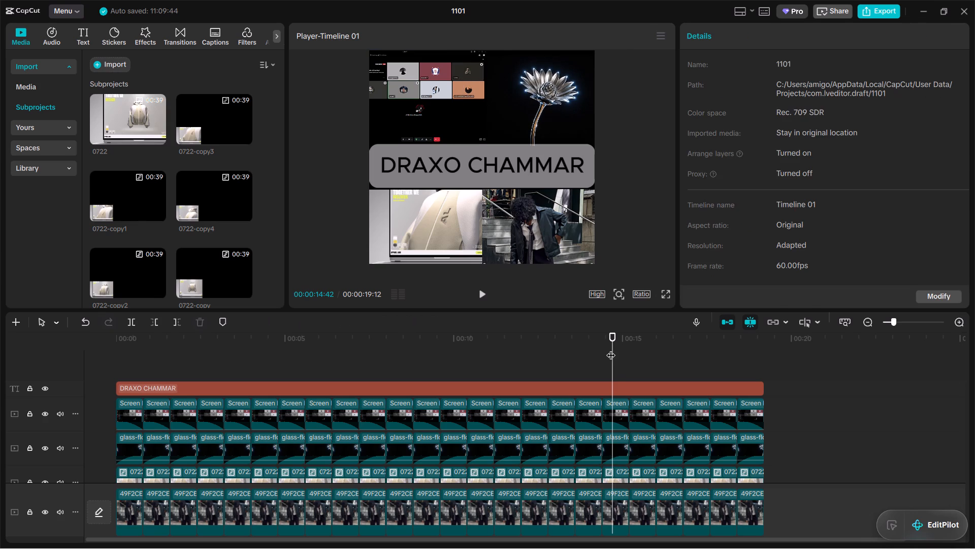
At 00:00:15:43, enlarge the twentieth Screen clip's picture and position it in the frame's upper-left quarter, just above the title.
{"action": "left_click_drag", "start_coordinate": [611, 349], "coordinate": [647, 356]}
{"action": "left_click", "coordinate": [472, 123]}
{"action": "left_click", "coordinate": [386, 111]}
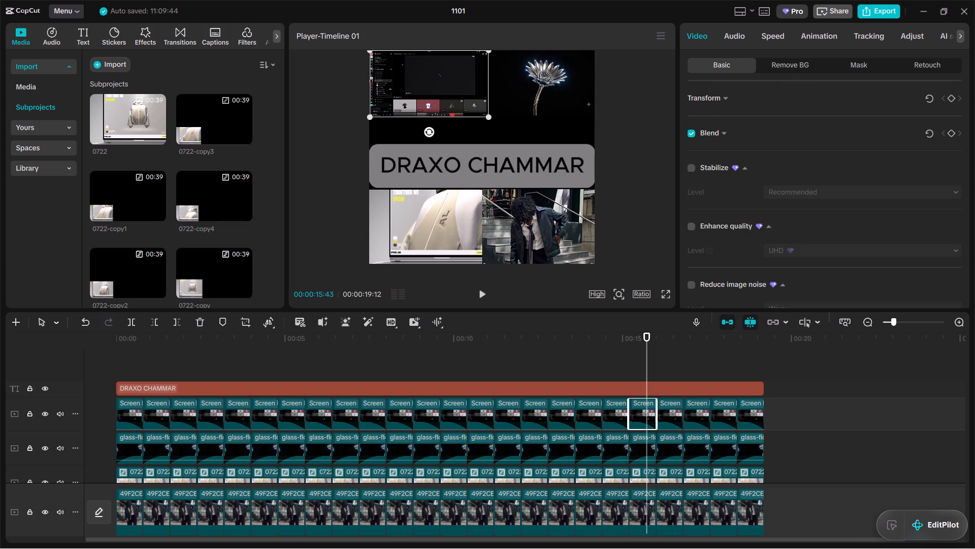
{"action": "left_click_drag", "start_coordinate": [369, 118], "coordinate": [336, 137]}
{"action": "left_click_drag", "start_coordinate": [443, 90], "coordinate": [430, 104]}
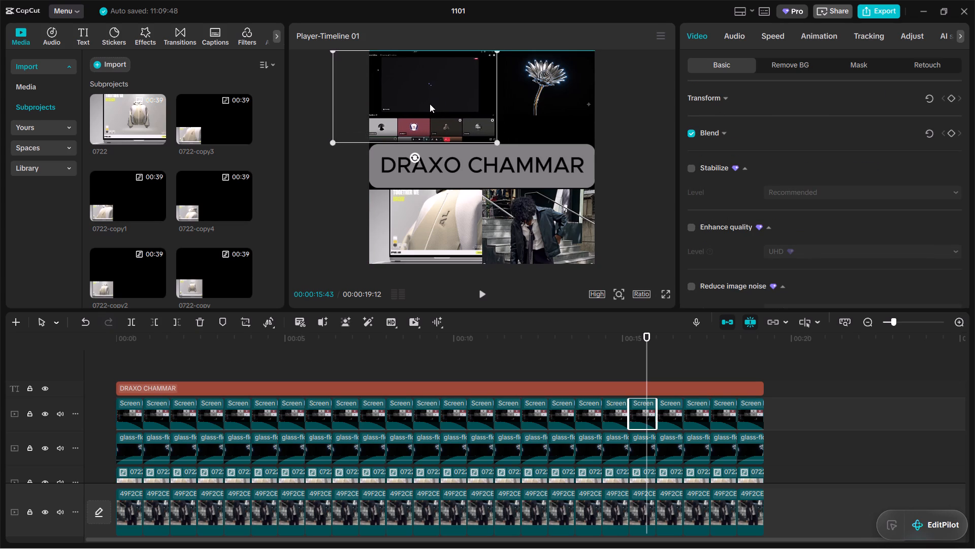
{"action": "left_click_drag", "start_coordinate": [430, 104], "coordinate": [412, 105]}
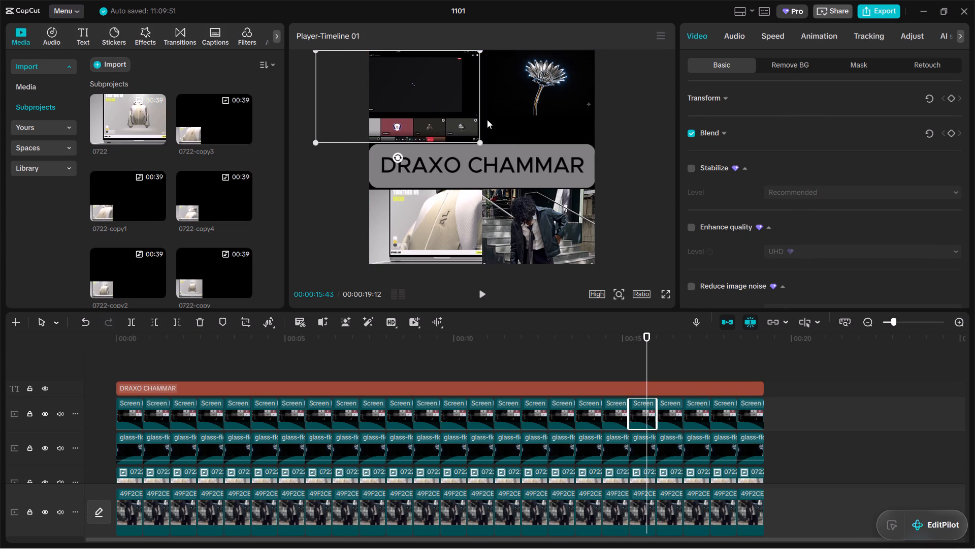
{"action": "left_click", "coordinate": [487, 119]}
{"action": "left_click", "coordinate": [562, 110]}
{"action": "left_click", "coordinate": [479, 114]}
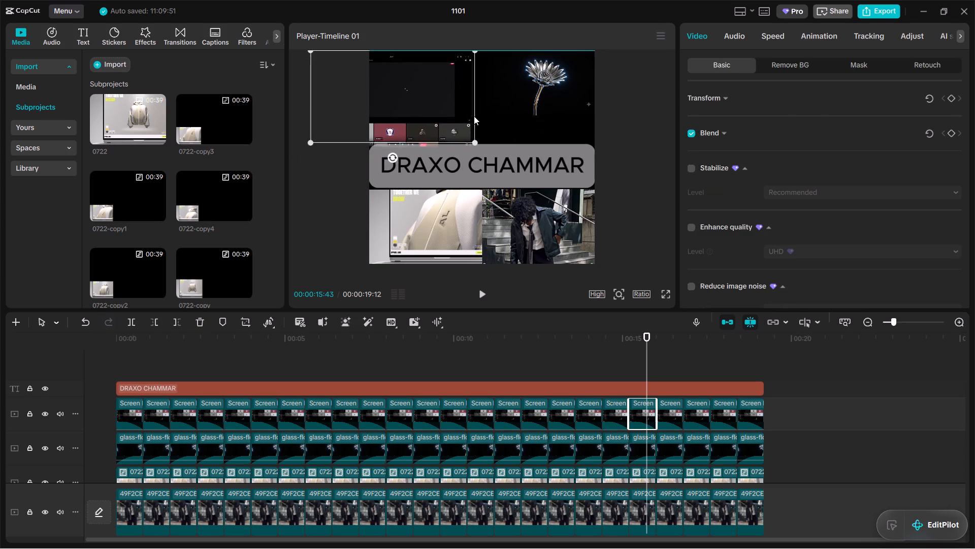
Enlarge the twentieth glass-flower clip's picture and fit it into the frame's upper-right quarter, down to the title.
{"action": "left_click", "coordinate": [547, 89]}
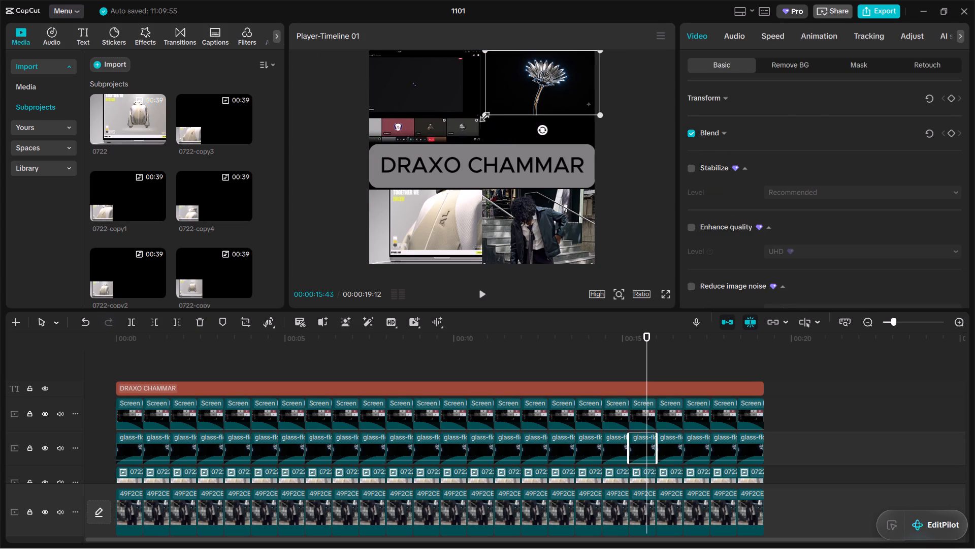
{"action": "left_click_drag", "start_coordinate": [482, 115], "coordinate": [444, 141]}
{"action": "left_click_drag", "start_coordinate": [530, 102], "coordinate": [528, 112]}
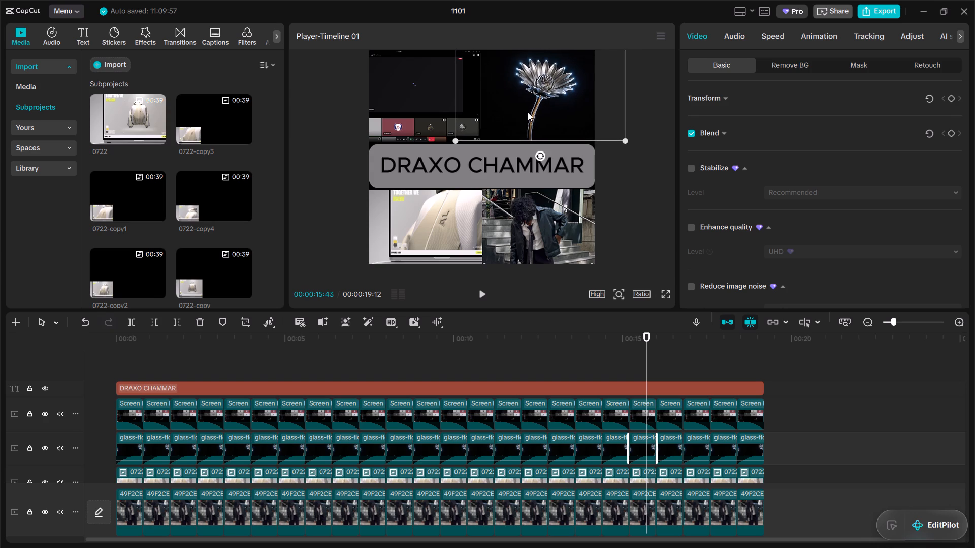
{"action": "left_click_drag", "start_coordinate": [528, 112], "coordinate": [528, 114]}
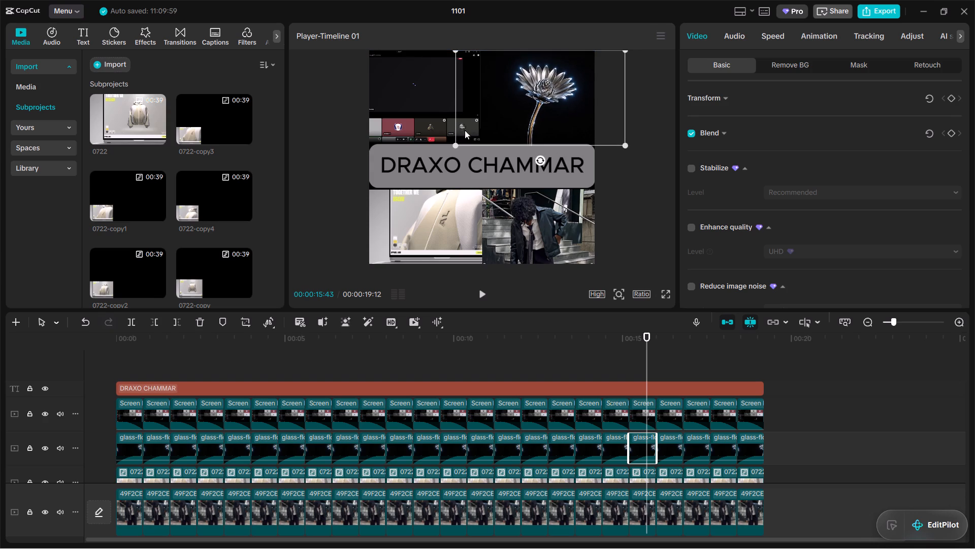
{"action": "left_click_drag", "start_coordinate": [455, 142], "coordinate": [466, 135]}
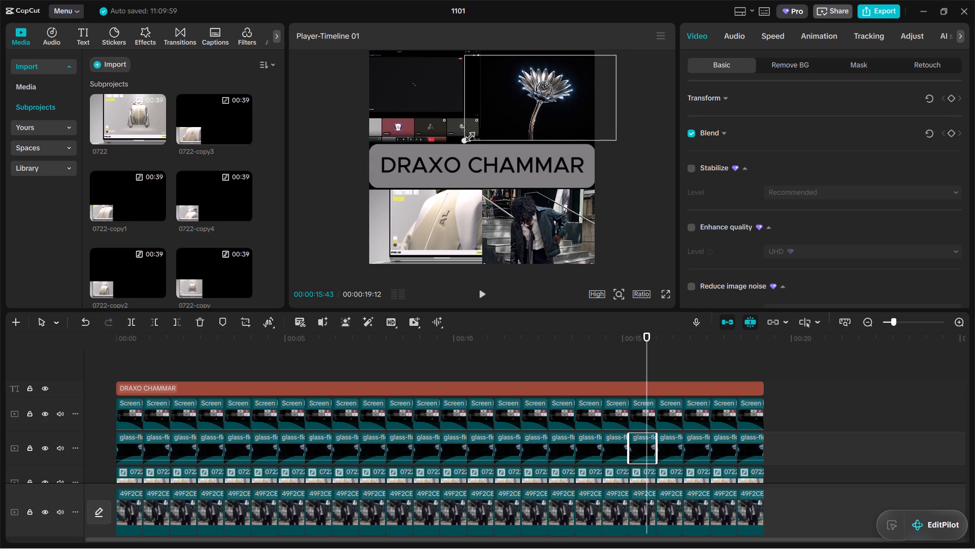
{"action": "left_click_drag", "start_coordinate": [466, 135], "coordinate": [463, 137]}
{"action": "left_click", "coordinate": [463, 137]}
{"action": "left_click", "coordinate": [623, 198]}
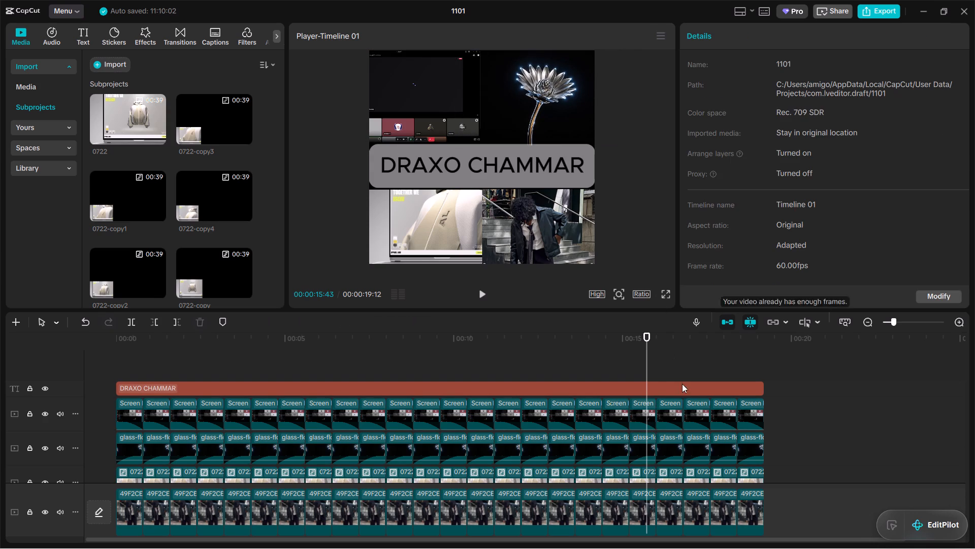
At 00:00:16:31, enlarge the twenty-first Screen clip's picture and position it in the frame's upper-left quarter, just above the title.
{"action": "left_click_drag", "start_coordinate": [648, 359], "coordinate": [674, 360]}
{"action": "left_click", "coordinate": [455, 110]}
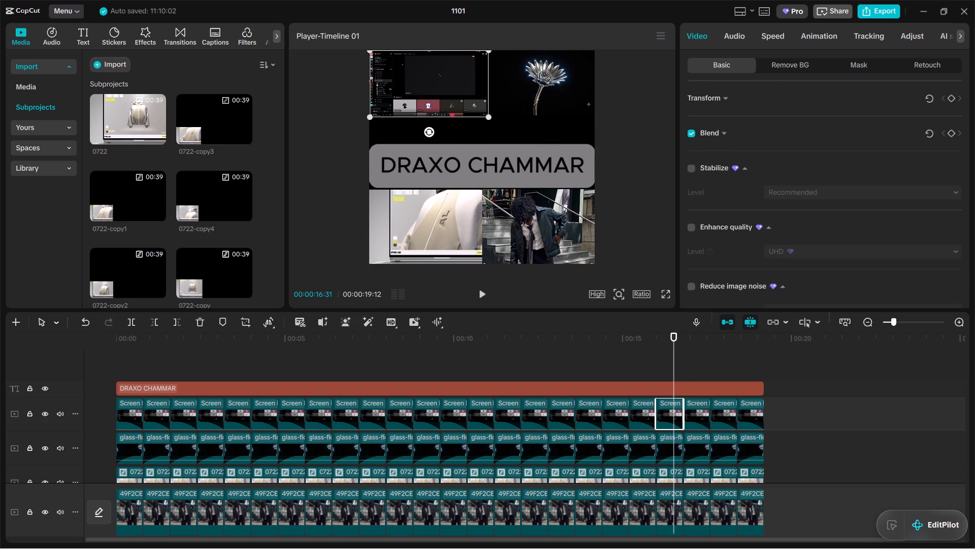
{"action": "left_click_drag", "start_coordinate": [368, 115], "coordinate": [331, 130]}
{"action": "left_click_drag", "start_coordinate": [438, 96], "coordinate": [436, 102]}
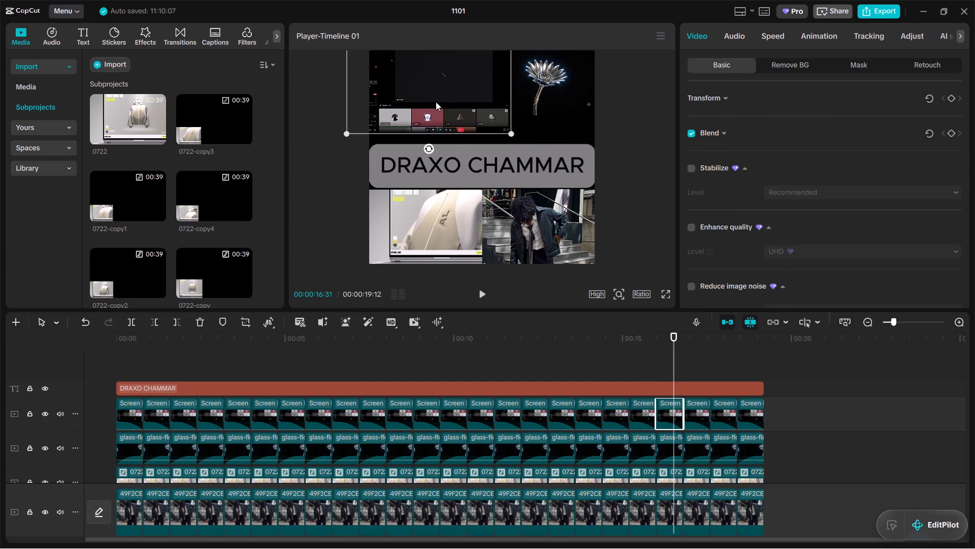
{"action": "left_click_drag", "start_coordinate": [436, 102], "coordinate": [404, 108]}
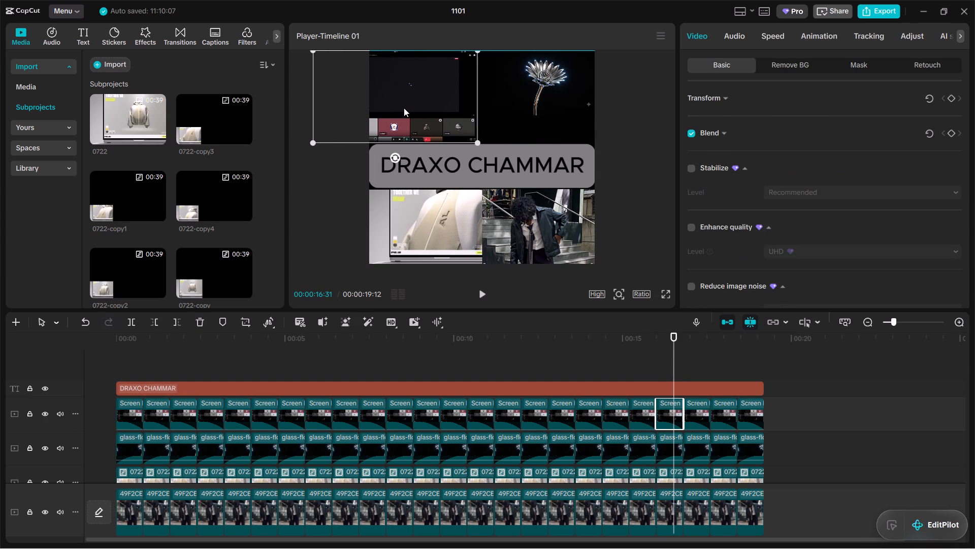
{"action": "left_click_drag", "start_coordinate": [404, 108], "coordinate": [409, 108]}
Enlarge the twenty-first glass-flower clip's picture and fit it into the frame's upper-right quarter, down to the title.
{"action": "left_click", "coordinate": [529, 91]}
{"action": "left_click_drag", "start_coordinate": [482, 119], "coordinate": [469, 131]}
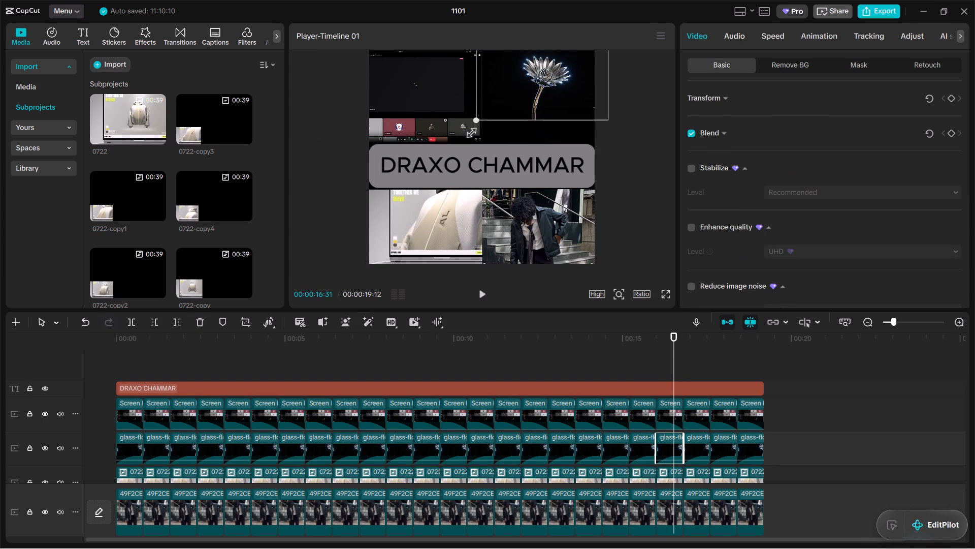
{"action": "left_click_drag", "start_coordinate": [469, 131], "coordinate": [444, 144]}
{"action": "left_click_drag", "start_coordinate": [542, 98], "coordinate": [540, 109]}
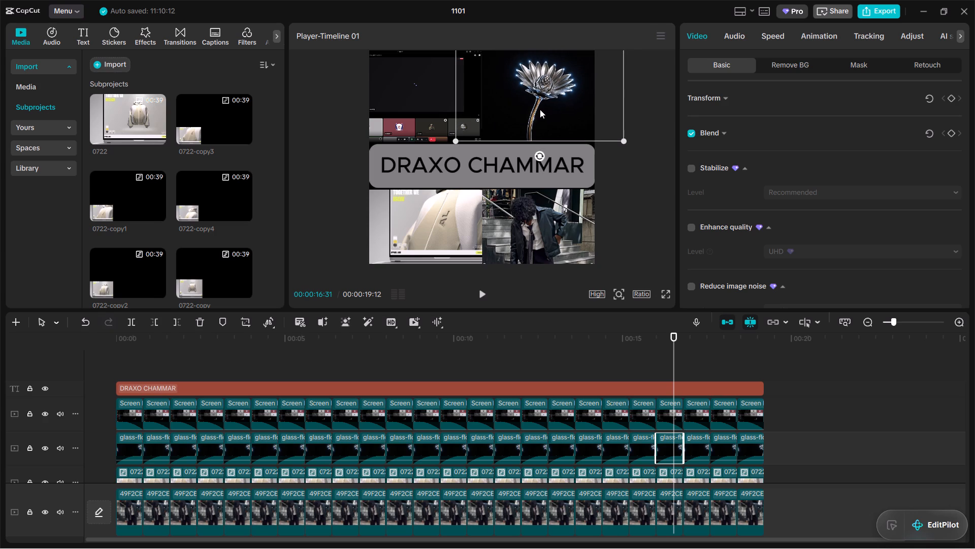
{"action": "left_click_drag", "start_coordinate": [540, 109], "coordinate": [539, 110]}
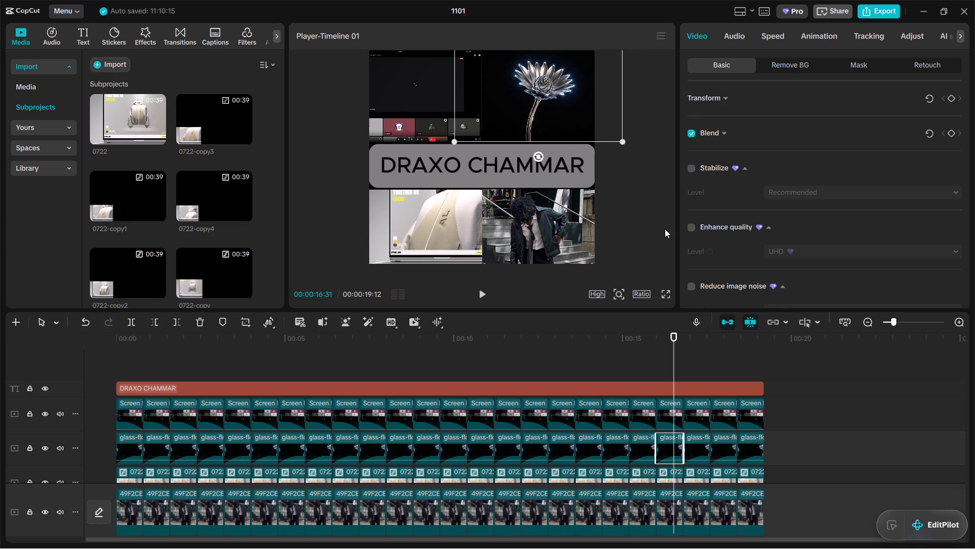
{"action": "left_click", "coordinate": [666, 229]}
At 00:00:17:20, enlarge the twenty-second Screen clip's picture and position it in the frame's upper-left quarter, just above the title.
{"action": "left_click_drag", "start_coordinate": [678, 357], "coordinate": [695, 357]}
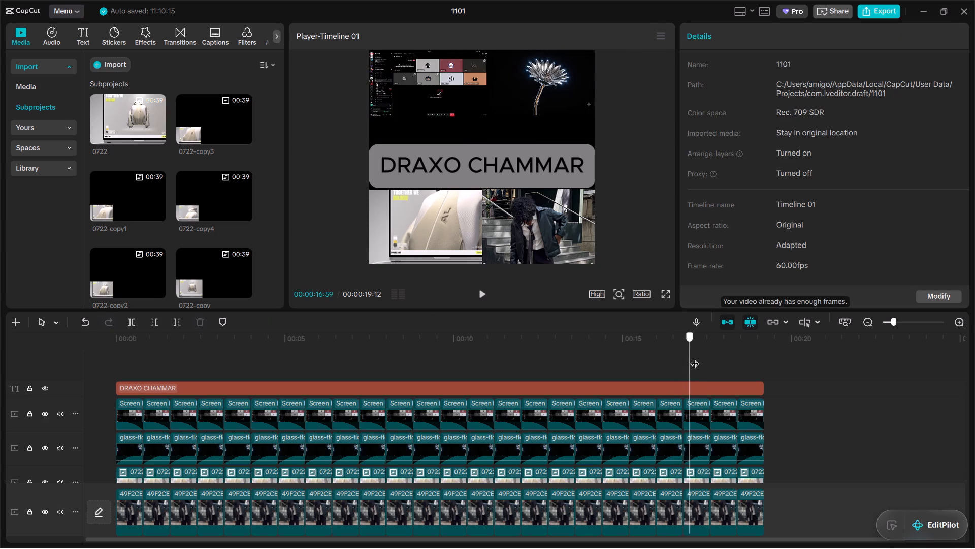
{"action": "left_click_drag", "start_coordinate": [695, 357], "coordinate": [701, 357]}
{"action": "left_click", "coordinate": [426, 80]}
{"action": "left_click_drag", "start_coordinate": [369, 114], "coordinate": [341, 132]}
{"action": "left_click_drag", "start_coordinate": [422, 99], "coordinate": [413, 112]}
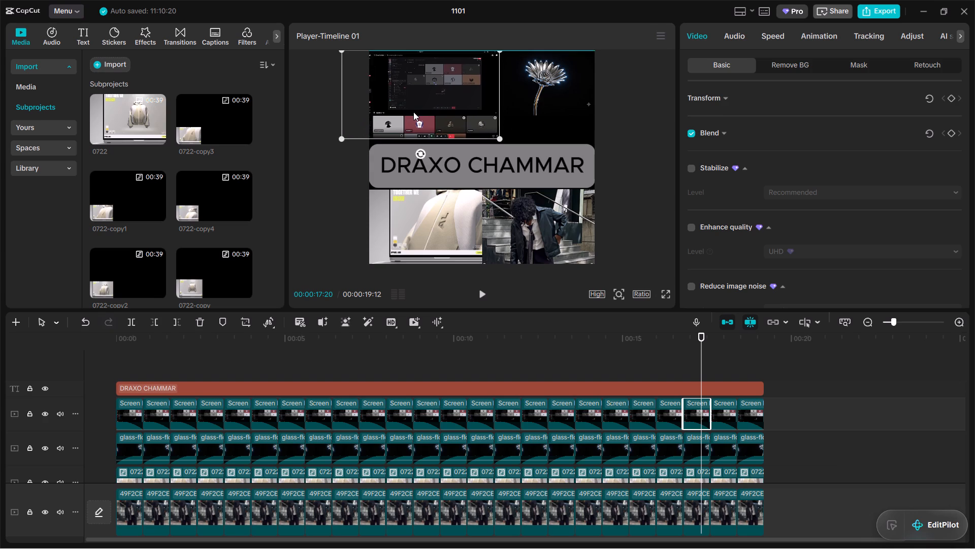
{"action": "left_click_drag", "start_coordinate": [413, 112], "coordinate": [407, 111]}
{"action": "left_click_drag", "start_coordinate": [335, 135], "coordinate": [327, 140]}
{"action": "left_click_drag", "start_coordinate": [450, 96], "coordinate": [437, 96]}
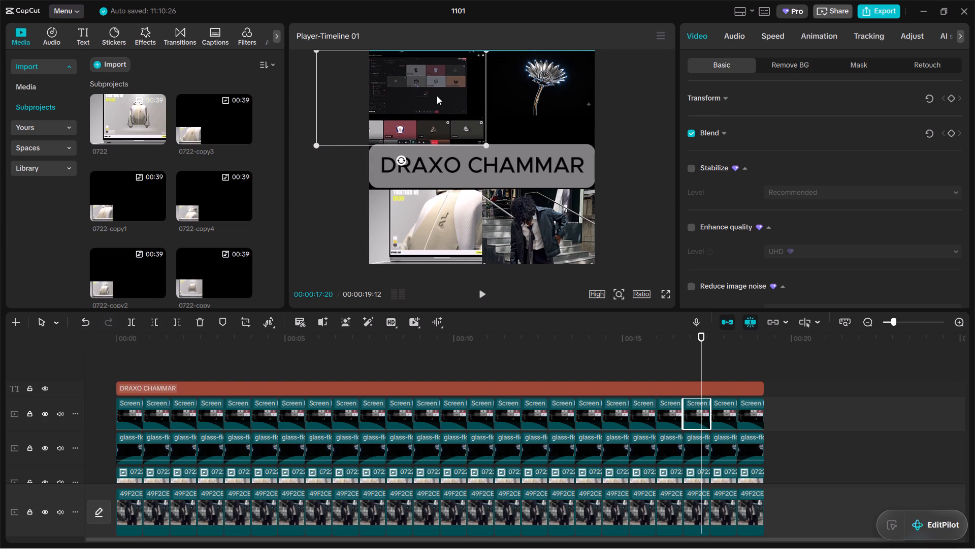
{"action": "left_click_drag", "start_coordinate": [437, 96], "coordinate": [435, 94]}
Enlarge the twenty-second glass-flower clip's picture and fit it into the frame's upper-right quarter, down to the title.
{"action": "left_click", "coordinate": [561, 77]}
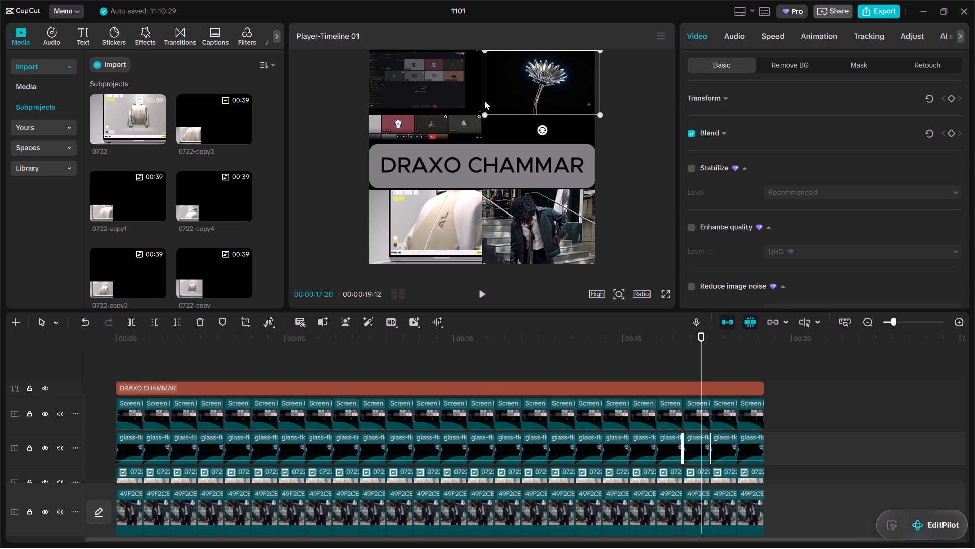
{"action": "left_click_drag", "start_coordinate": [481, 115], "coordinate": [458, 149]}
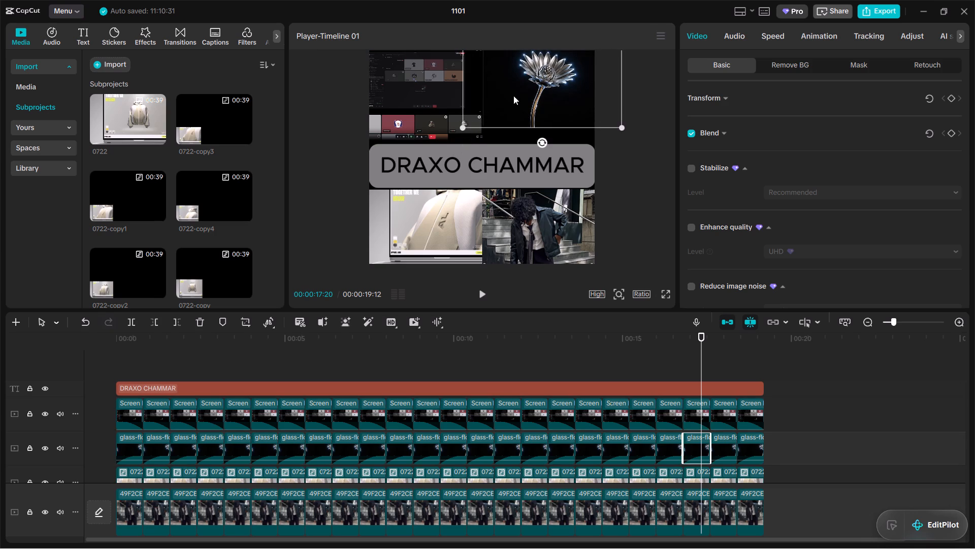
{"action": "left_click_drag", "start_coordinate": [548, 93], "coordinate": [549, 108]}
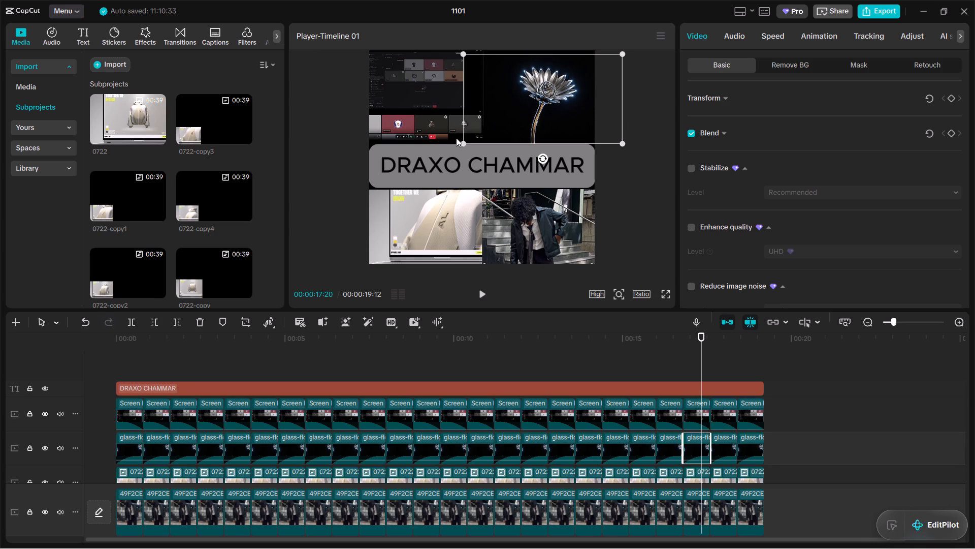
{"action": "left_click", "coordinate": [461, 142]}
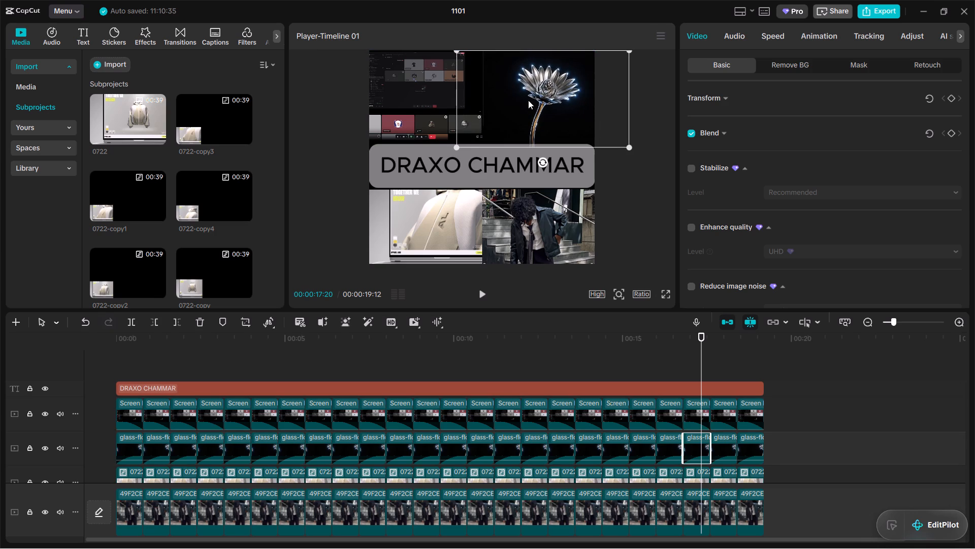
{"action": "left_click", "coordinate": [615, 189]}
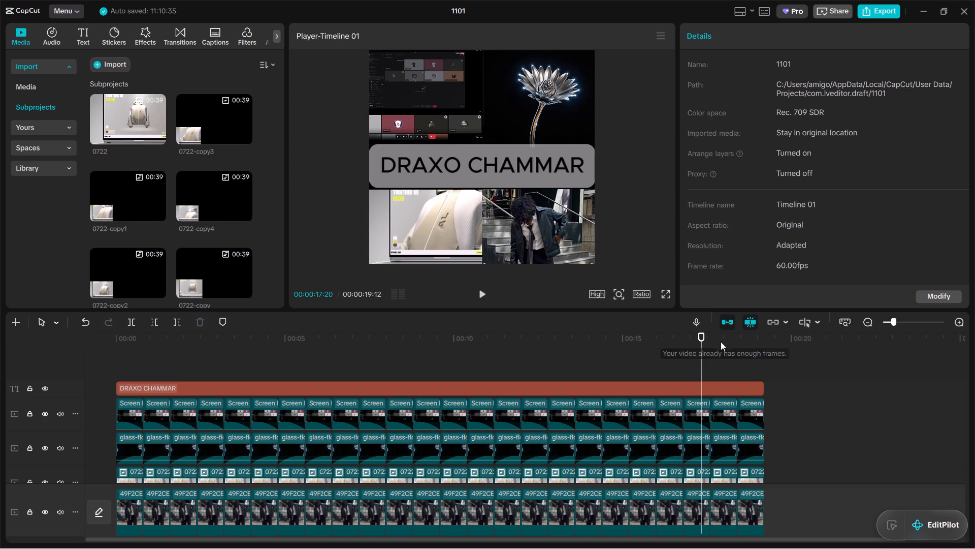
At 00:00:17:59, enlarge the twenty-third Screen clip's picture and position it in the frame's upper-left quarter, just above the title.
{"action": "left_click_drag", "start_coordinate": [704, 354], "coordinate": [723, 354]}
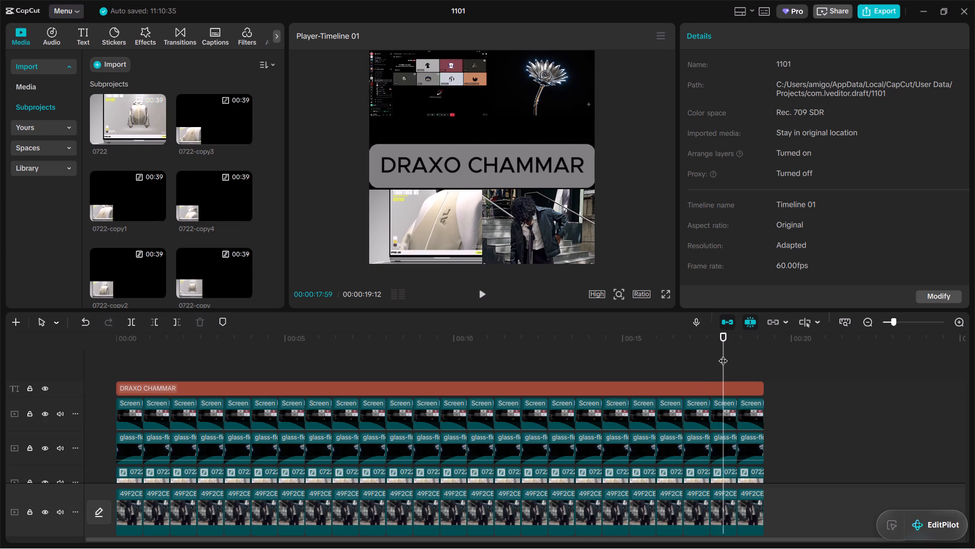
{"action": "left_click", "coordinate": [447, 87]}
{"action": "left_click_drag", "start_coordinate": [369, 115], "coordinate": [347, 138]}
{"action": "left_click_drag", "start_coordinate": [448, 96], "coordinate": [440, 111]}
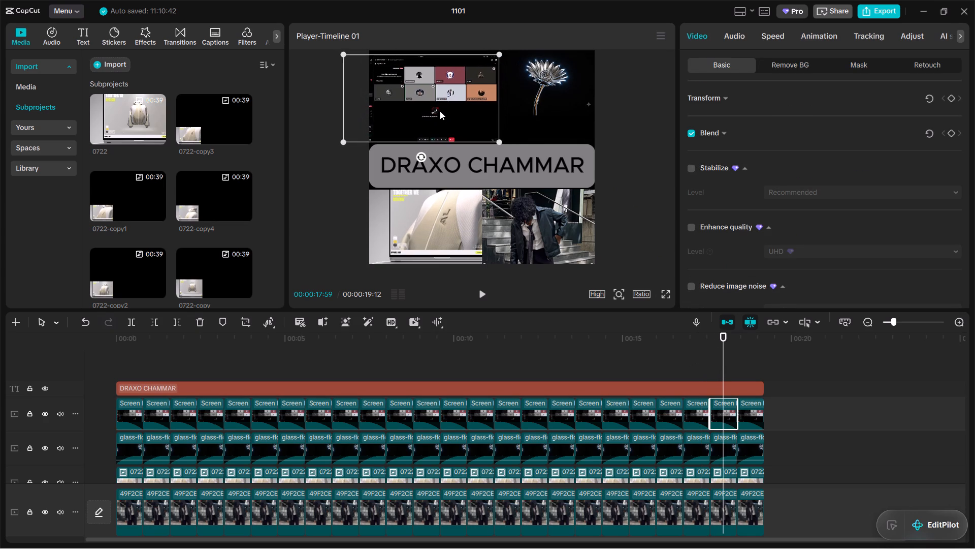
{"action": "left_click_drag", "start_coordinate": [440, 111], "coordinate": [429, 111]}
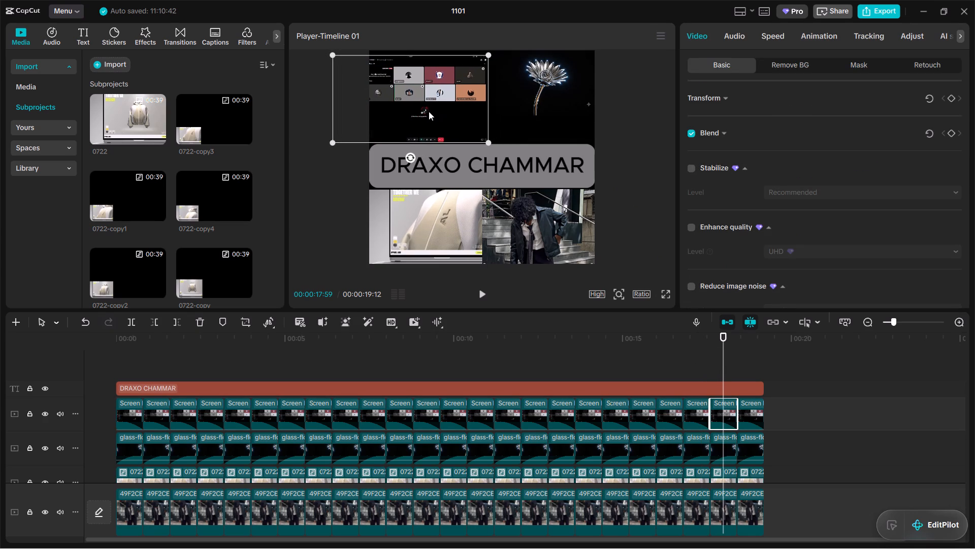
{"action": "left_click_drag", "start_coordinate": [429, 111], "coordinate": [425, 111]}
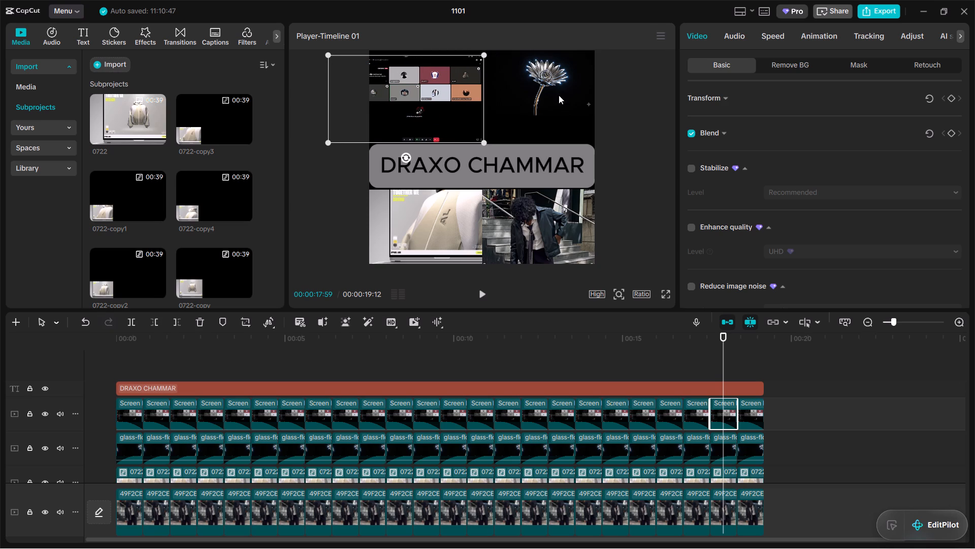
Enlarge the twenty-third glass-flower clip's picture and fit it into the frame's upper-right quarter, down to the title.
{"action": "left_click", "coordinate": [559, 95]}
{"action": "left_click_drag", "start_coordinate": [485, 115], "coordinate": [444, 137]}
{"action": "left_click_drag", "start_coordinate": [549, 87], "coordinate": [549, 96]}
{"action": "left_click_drag", "start_coordinate": [456, 138], "coordinate": [468, 131]}
{"action": "left_click_drag", "start_coordinate": [563, 111], "coordinate": [562, 114]}
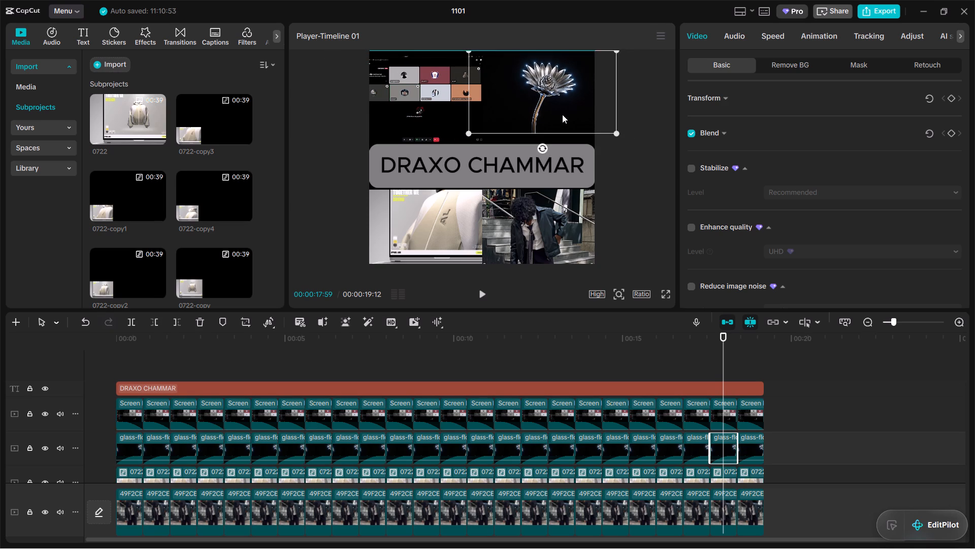
{"action": "left_click_drag", "start_coordinate": [562, 114], "coordinate": [562, 120]}
{"action": "left_click", "coordinate": [621, 191]}
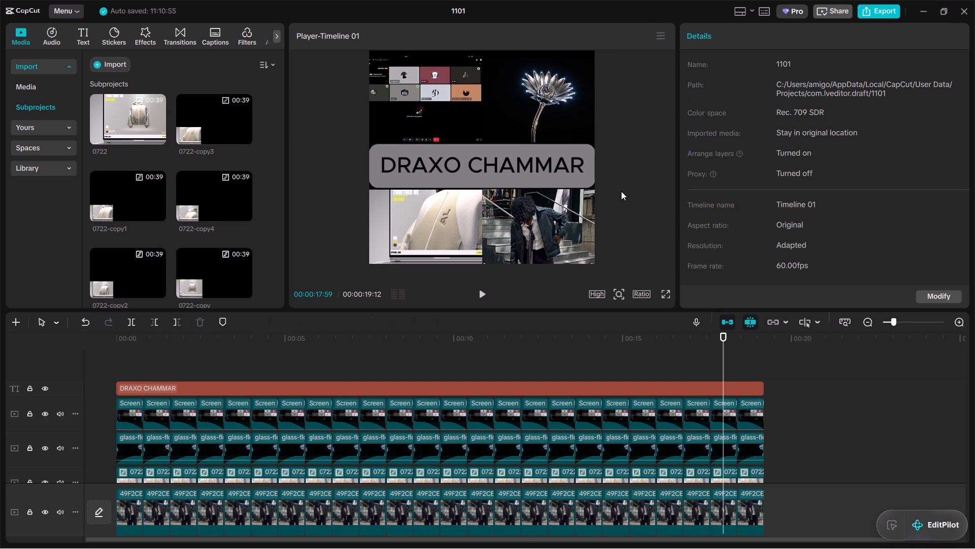
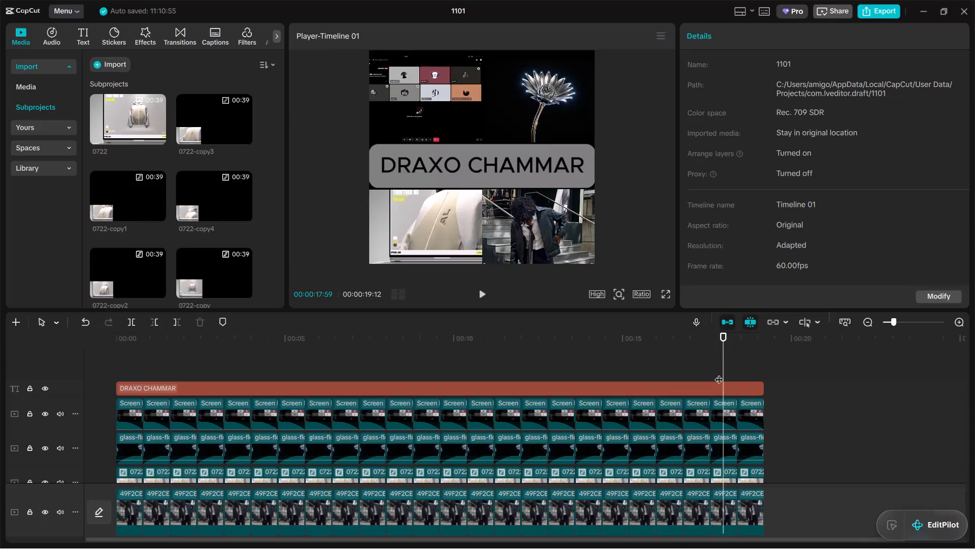
Scrub through the whole timeline, and play the collage from the beginning to review the picture placement around the title across the clips.
{"action": "left_click_drag", "start_coordinate": [720, 351], "coordinate": [761, 350]}
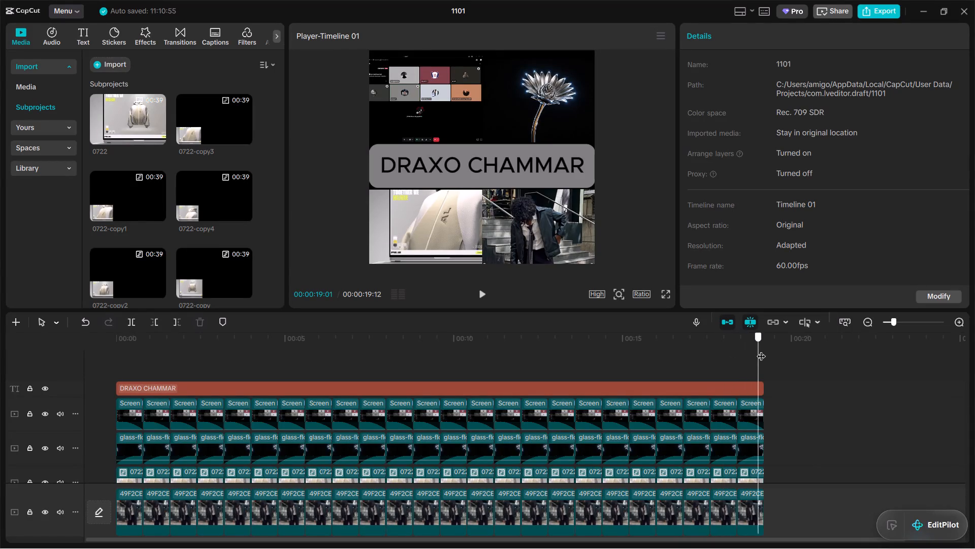
{"action": "left_click_drag", "start_coordinate": [761, 350], "coordinate": [118, 349]}
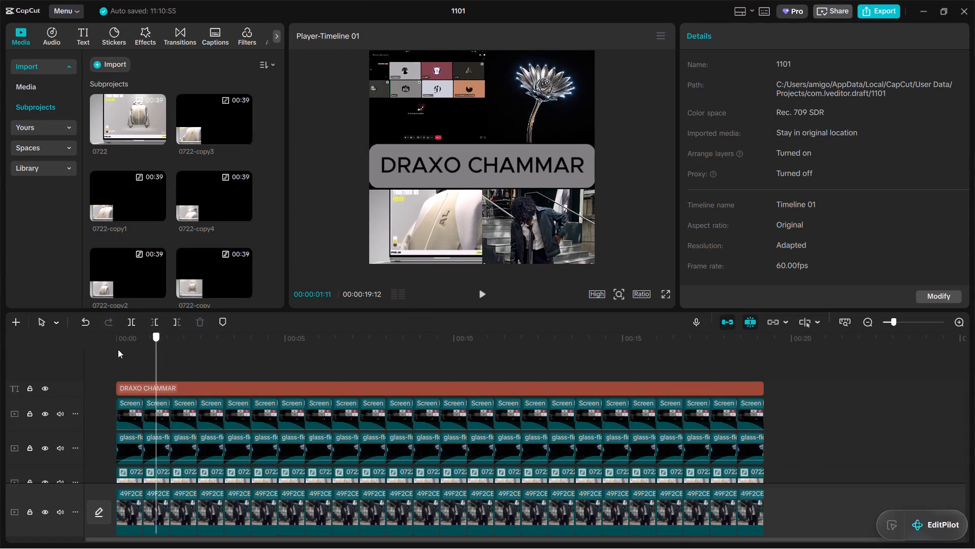
{"action": "left_click_drag", "start_coordinate": [118, 349], "coordinate": [36, 346]}
{"action": "left_click", "coordinate": [477, 291]}
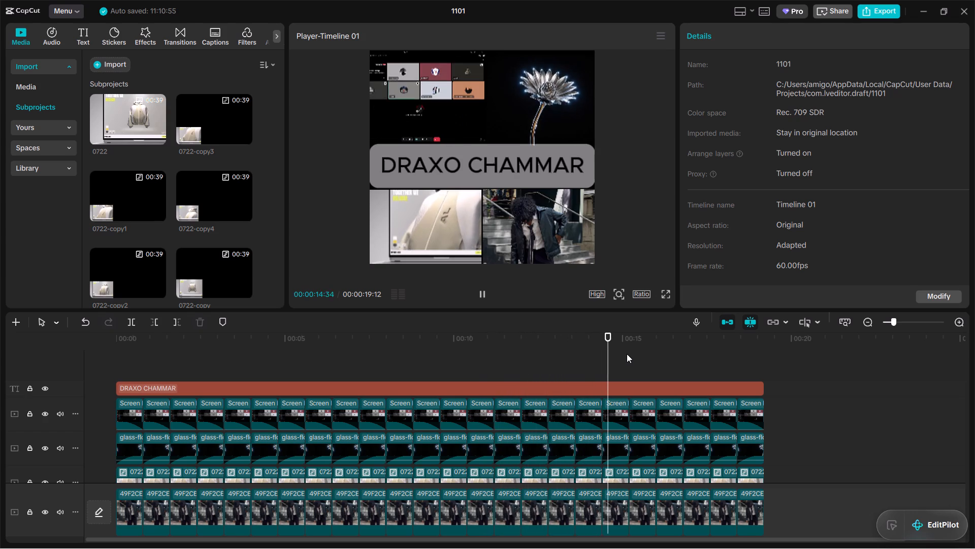
{"action": "left_click", "coordinate": [481, 298]}
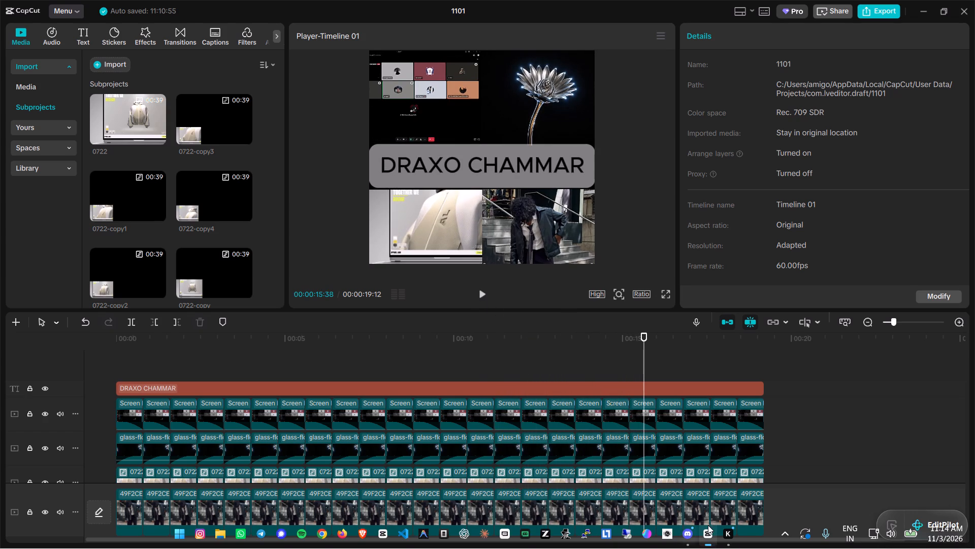
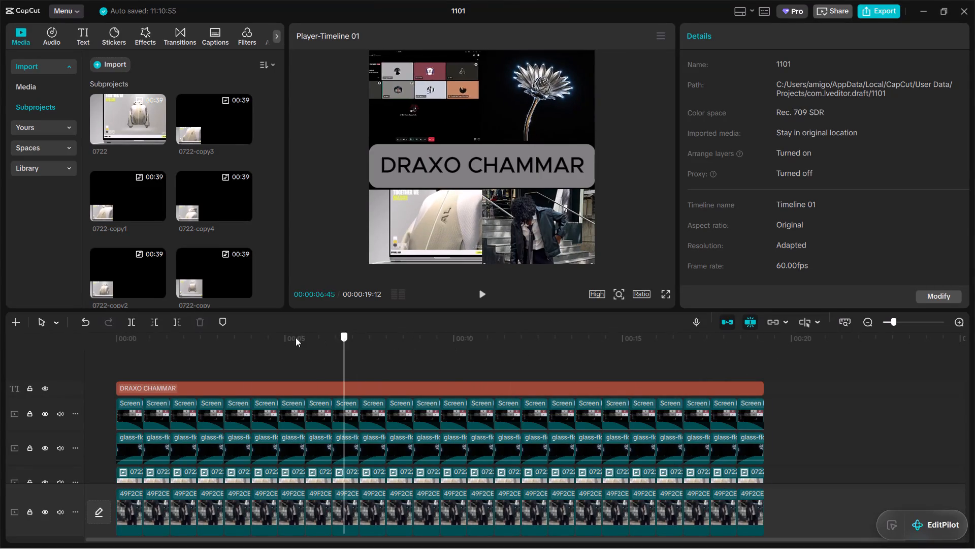
Play the collage sequence from the beginning to review the four pictures around the DRAXO CHAMMAR title.
{"action": "left_click", "coordinate": [483, 287]}
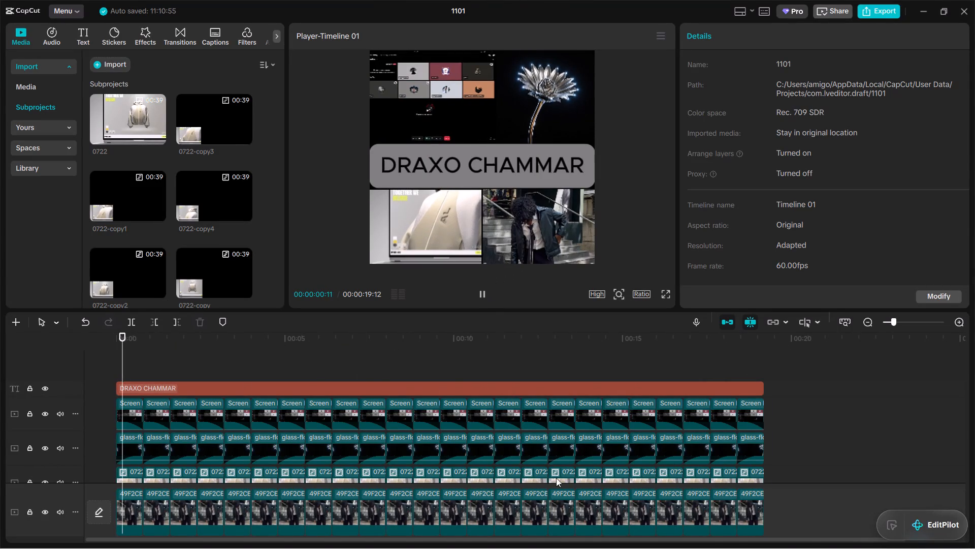
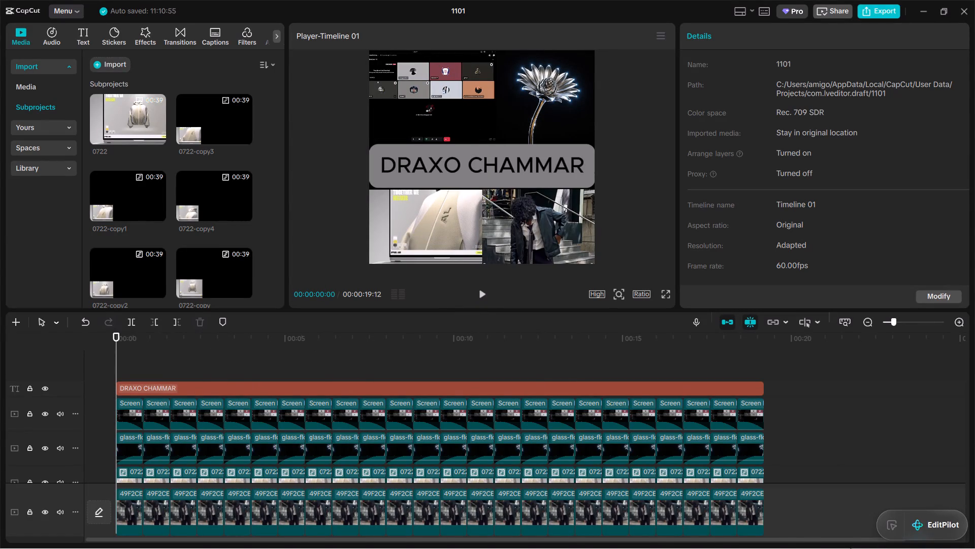
Set the computer's sound volume to about half in the system quick settings.
{"action": "left_click", "coordinate": [887, 533]}
{"action": "left_click", "coordinate": [857, 454]}
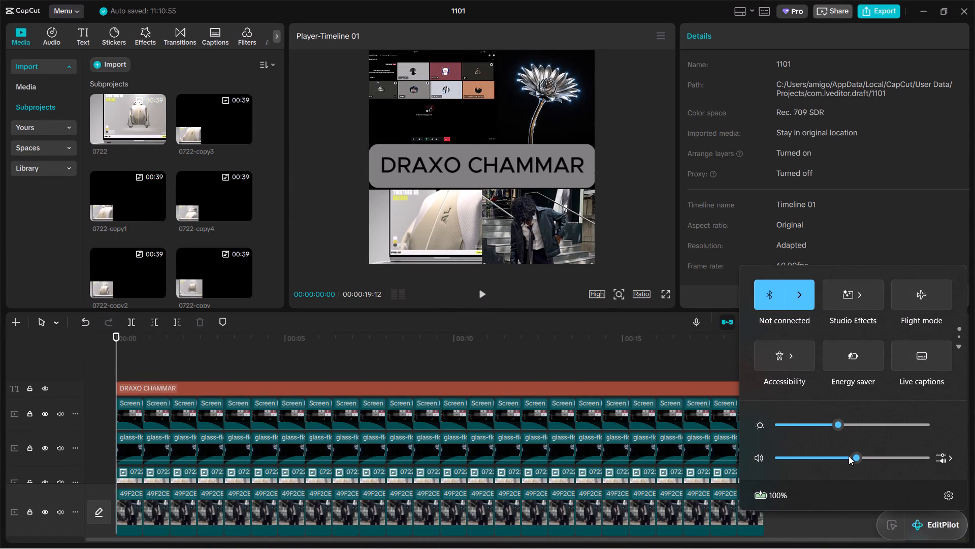
{"action": "left_click", "coordinate": [664, 367]}
Duplicate all the picture clips and the DRAXO CHAMMAR title, placing the copies at the end of the sequence, at 00:00:19:12.
{"action": "left_click", "coordinate": [811, 501]}
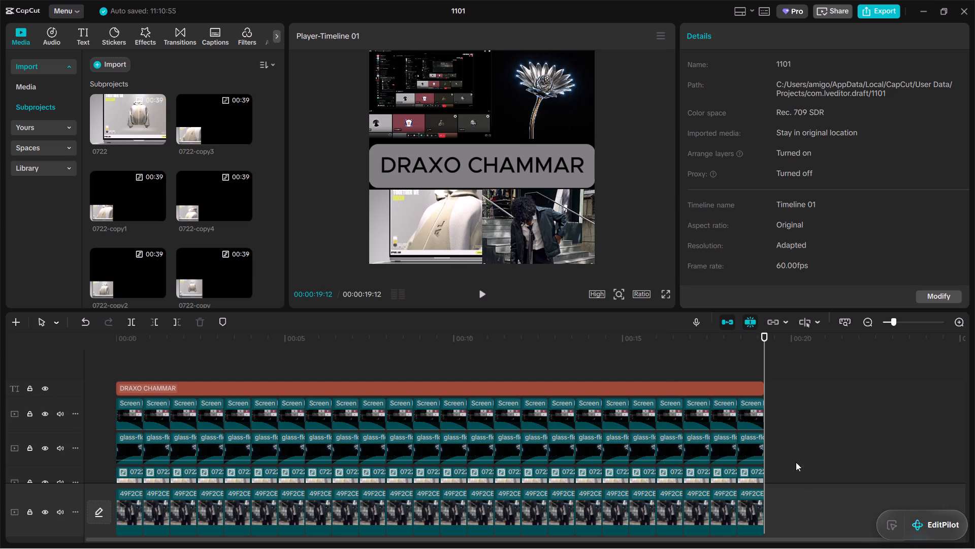
{"action": "left_click_drag", "start_coordinate": [810, 518], "coordinate": [31, 338]}
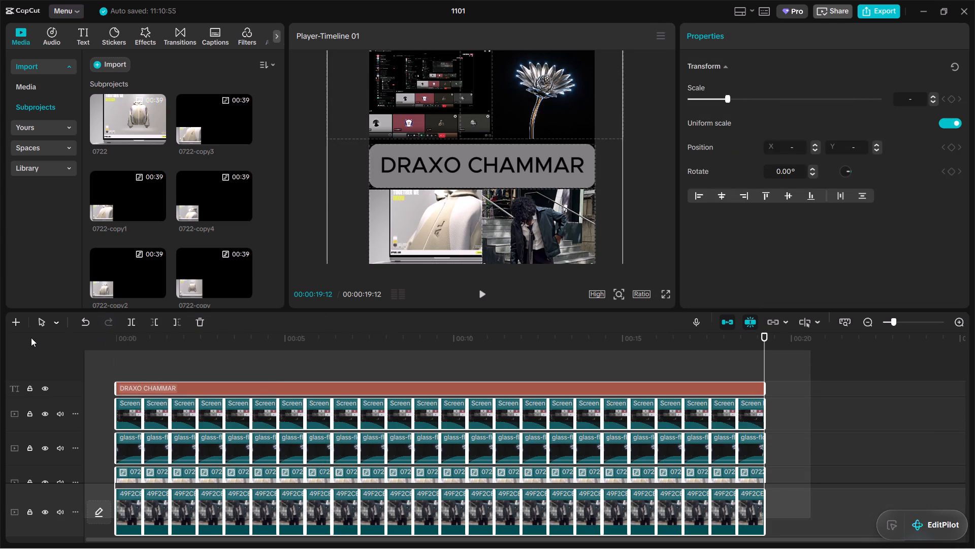
{"action": "left_click_drag", "start_coordinate": [31, 338], "coordinate": [27, 339]}
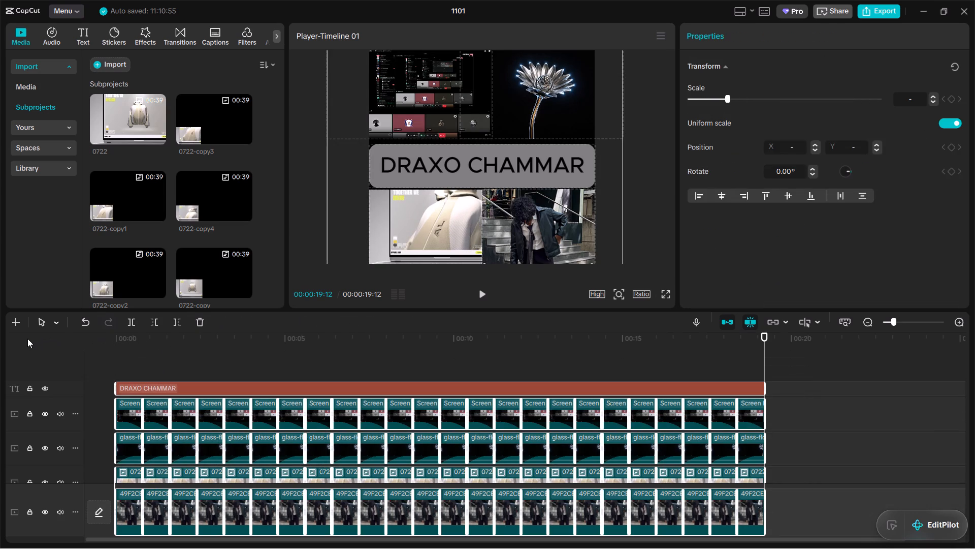
{"action": "key", "text": "ctrl+c"}
{"action": "scroll", "coordinate": [822, 432], "scroll_direction": "down", "scroll_amount": 1}
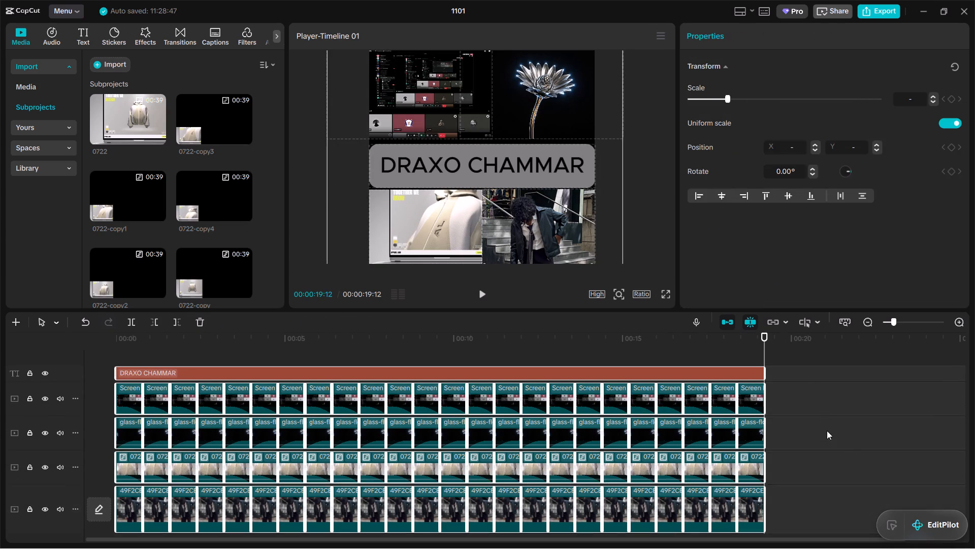
{"action": "left_click", "coordinate": [839, 425]}
{"action": "key", "text": "ctrl+v"}
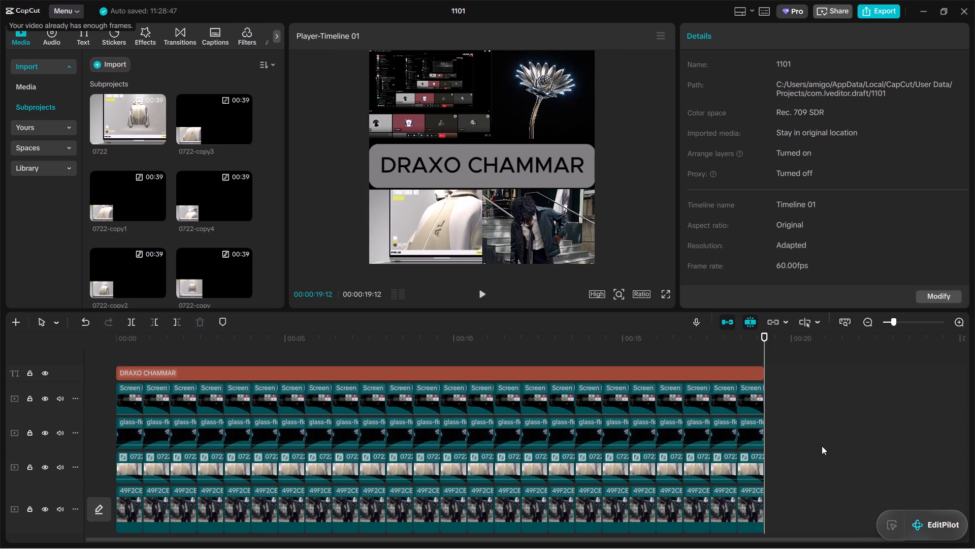
{"action": "left_click", "coordinate": [818, 508]}
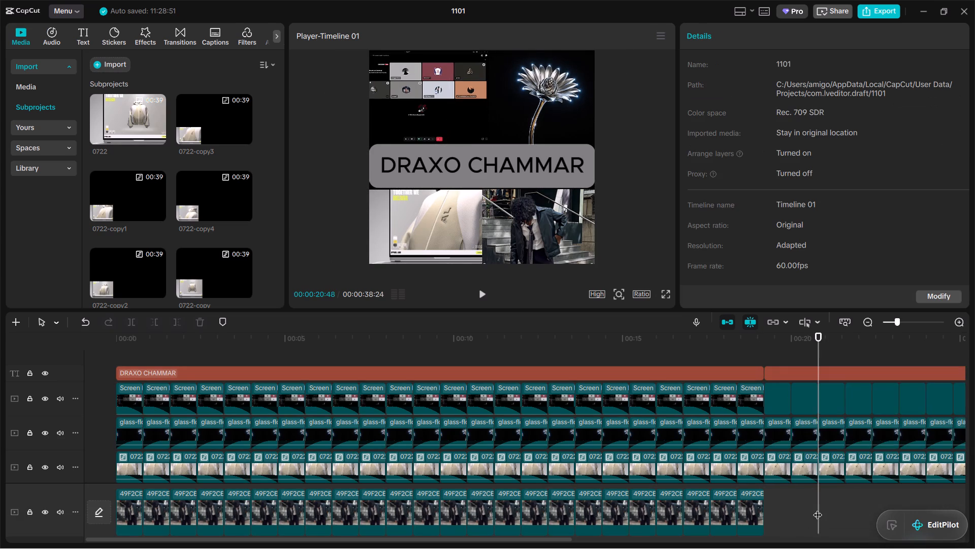
Move all the copied 49F2CE clips from their separate track onto the main track, directly after the original clips.
{"action": "scroll", "coordinate": [853, 508], "scroll_direction": "up", "scroll_amount": 1}
{"action": "scroll", "coordinate": [853, 508], "scroll_direction": "down", "scroll_amount": 6}
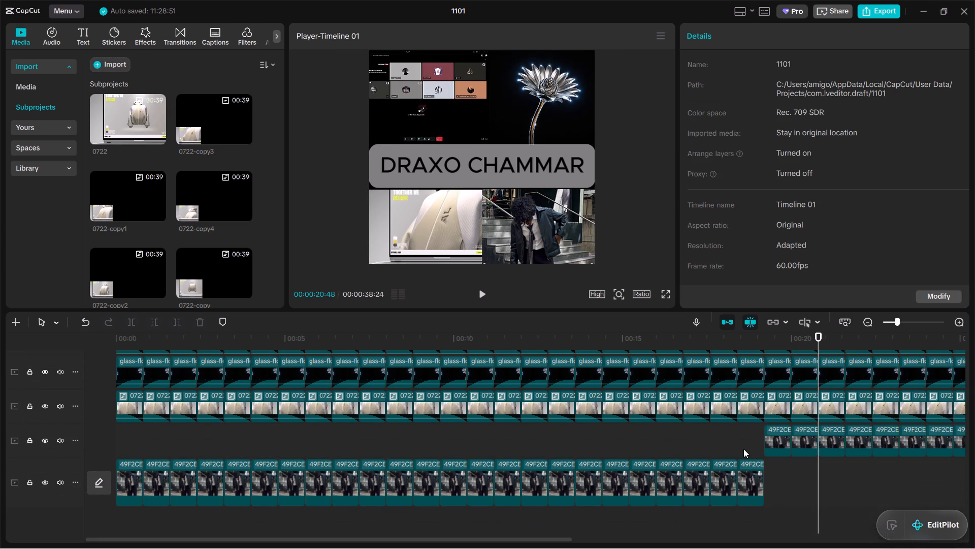
{"action": "left_click_drag", "start_coordinate": [749, 438], "coordinate": [974, 450]}
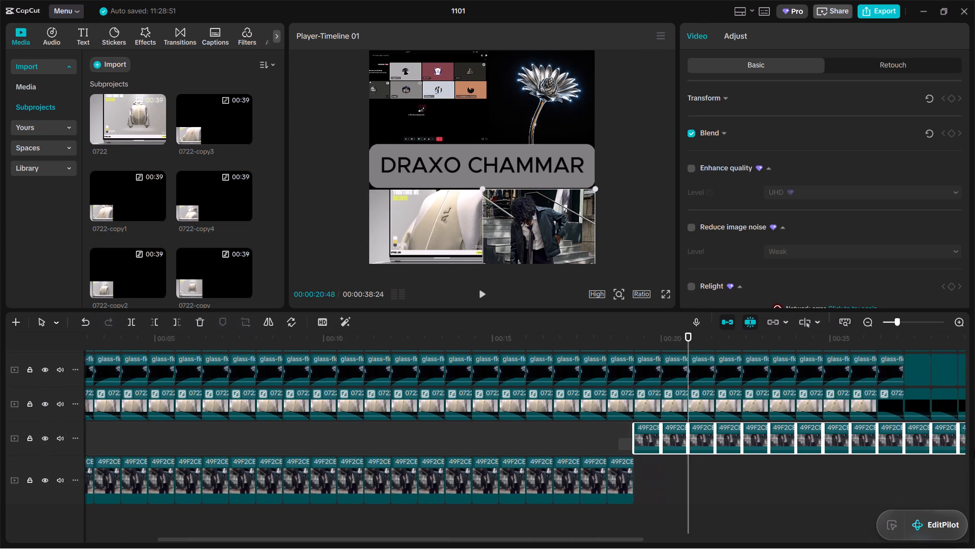
{"action": "left_click_drag", "start_coordinate": [974, 450], "coordinate": [718, 436]}
{"action": "left_click_drag", "start_coordinate": [502, 436], "coordinate": [506, 482]}
{"action": "left_click", "coordinate": [751, 456]}
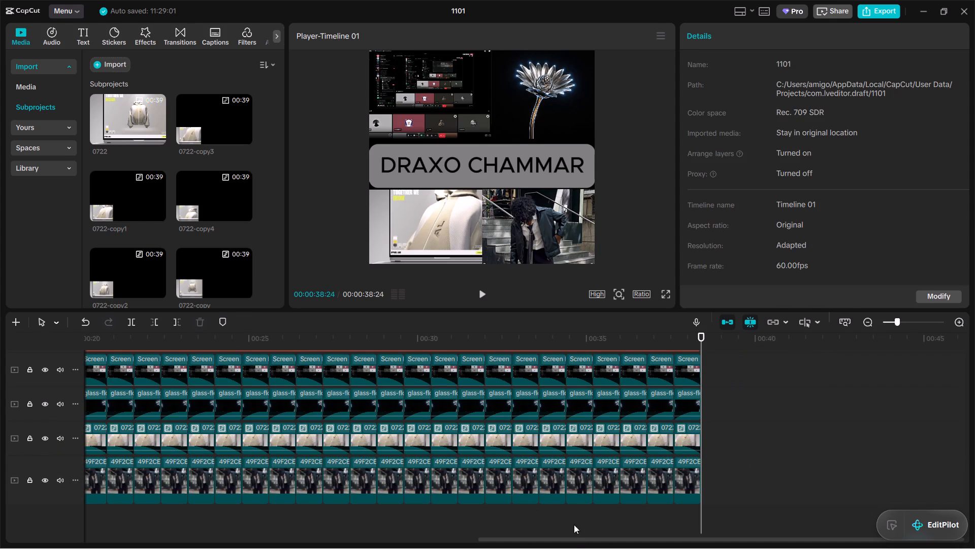
Delete the second DRAXO CHAMMAR title clip above the duplicated half of the sequence.
{"action": "left_click_drag", "start_coordinate": [570, 537], "coordinate": [537, 538]}
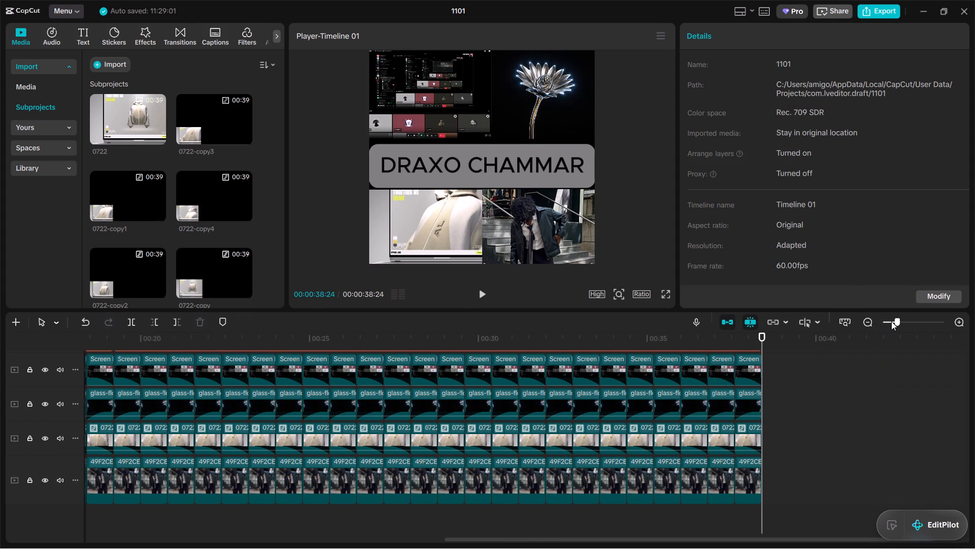
{"action": "left_click", "coordinate": [891, 321]}
{"action": "left_click", "coordinate": [893, 321]}
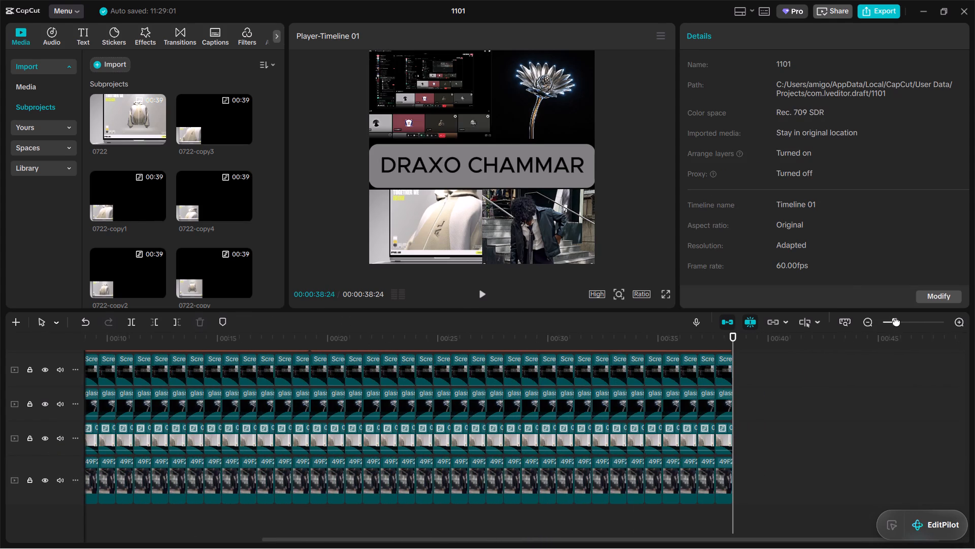
{"action": "left_click_drag", "start_coordinate": [486, 537], "coordinate": [135, 510]}
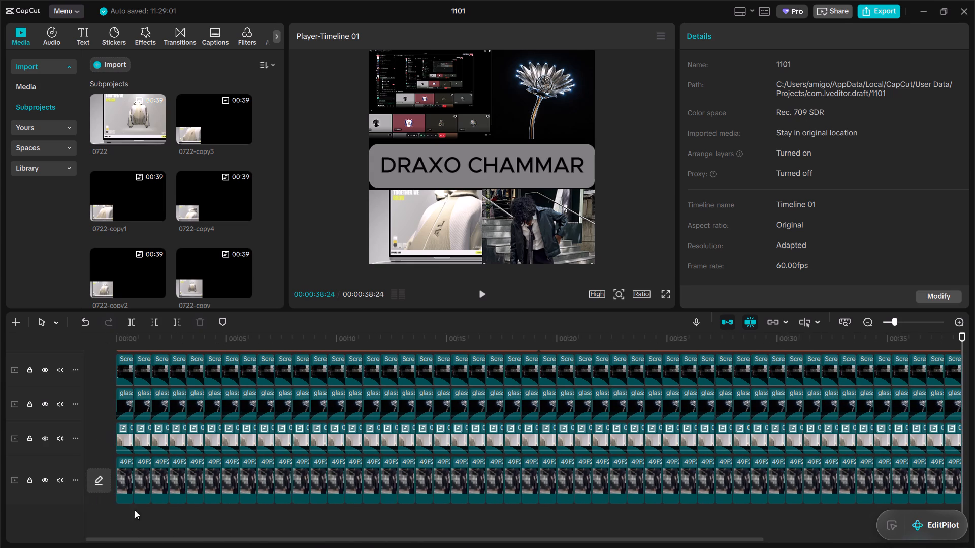
{"action": "left_click_drag", "start_coordinate": [135, 510], "coordinate": [68, 497]}
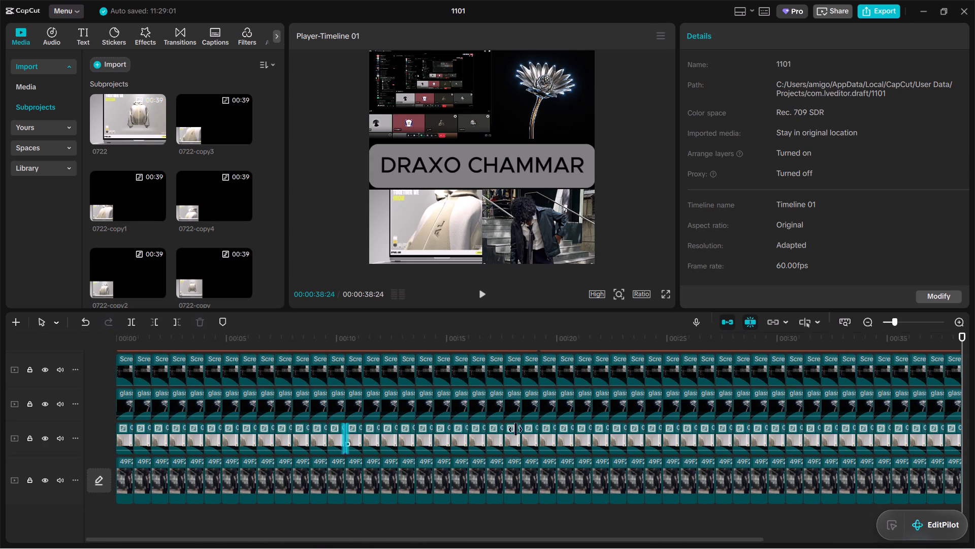
{"action": "scroll", "coordinate": [559, 449], "scroll_direction": "up", "scroll_amount": 8}
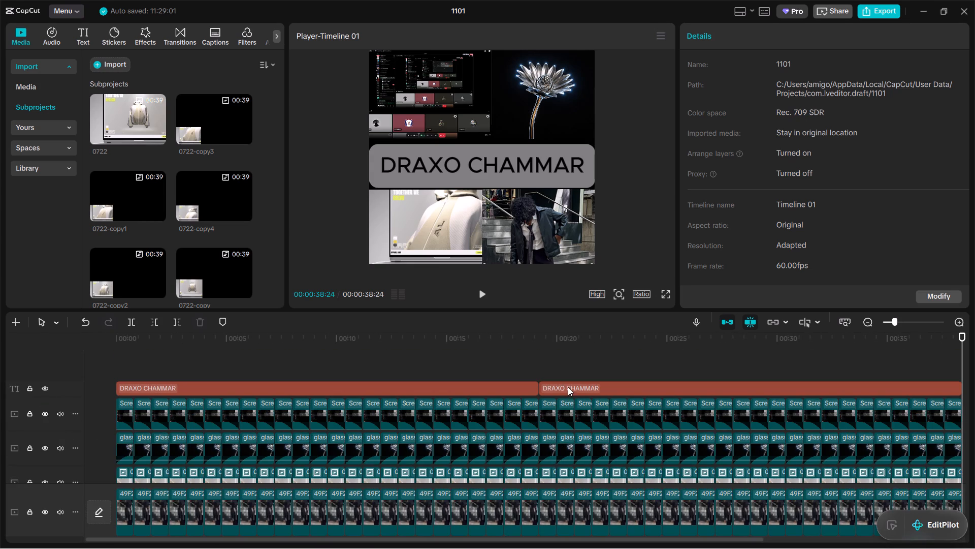
{"action": "left_click", "coordinate": [568, 386]}
{"action": "key", "text": "Delete"}
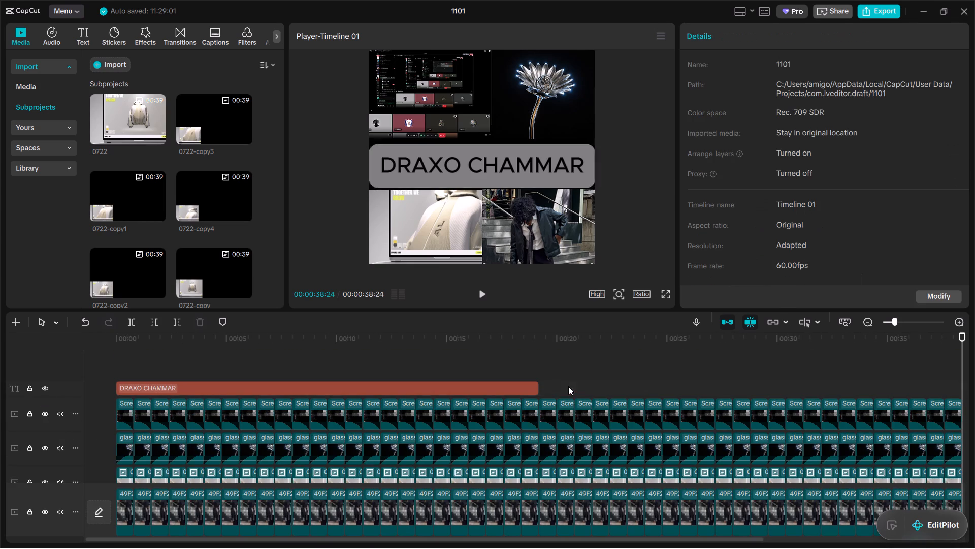
Extend the remaining DRAXO CHAMMAR title clip to the end of the picture clips at 00:00:38:24.
{"action": "left_click", "coordinate": [522, 387]}
{"action": "left_click_drag", "start_coordinate": [541, 387], "coordinate": [894, 392]}
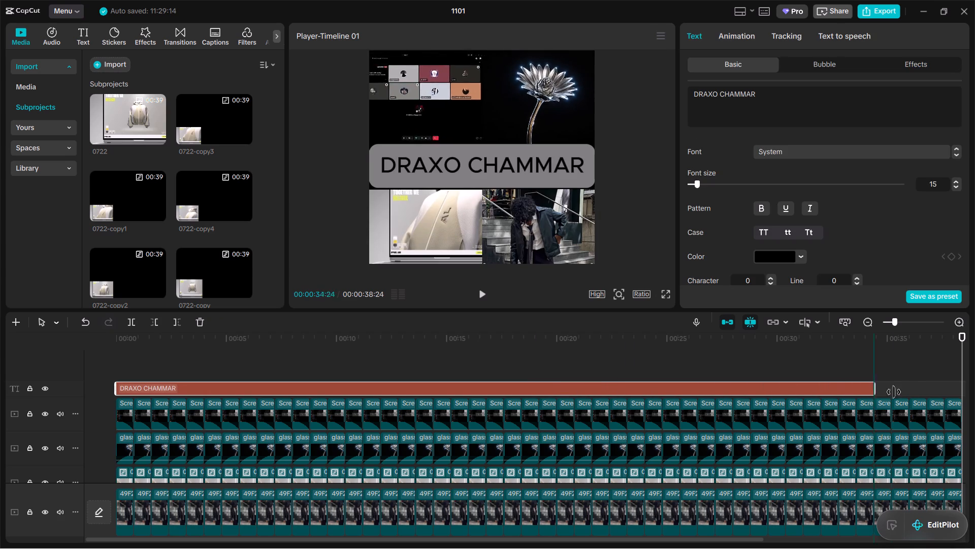
{"action": "left_click_drag", "start_coordinate": [894, 392], "coordinate": [786, 386]}
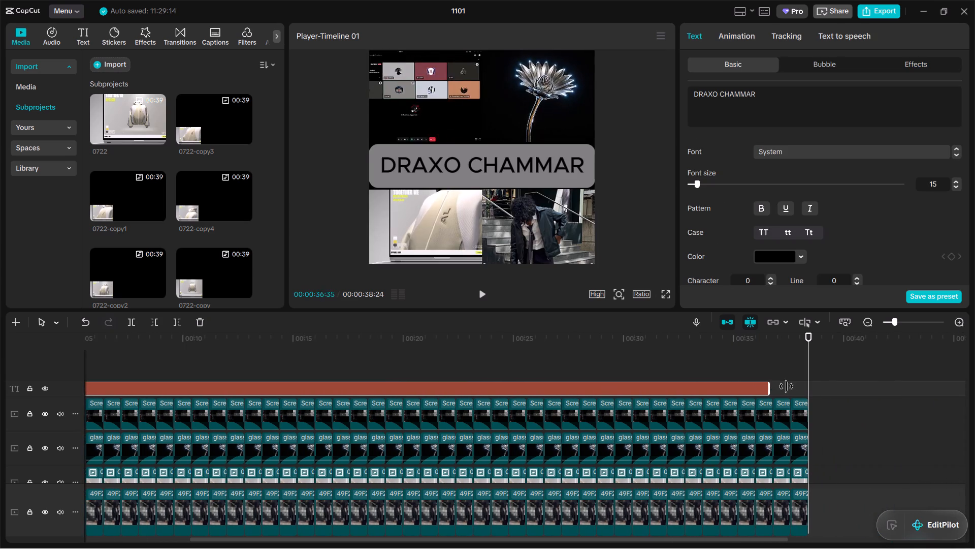
{"action": "left_click_drag", "start_coordinate": [786, 386], "coordinate": [807, 388]}
{"action": "left_click", "coordinate": [860, 401]}
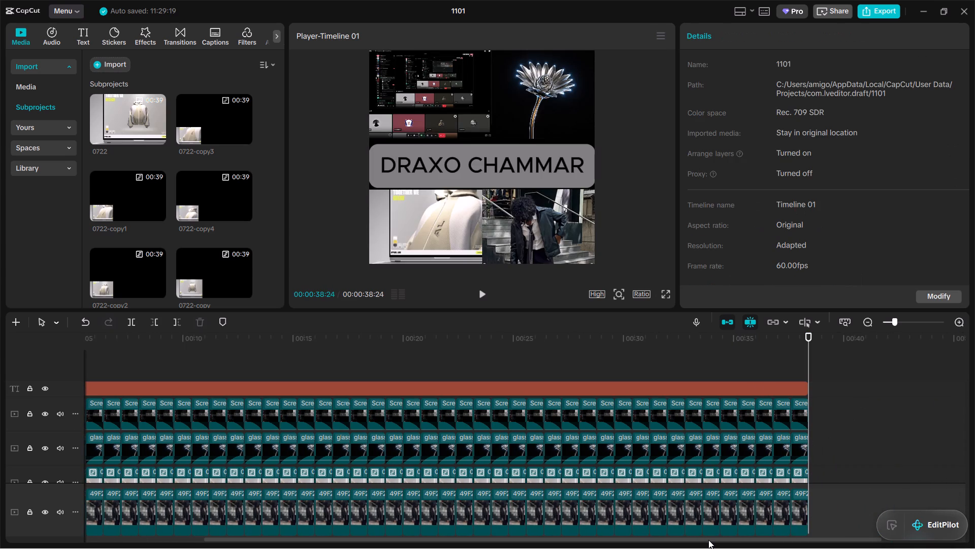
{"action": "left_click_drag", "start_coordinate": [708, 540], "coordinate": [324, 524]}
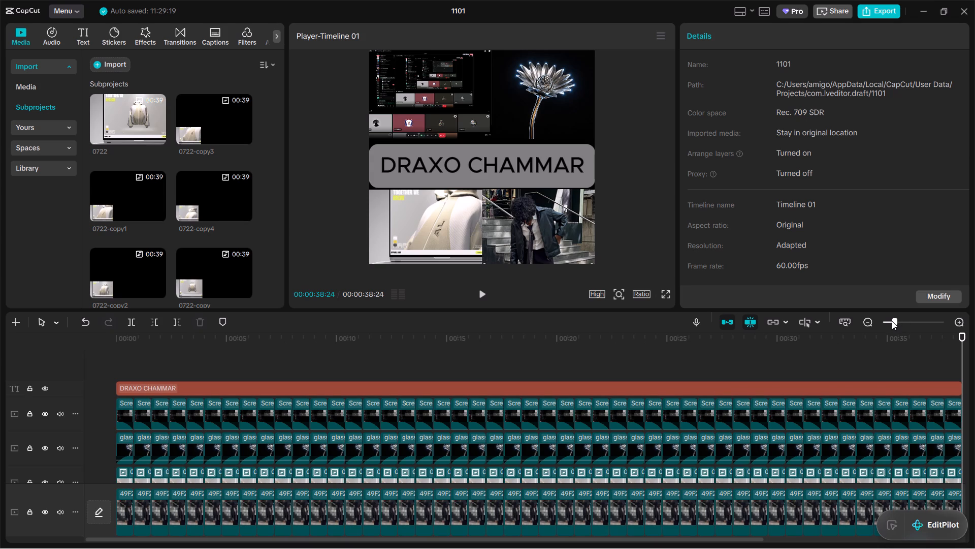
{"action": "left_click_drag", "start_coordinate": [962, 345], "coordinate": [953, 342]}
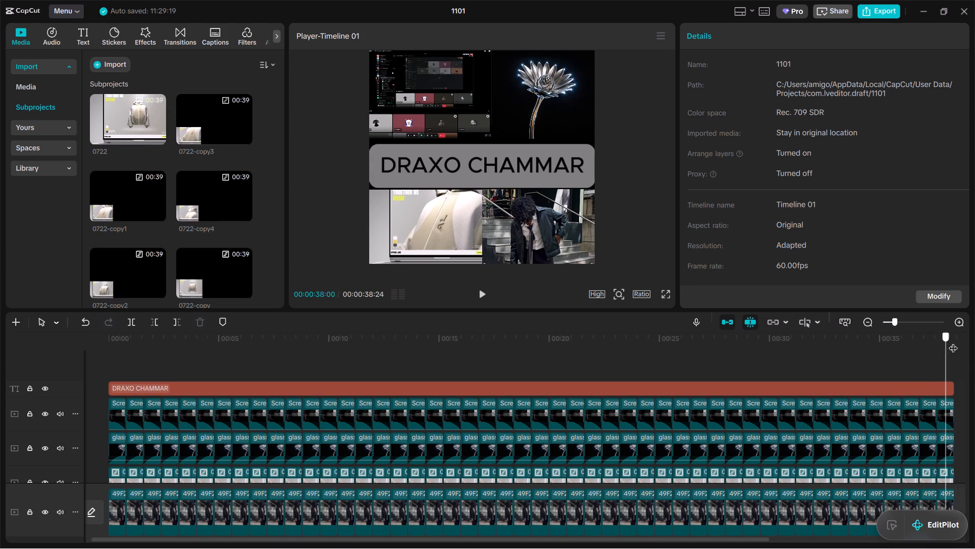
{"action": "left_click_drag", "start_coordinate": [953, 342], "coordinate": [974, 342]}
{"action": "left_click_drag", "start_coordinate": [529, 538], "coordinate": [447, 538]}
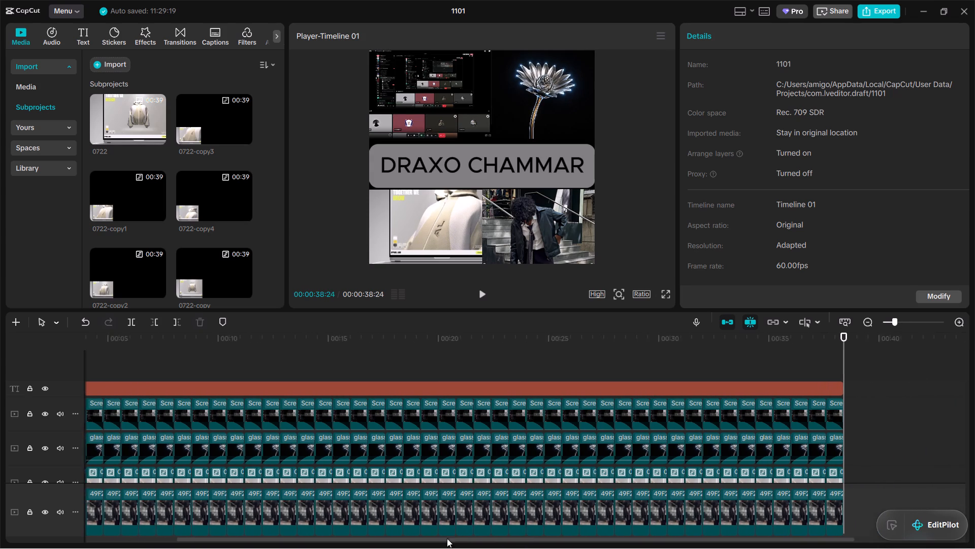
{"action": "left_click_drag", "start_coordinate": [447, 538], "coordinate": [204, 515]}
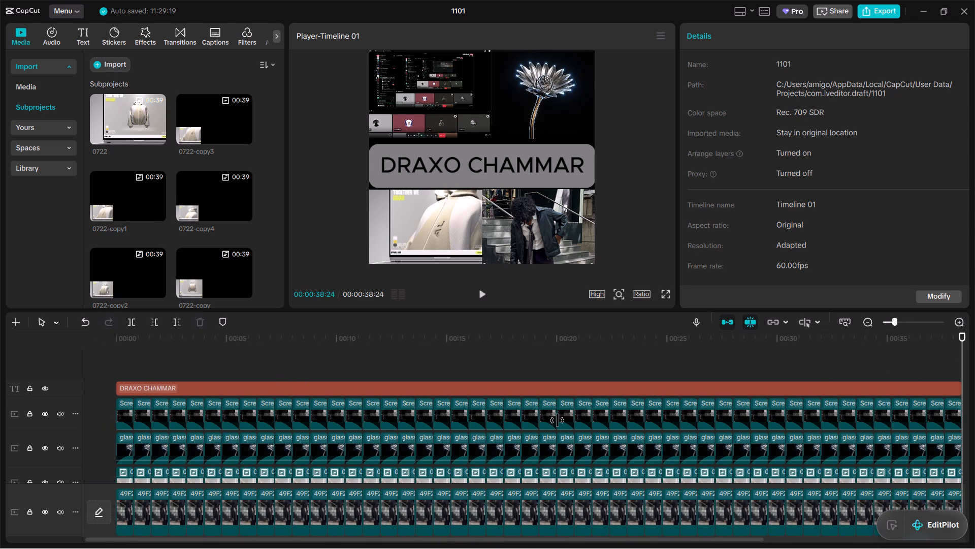
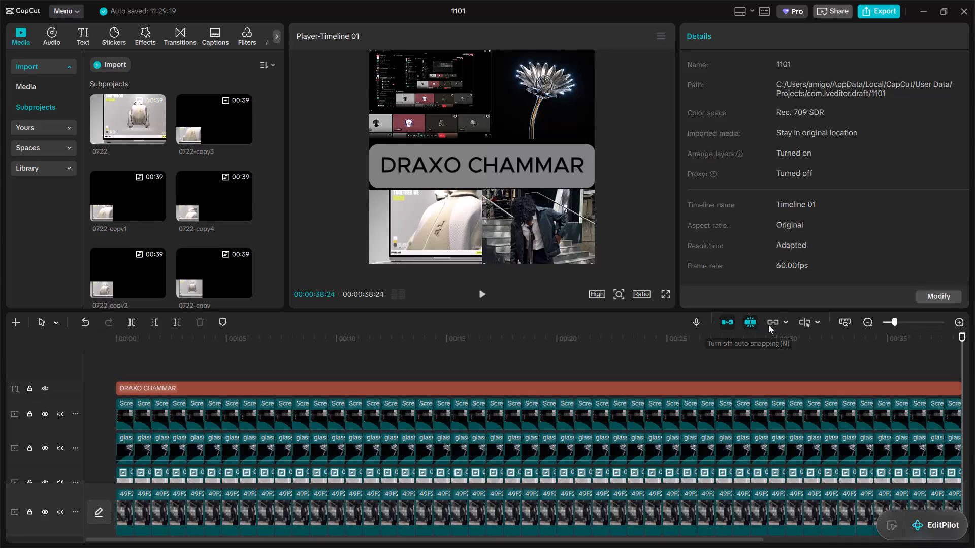
Turn off auto snapping and the main track magnet for the timeline.
{"action": "left_click", "coordinate": [752, 323]}
{"action": "left_click", "coordinate": [728, 322]}
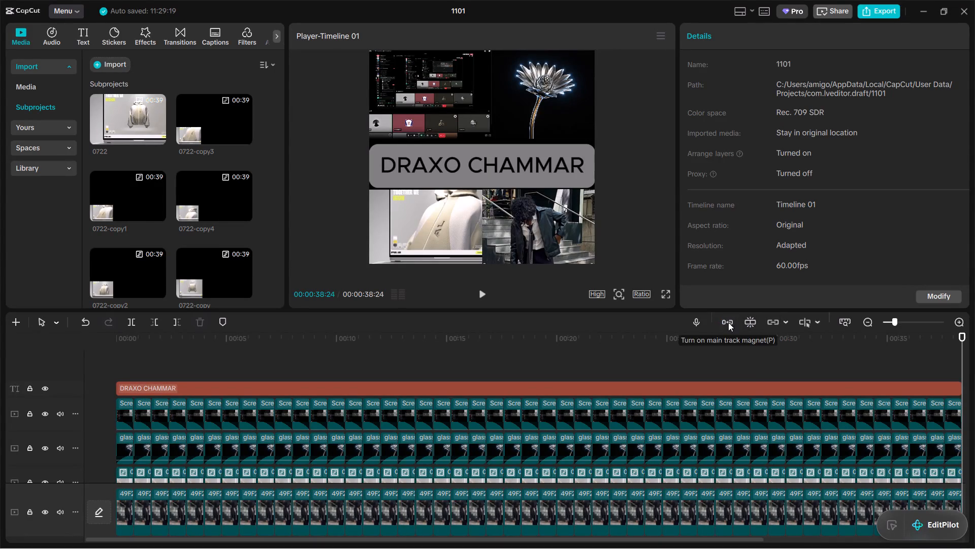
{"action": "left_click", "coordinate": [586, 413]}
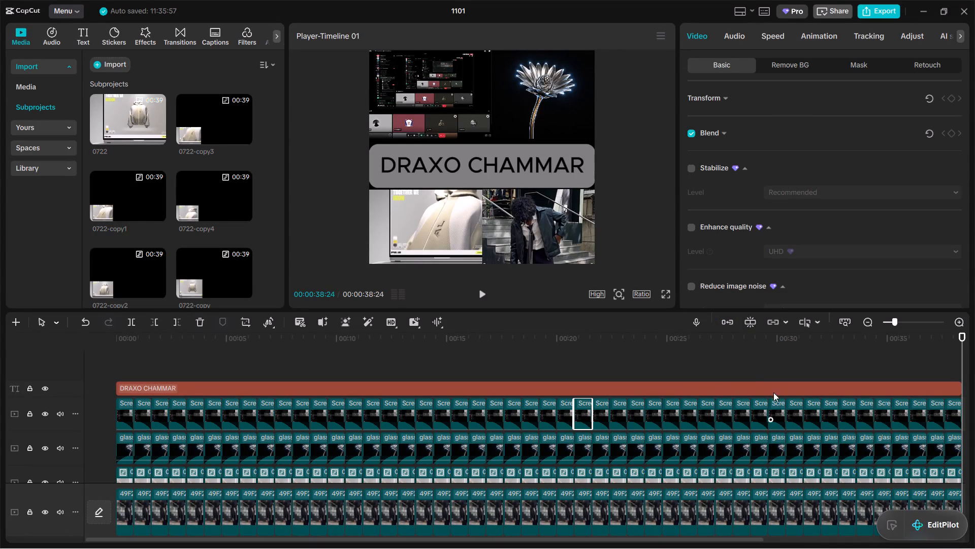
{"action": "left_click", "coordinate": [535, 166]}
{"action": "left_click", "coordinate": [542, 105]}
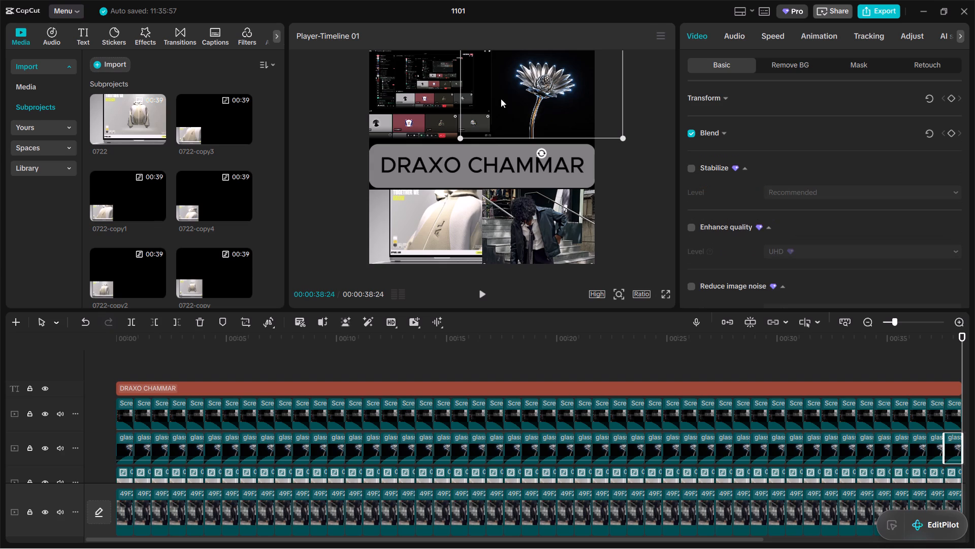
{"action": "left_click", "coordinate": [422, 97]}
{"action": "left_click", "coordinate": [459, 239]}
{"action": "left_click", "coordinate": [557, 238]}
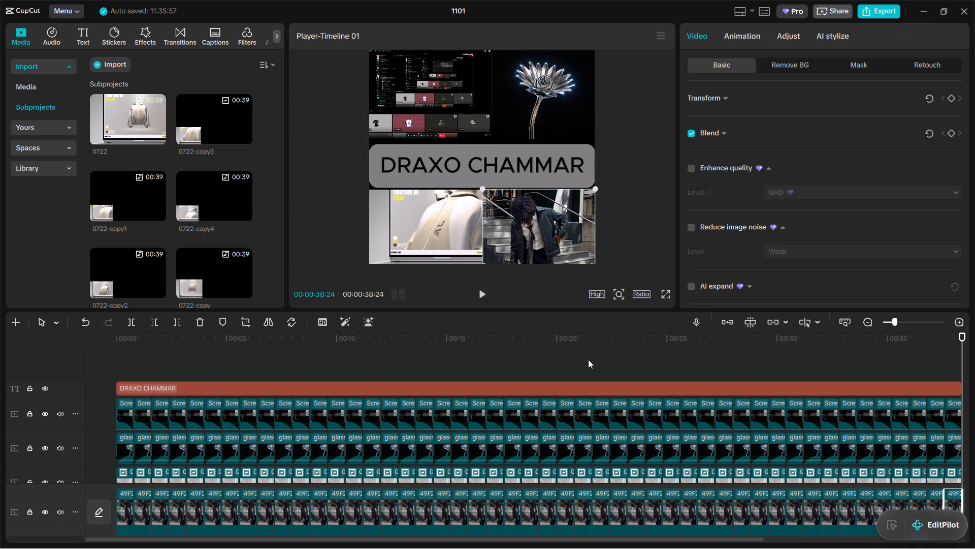
Clear the clip selection and move the playhead back to the start of the sequence, at 00:00:00:00.
{"action": "left_click", "coordinate": [588, 359]}
{"action": "left_click_drag", "start_coordinate": [588, 356], "coordinate": [269, 344]}
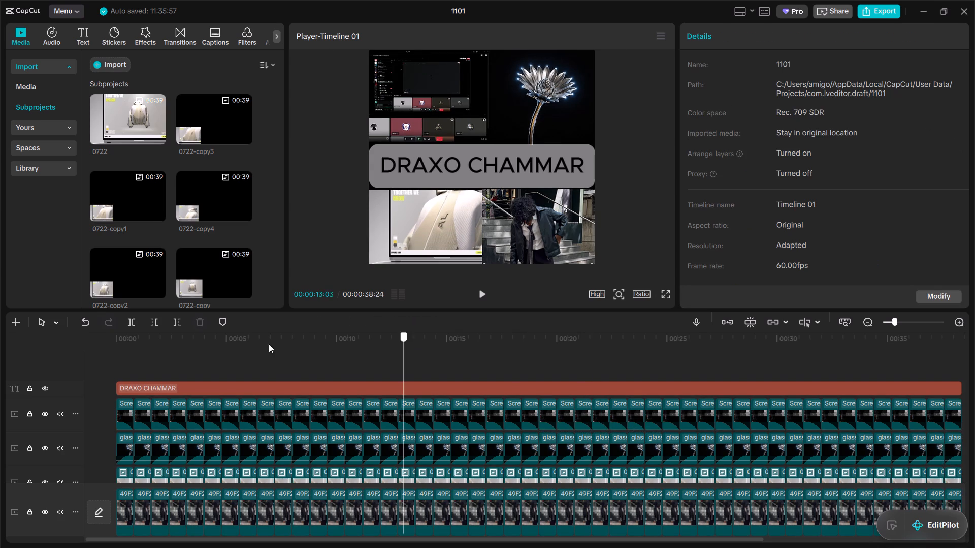
{"action": "left_click_drag", "start_coordinate": [269, 344], "coordinate": [46, 344]}
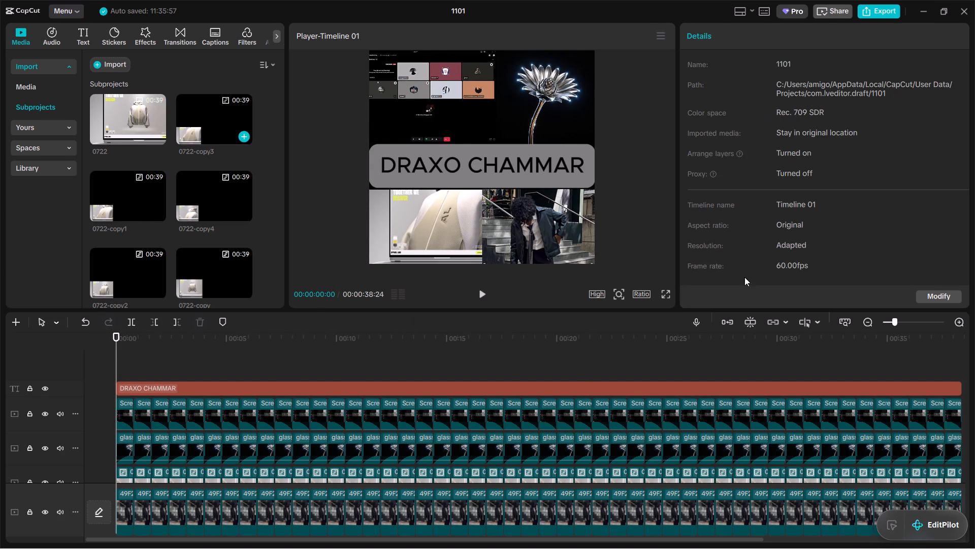
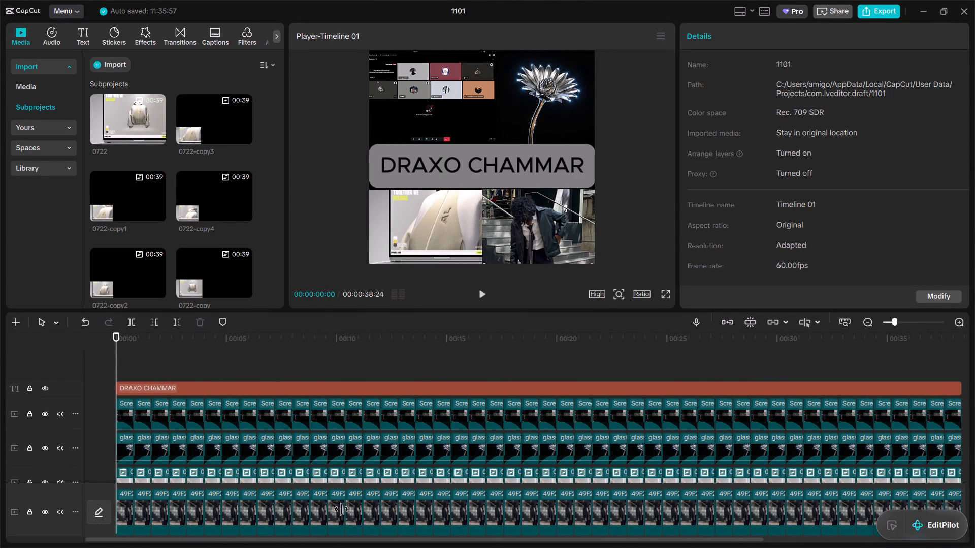
Check the timeline through to the end of the clips and place the playhead mid-sequence, at 00:00:19:29.
{"action": "left_click_drag", "start_coordinate": [310, 538], "coordinate": [681, 548]}
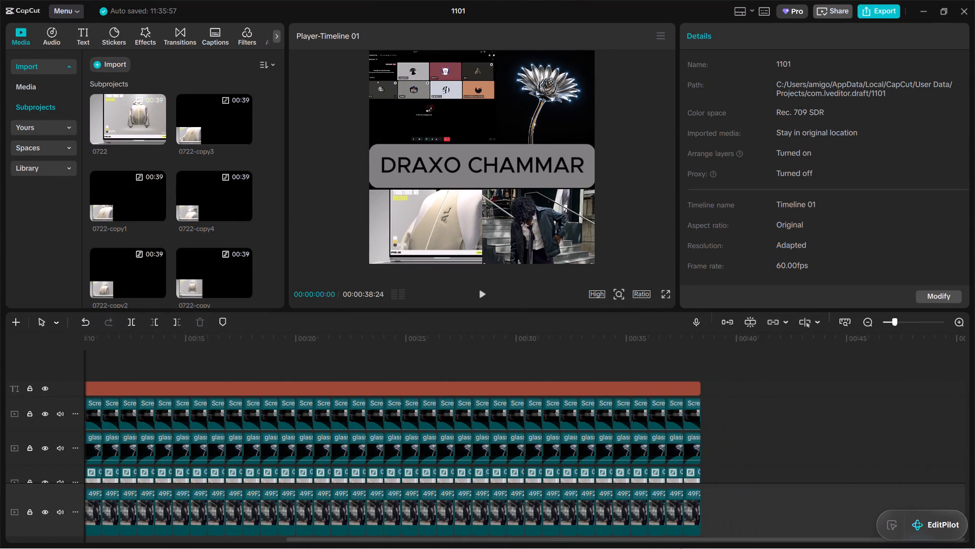
{"action": "left_click_drag", "start_coordinate": [681, 548], "coordinate": [24, 459]}
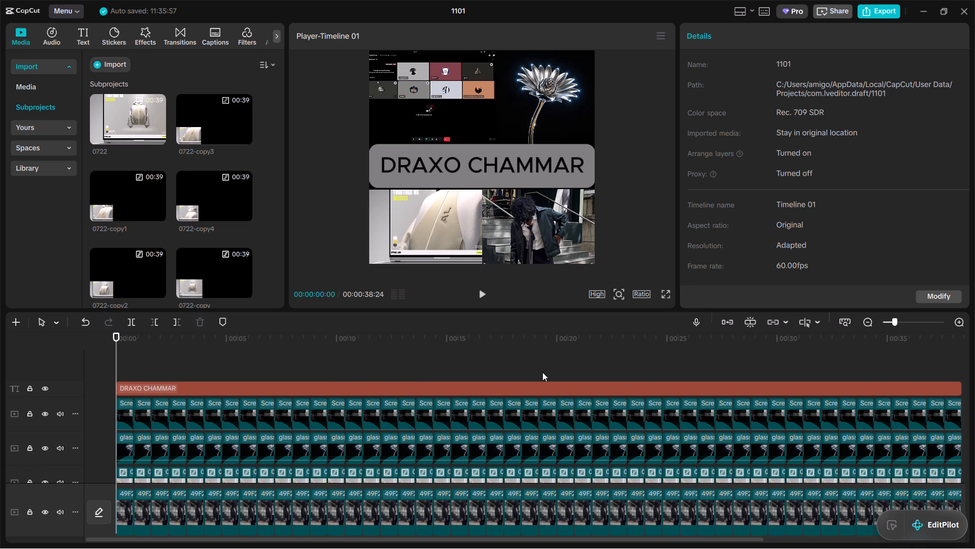
{"action": "left_click", "coordinate": [545, 366]}
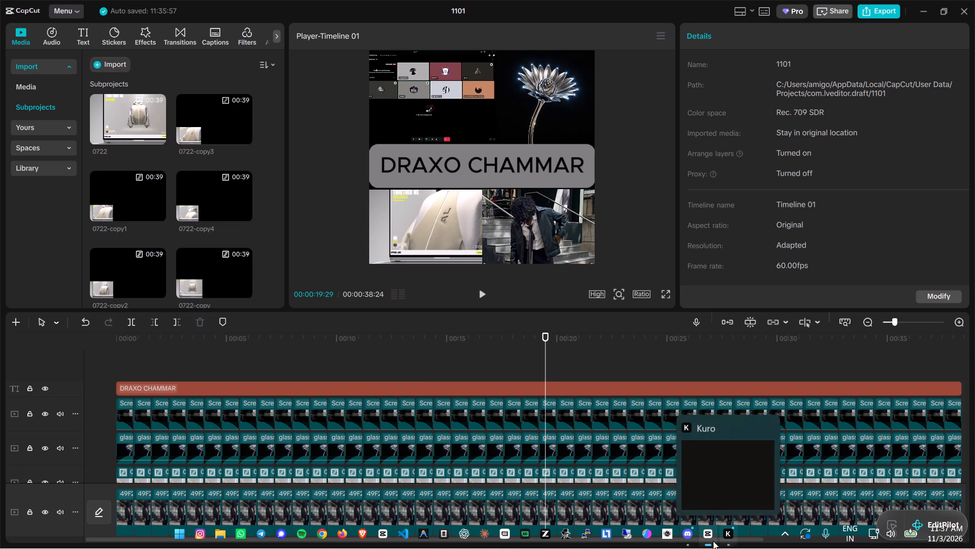
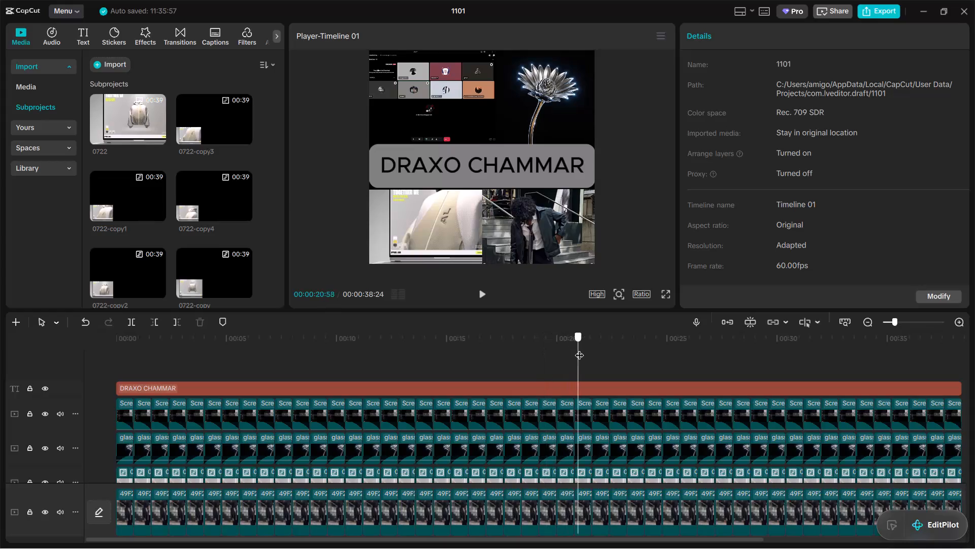
Extend the DRAXO CHAMMAR title text so it reads "DRAXO CHAMMAR BHOUT BADI VALI RAAND H".
{"action": "left_click", "coordinate": [603, 385]}
{"action": "double_click", "coordinate": [533, 170]}
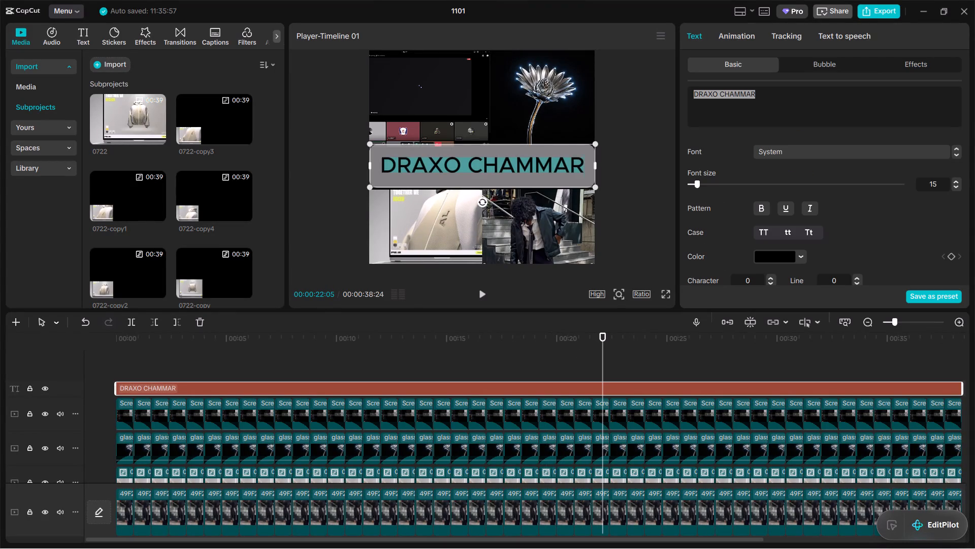
{"action": "left_click", "coordinate": [794, 106]}
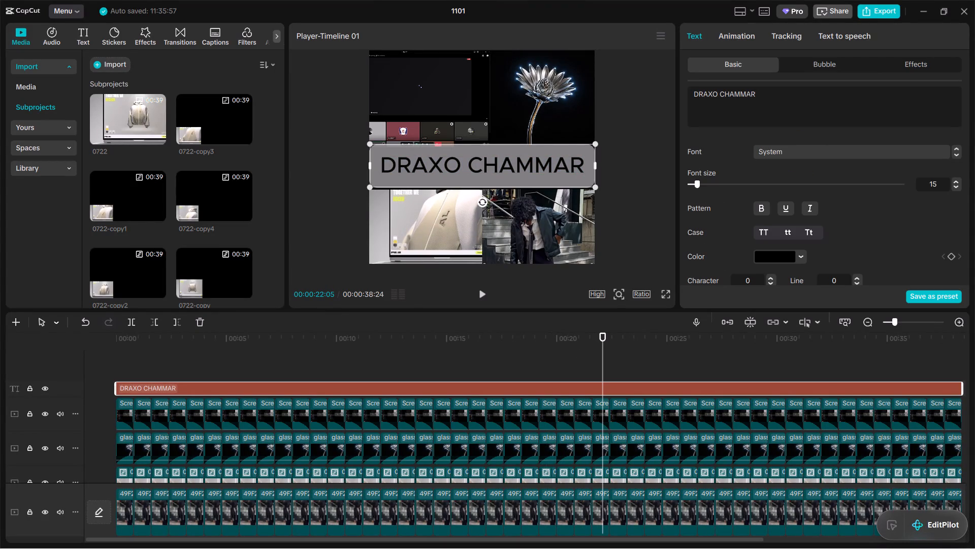
{"action": "key", "text": "space"}
{"action": "type", "text": "R"}
{"action": "key", "text": "BackSpace"}
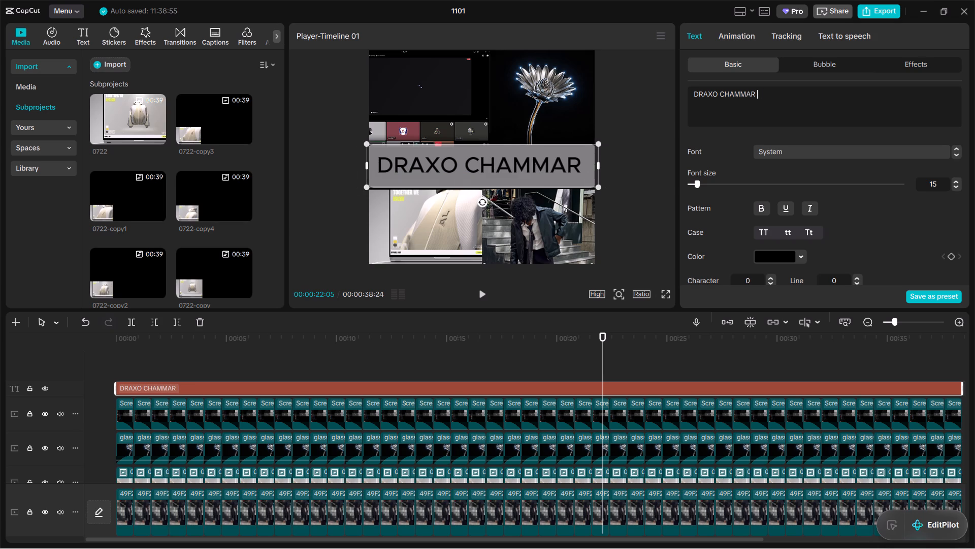
{"action": "type", "text": "BHOUT"}
{"action": "key", "text": "space"}
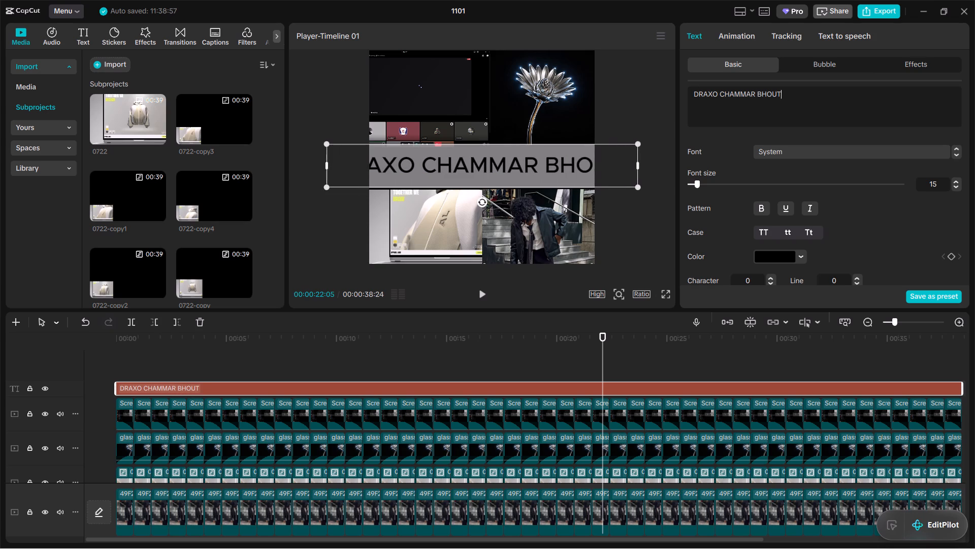
{"action": "key", "text": "b"}
{"action": "type", "text": "ADI VALI RAAND H"}
{"action": "key", "text": "space"}
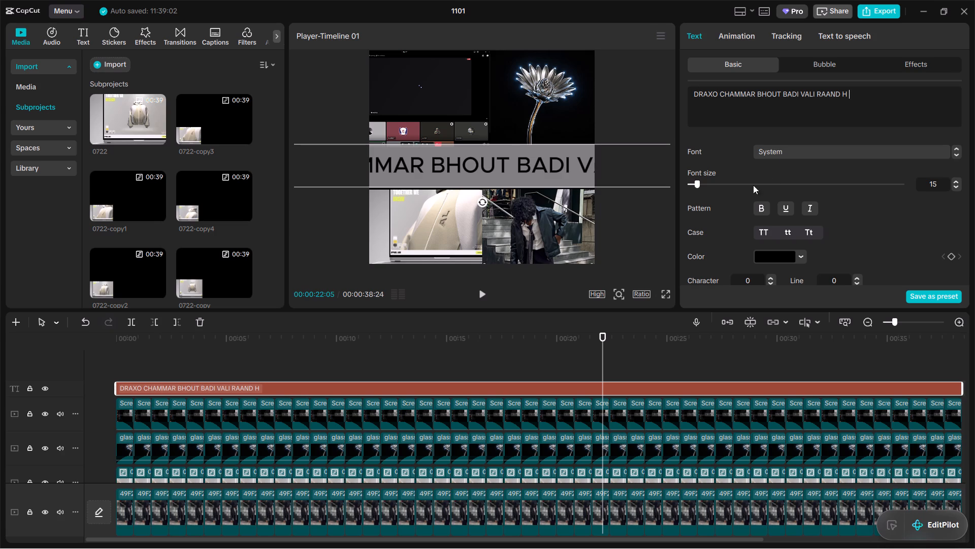
Reduce the title's font size to 8.
{"action": "left_click_drag", "start_coordinate": [696, 183], "coordinate": [690, 183]}
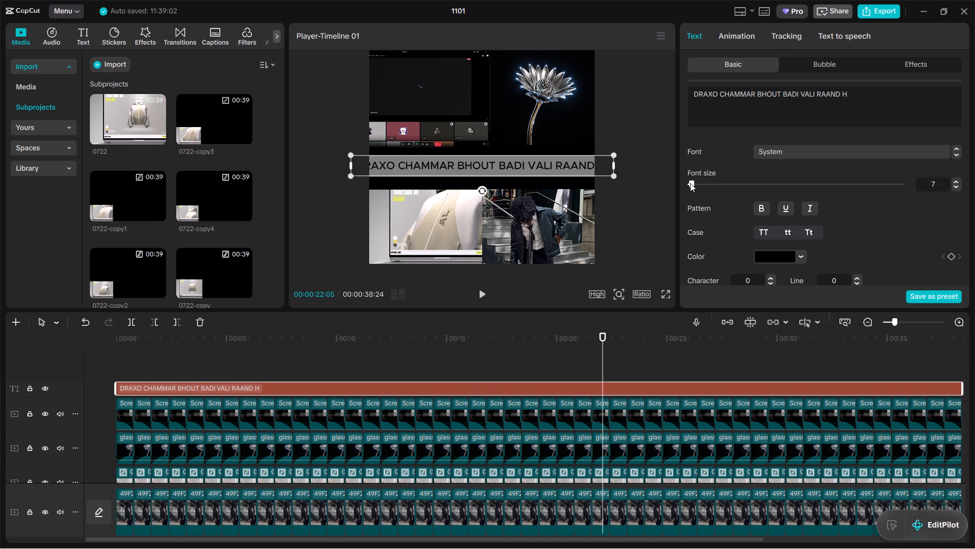
{"action": "left_click_drag", "start_coordinate": [690, 183], "coordinate": [691, 183]}
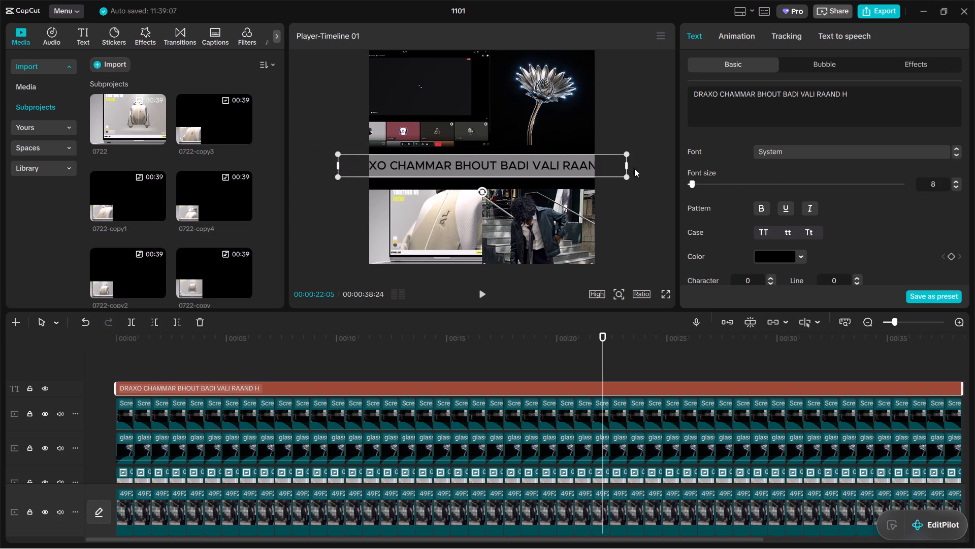
Narrow the title's text box so the text wraps onto two lines, and move it back inside the frame.
{"action": "left_click_drag", "start_coordinate": [625, 162], "coordinate": [595, 164]}
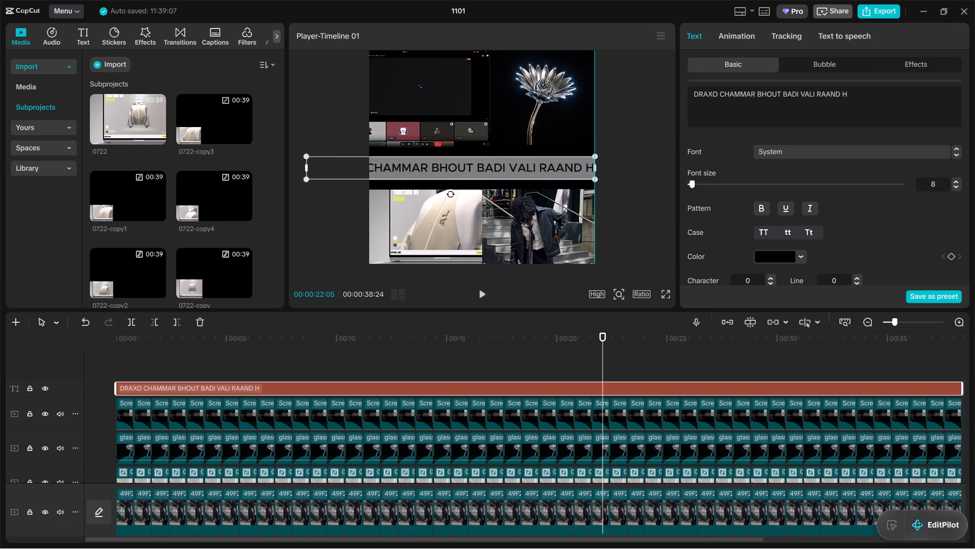
{"action": "left_click_drag", "start_coordinate": [595, 164], "coordinate": [603, 164]}
{"action": "left_click_drag", "start_coordinate": [605, 166], "coordinate": [542, 159]}
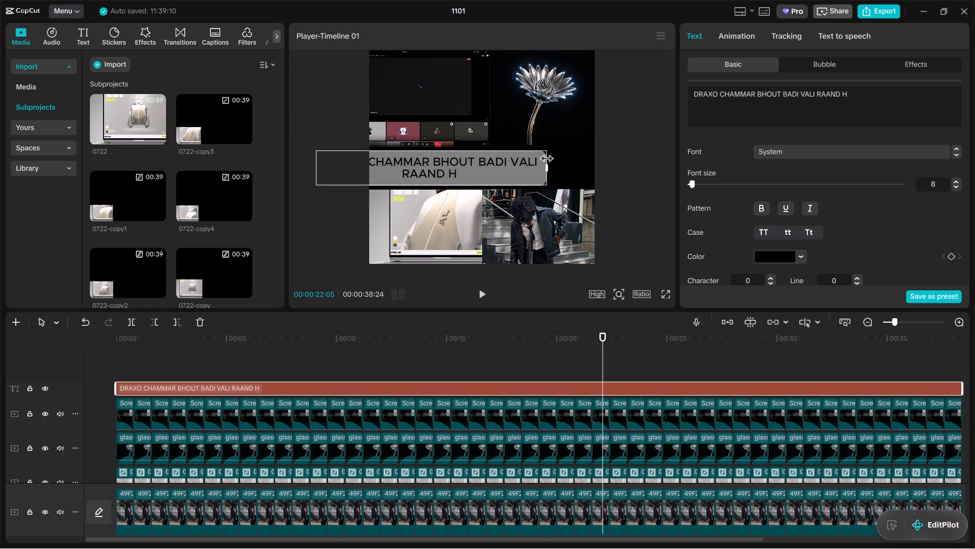
{"action": "left_click_drag", "start_coordinate": [542, 159], "coordinate": [463, 159]}
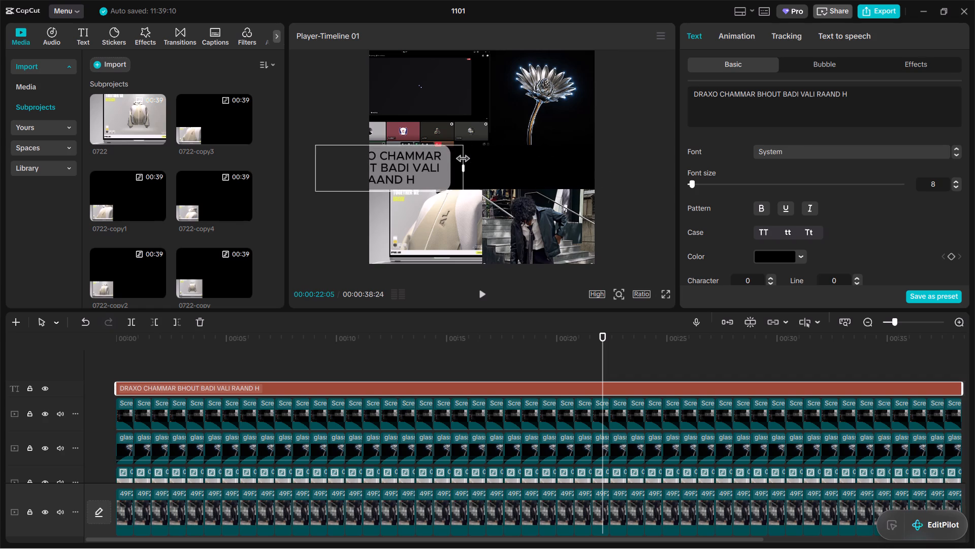
{"action": "left_click_drag", "start_coordinate": [463, 159], "coordinate": [484, 160]}
{"action": "left_click_drag", "start_coordinate": [435, 165], "coordinate": [491, 173]}
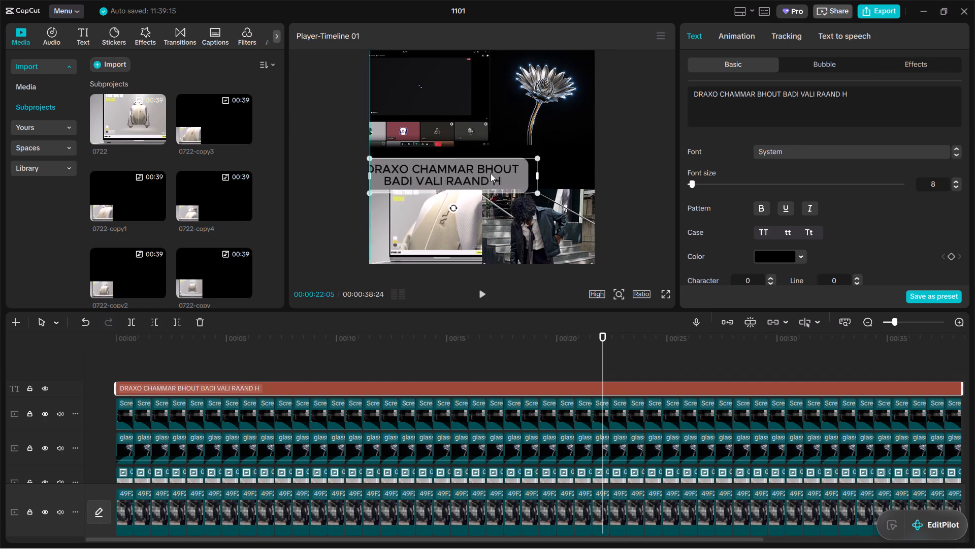
{"action": "left_click_drag", "start_coordinate": [491, 173], "coordinate": [514, 166]}
Enlarge the two-line title to nearly the full frame width and centre it horizontally between the upper and lower pictures.
{"action": "left_click_drag", "start_coordinate": [562, 187], "coordinate": [607, 191]}
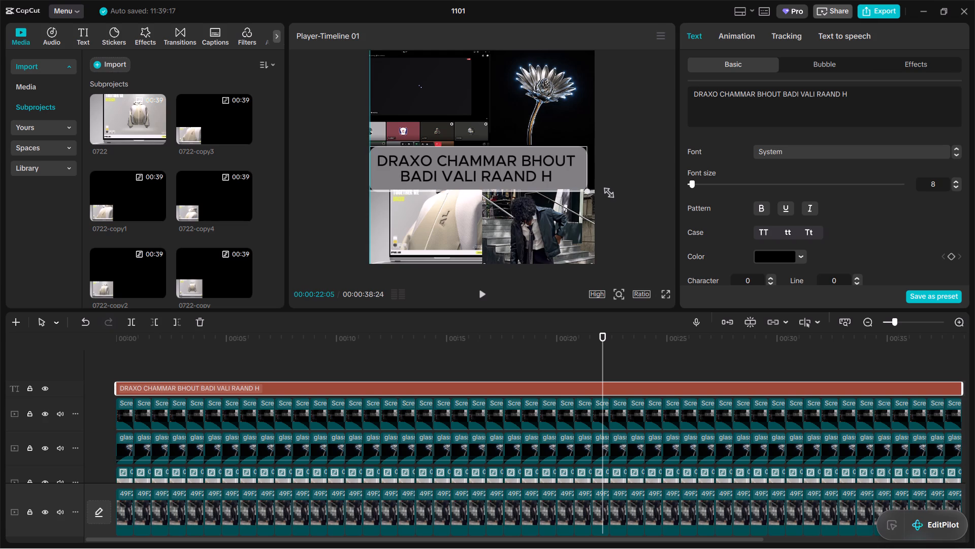
{"action": "left_click_drag", "start_coordinate": [607, 191], "coordinate": [610, 191]}
{"action": "left_click_drag", "start_coordinate": [548, 175], "coordinate": [552, 175]}
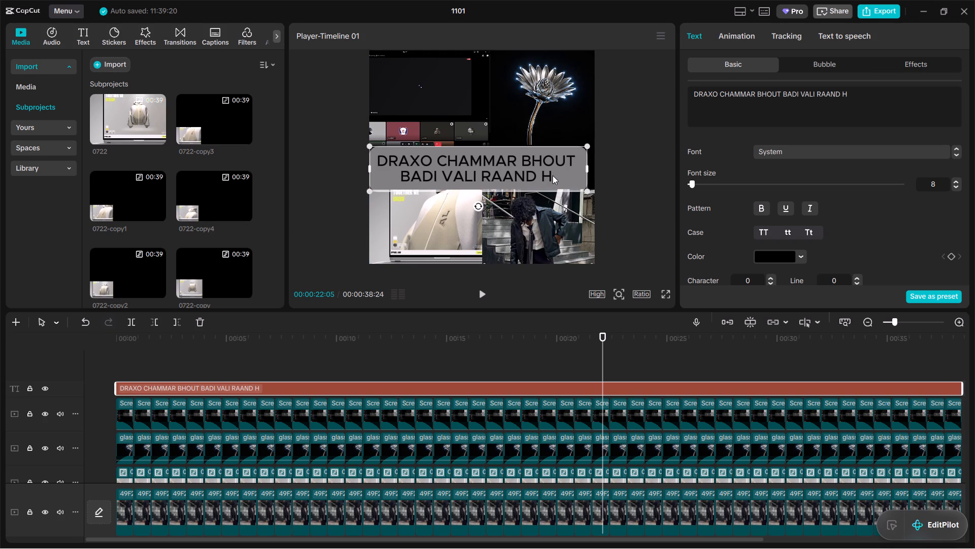
{"action": "left_click_drag", "start_coordinate": [552, 175], "coordinate": [569, 175]}
{"action": "left_click_drag", "start_coordinate": [504, 165], "coordinate": [539, 165]}
{"action": "left_click_drag", "start_coordinate": [539, 165], "coordinate": [537, 164]}
{"action": "left_click_drag", "start_coordinate": [529, 163], "coordinate": [509, 158]}
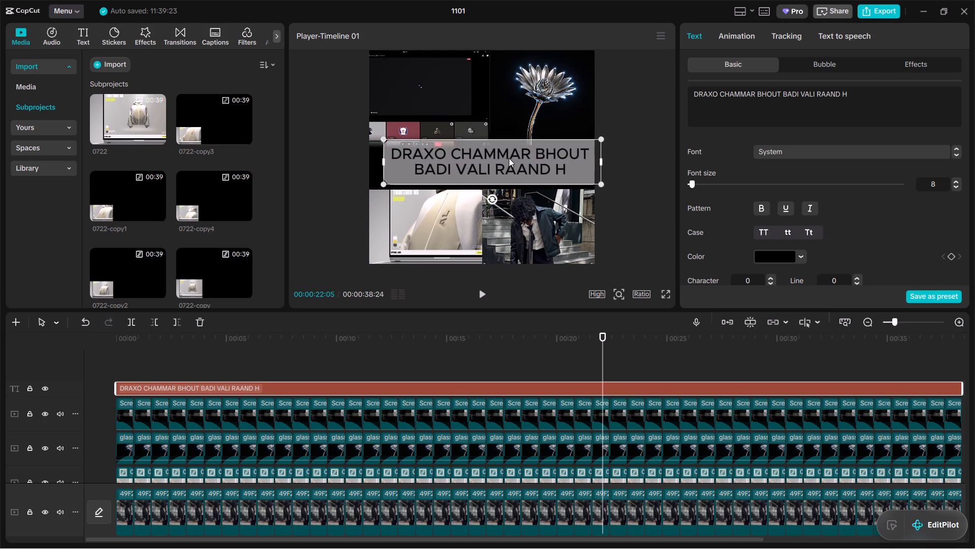
{"action": "left_click_drag", "start_coordinate": [509, 158], "coordinate": [503, 164]}
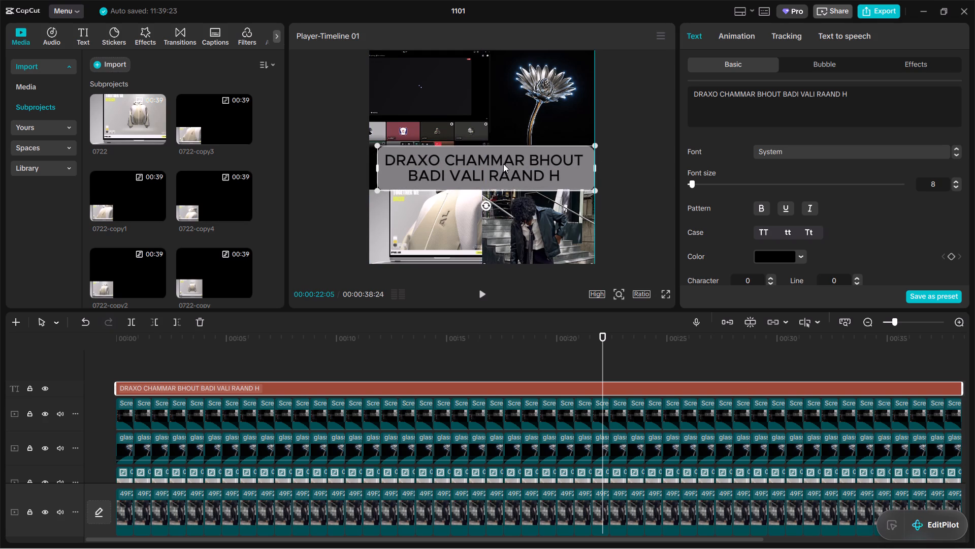
{"action": "left_click_drag", "start_coordinate": [503, 164], "coordinate": [502, 164]}
Shrink the two-line title to about 122% scale, keeping it centred between the upper and lower pictures.
{"action": "left_click", "coordinate": [610, 178]}
{"action": "left_click", "coordinate": [501, 169]}
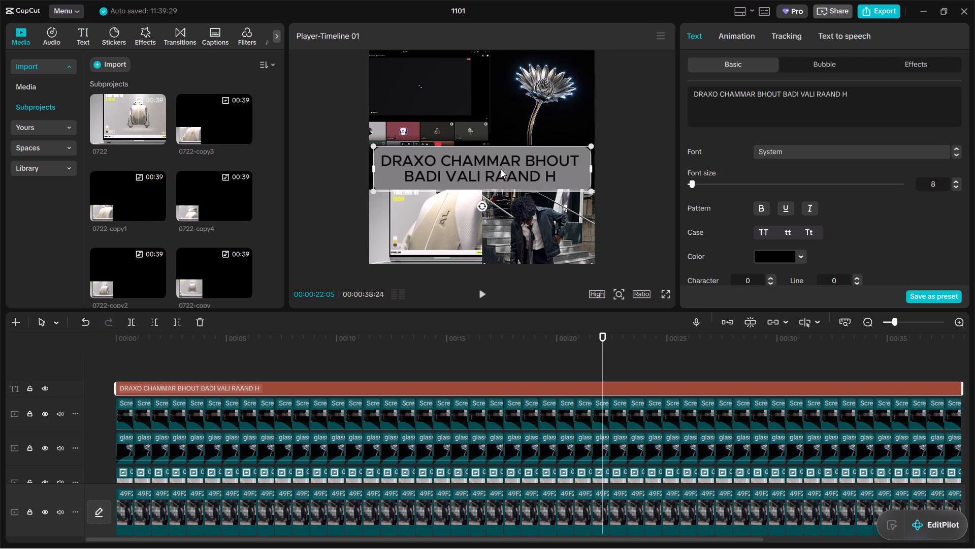
{"action": "left_click", "coordinate": [586, 191]}
{"action": "left_click_drag", "start_coordinate": [589, 191], "coordinate": [565, 177]}
{"action": "left_click", "coordinate": [504, 168]}
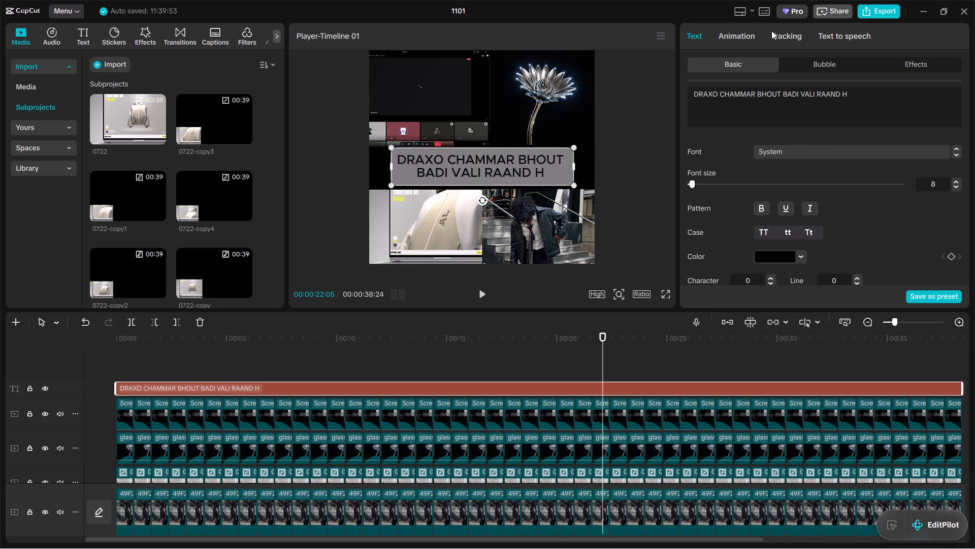
Look through the title's bubble, effect and basic text options, including the alignment, preset style and transform settings.
{"action": "left_click", "coordinate": [813, 64]}
{"action": "left_click", "coordinate": [916, 63]}
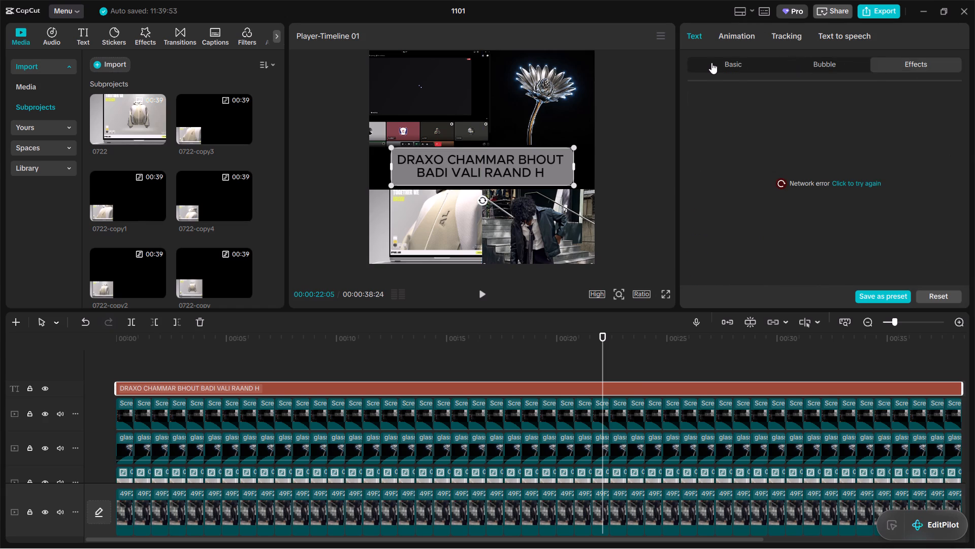
{"action": "left_click", "coordinate": [709, 63]}
{"action": "scroll", "coordinate": [832, 268], "scroll_direction": "down", "scroll_amount": 2}
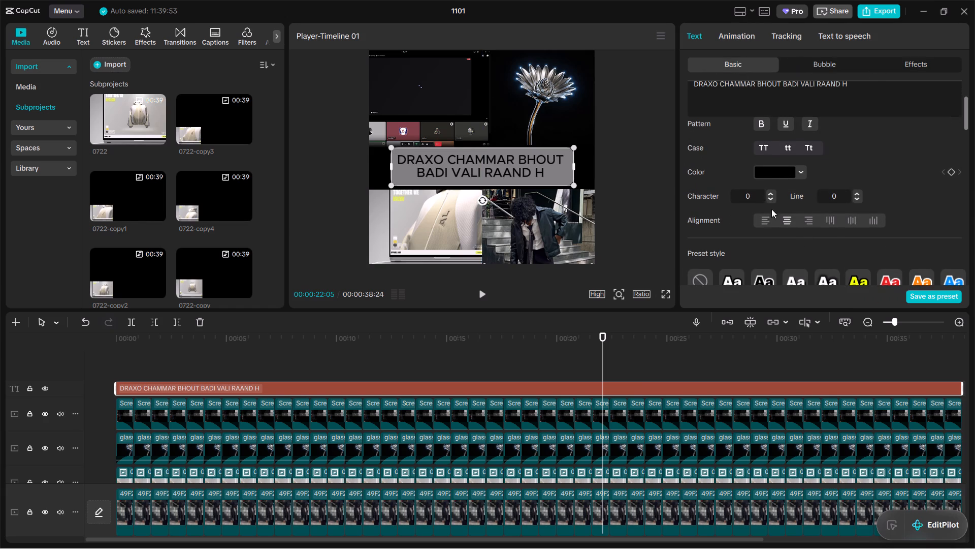
{"action": "scroll", "coordinate": [801, 248], "scroll_direction": "down", "scroll_amount": 2}
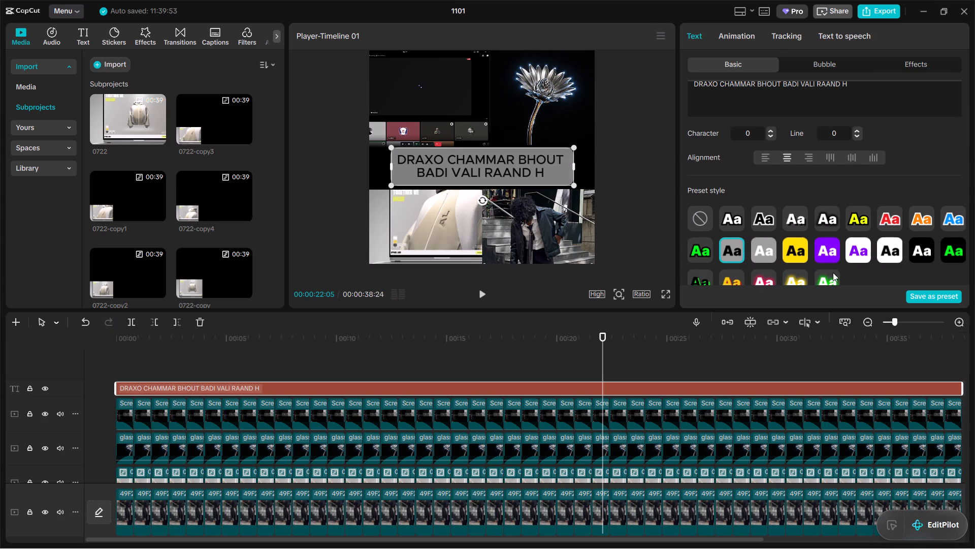
{"action": "scroll", "coordinate": [842, 277], "scroll_direction": "down", "scroll_amount": 2}
{"action": "scroll", "coordinate": [859, 281], "scroll_direction": "up", "scroll_amount": 1}
{"action": "scroll", "coordinate": [807, 269], "scroll_direction": "down", "scroll_amount": 4}
{"action": "scroll", "coordinate": [792, 252], "scroll_direction": "up", "scroll_amount": 3}
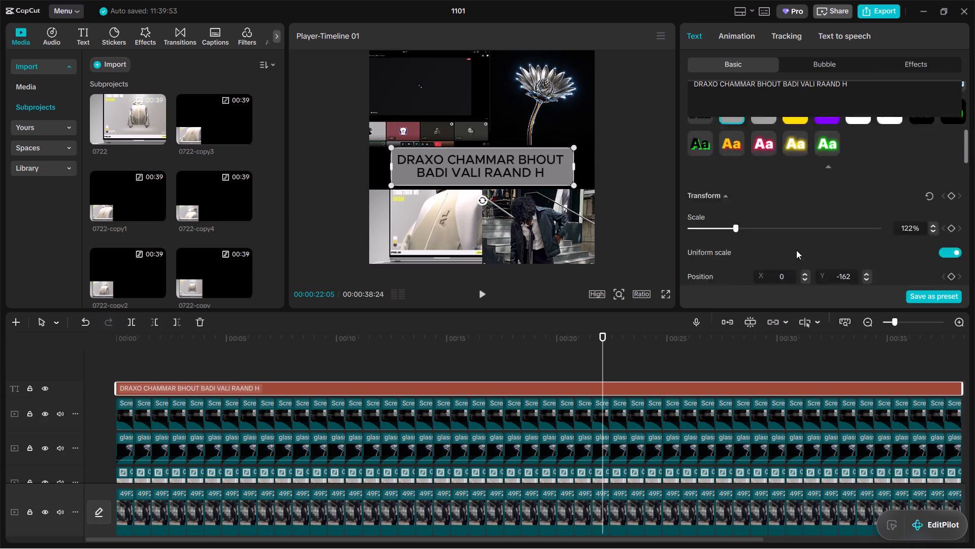
{"action": "scroll", "coordinate": [796, 250], "scroll_direction": "up", "scroll_amount": 2}
{"action": "scroll", "coordinate": [849, 256], "scroll_direction": "up", "scroll_amount": 2}
{"action": "scroll", "coordinate": [809, 266], "scroll_direction": "down", "scroll_amount": 1}
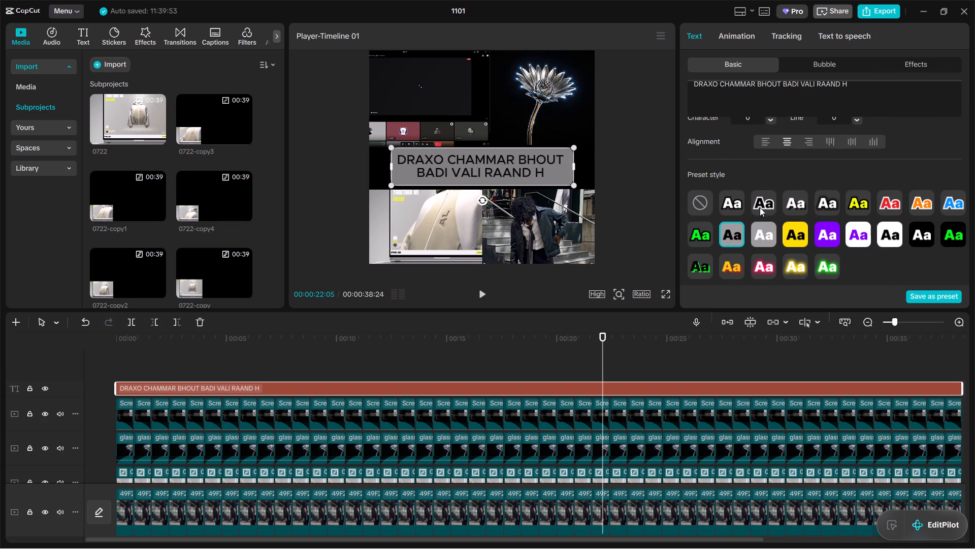
{"action": "scroll", "coordinate": [810, 203], "scroll_direction": "up", "scroll_amount": 3}
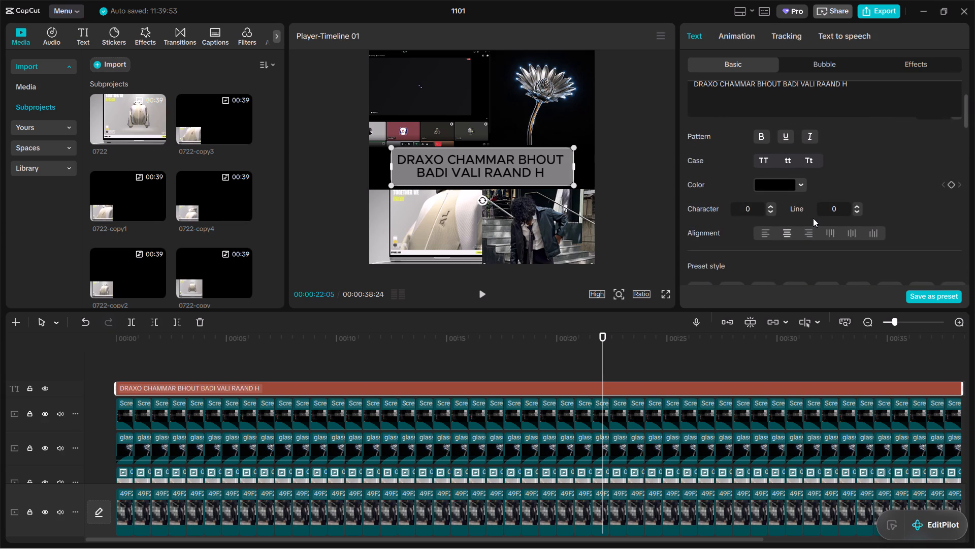
{"action": "scroll", "coordinate": [813, 218], "scroll_direction": "up", "scroll_amount": 2}
{"action": "scroll", "coordinate": [780, 251], "scroll_direction": "down", "scroll_amount": 2}
{"action": "scroll", "coordinate": [773, 190], "scroll_direction": "down", "scroll_amount": 5}
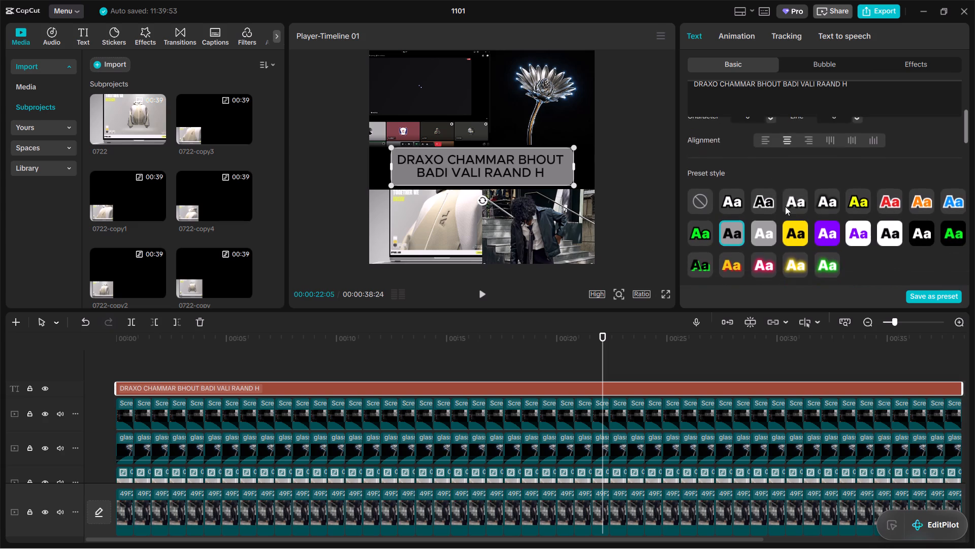
{"action": "scroll", "coordinate": [791, 211], "scroll_direction": "down", "scroll_amount": 3}
{"action": "scroll", "coordinate": [855, 227], "scroll_direction": "up", "scroll_amount": 1}
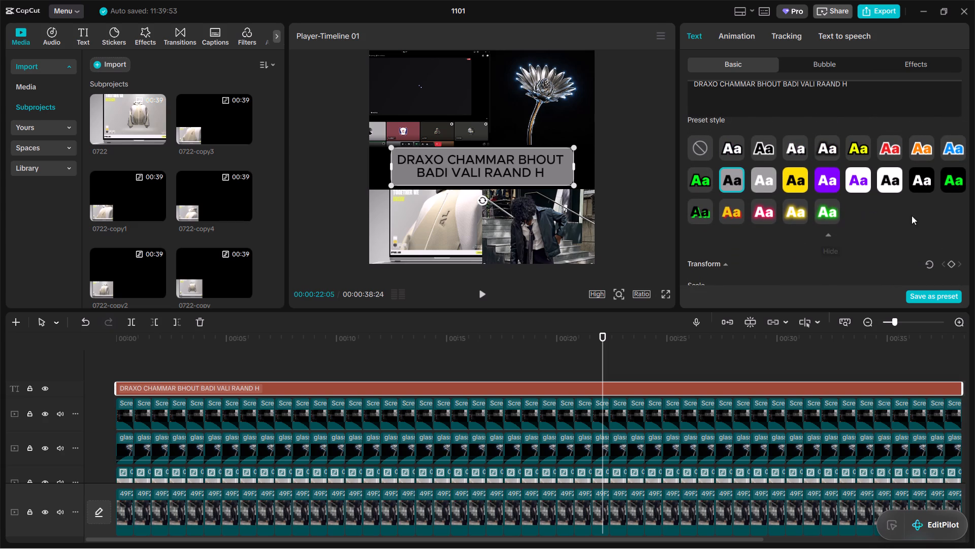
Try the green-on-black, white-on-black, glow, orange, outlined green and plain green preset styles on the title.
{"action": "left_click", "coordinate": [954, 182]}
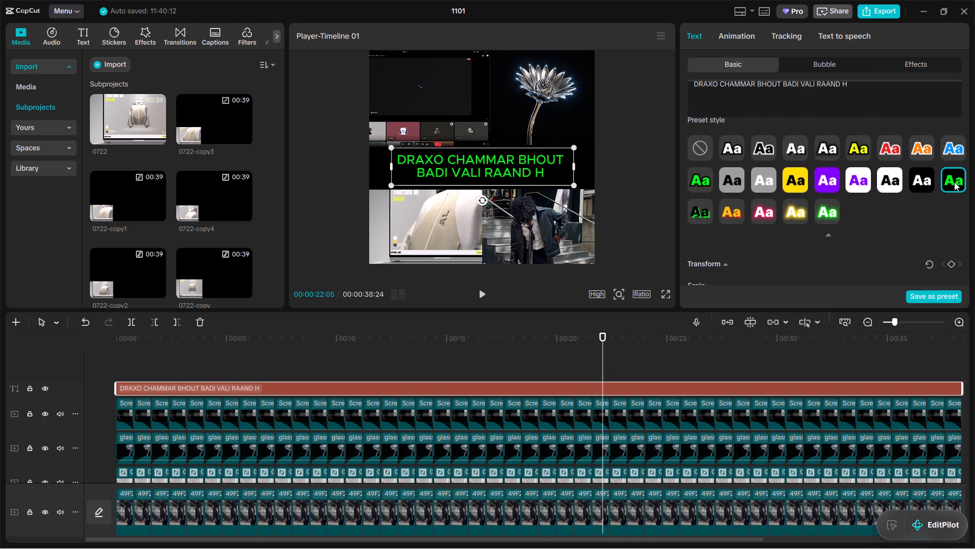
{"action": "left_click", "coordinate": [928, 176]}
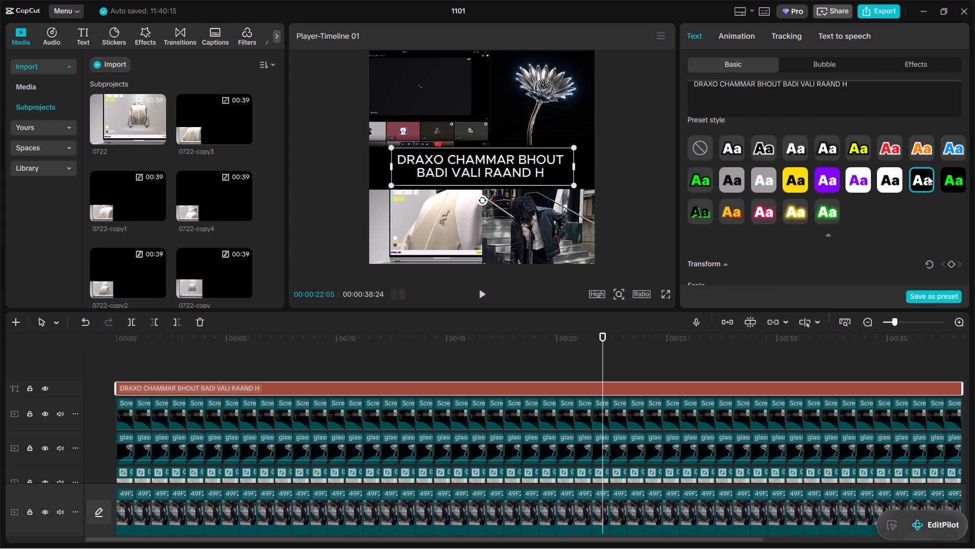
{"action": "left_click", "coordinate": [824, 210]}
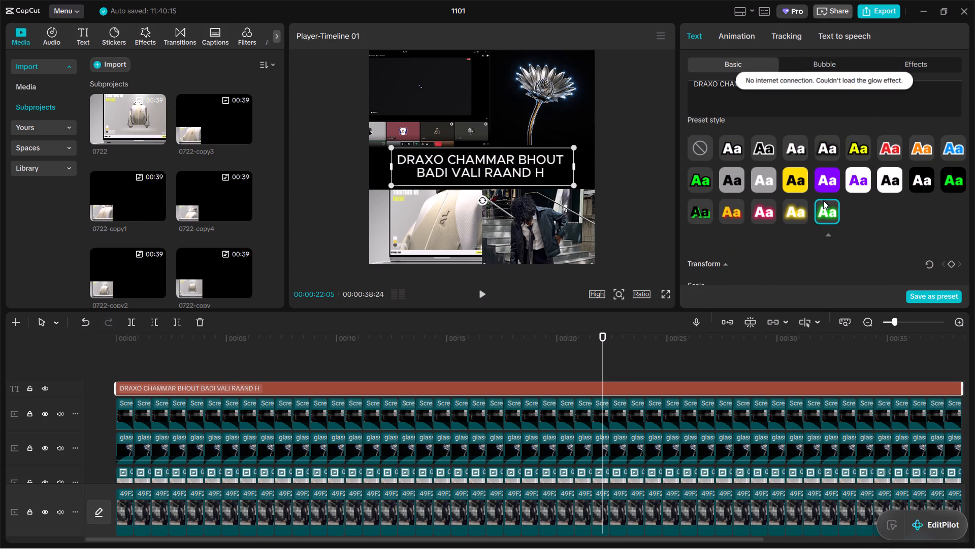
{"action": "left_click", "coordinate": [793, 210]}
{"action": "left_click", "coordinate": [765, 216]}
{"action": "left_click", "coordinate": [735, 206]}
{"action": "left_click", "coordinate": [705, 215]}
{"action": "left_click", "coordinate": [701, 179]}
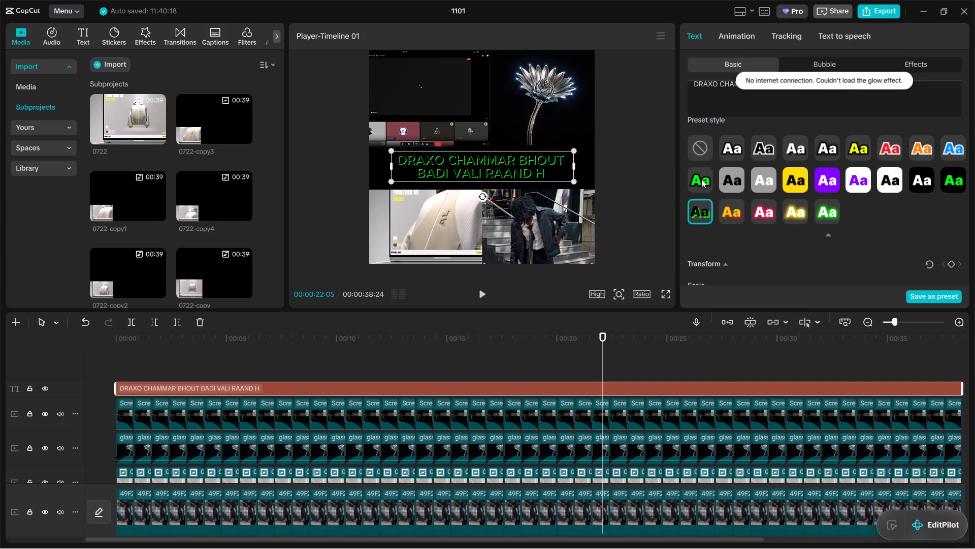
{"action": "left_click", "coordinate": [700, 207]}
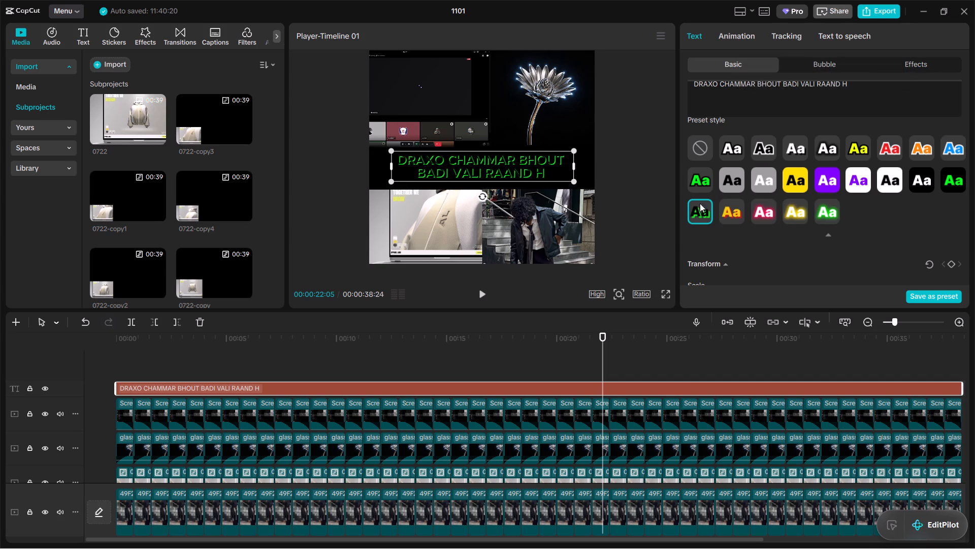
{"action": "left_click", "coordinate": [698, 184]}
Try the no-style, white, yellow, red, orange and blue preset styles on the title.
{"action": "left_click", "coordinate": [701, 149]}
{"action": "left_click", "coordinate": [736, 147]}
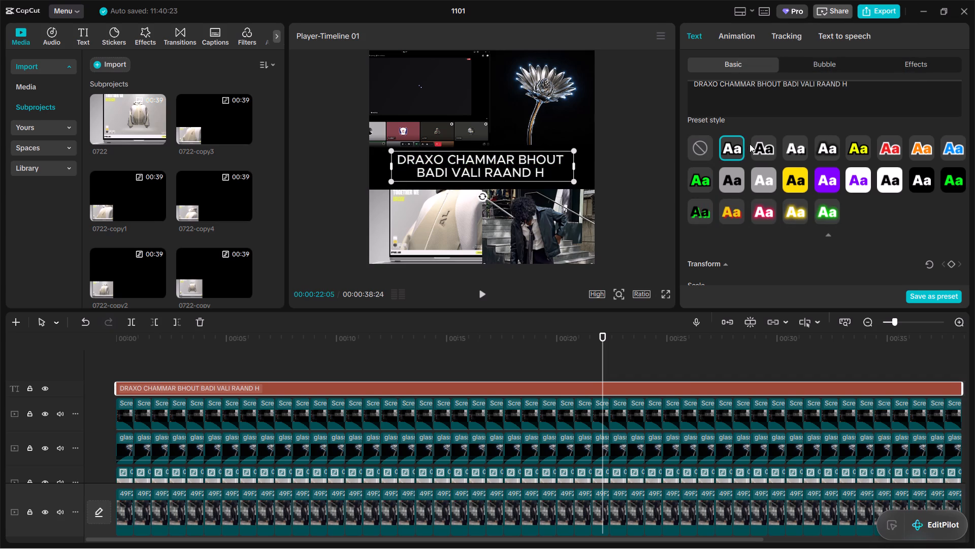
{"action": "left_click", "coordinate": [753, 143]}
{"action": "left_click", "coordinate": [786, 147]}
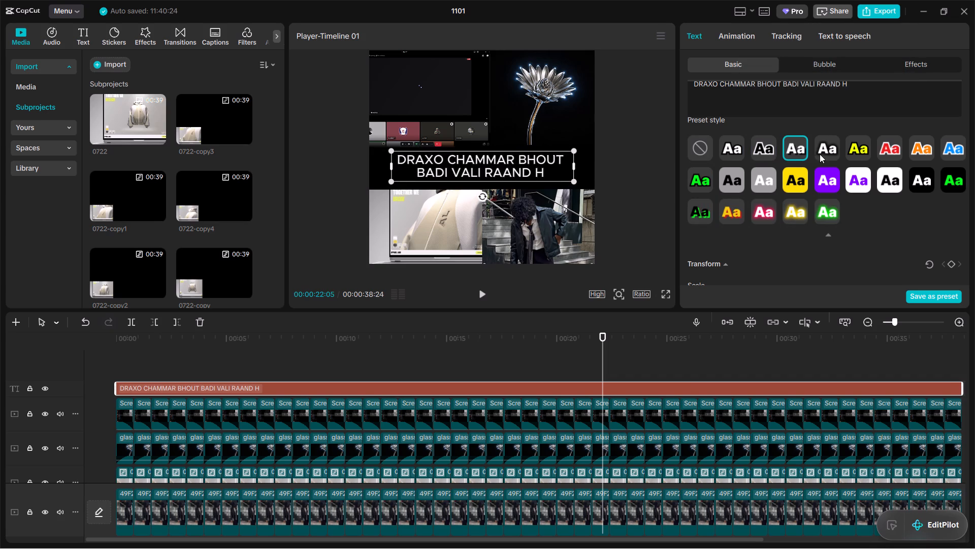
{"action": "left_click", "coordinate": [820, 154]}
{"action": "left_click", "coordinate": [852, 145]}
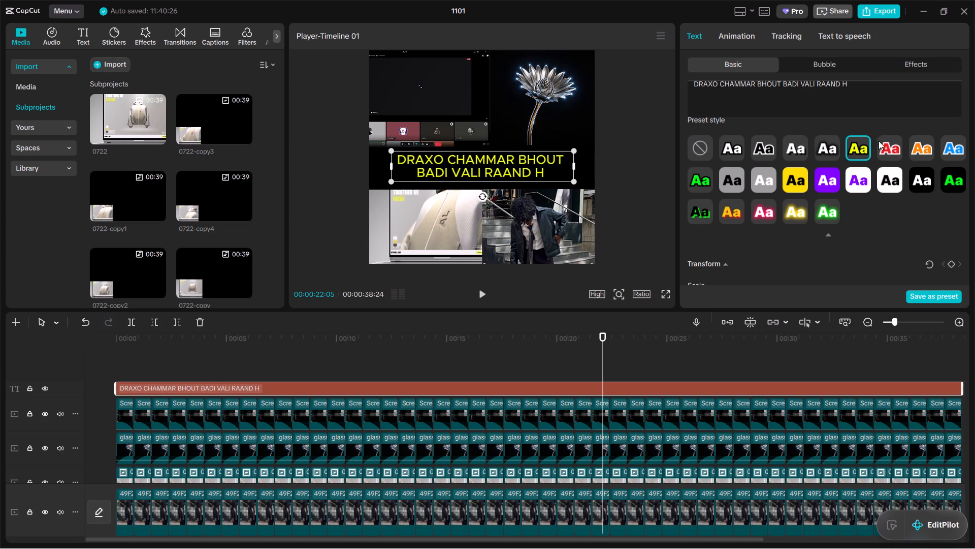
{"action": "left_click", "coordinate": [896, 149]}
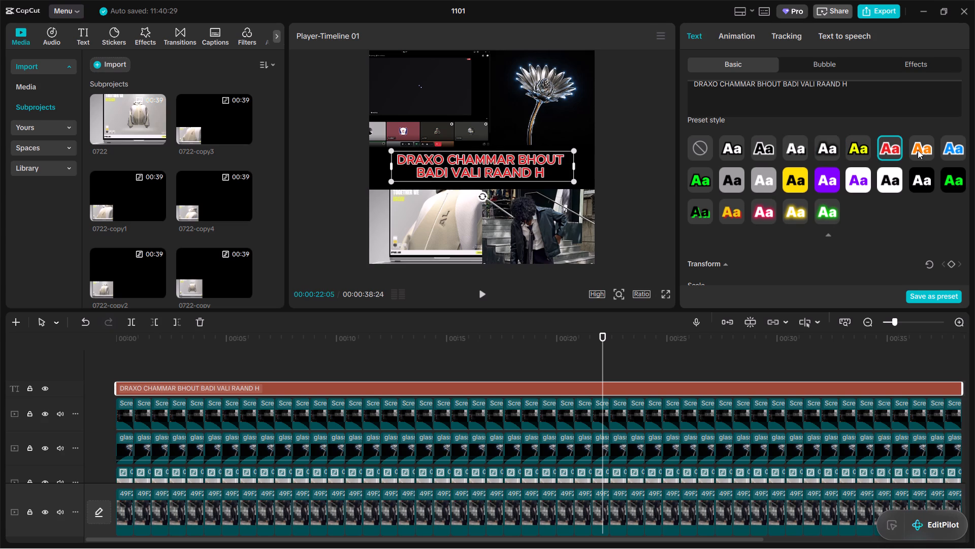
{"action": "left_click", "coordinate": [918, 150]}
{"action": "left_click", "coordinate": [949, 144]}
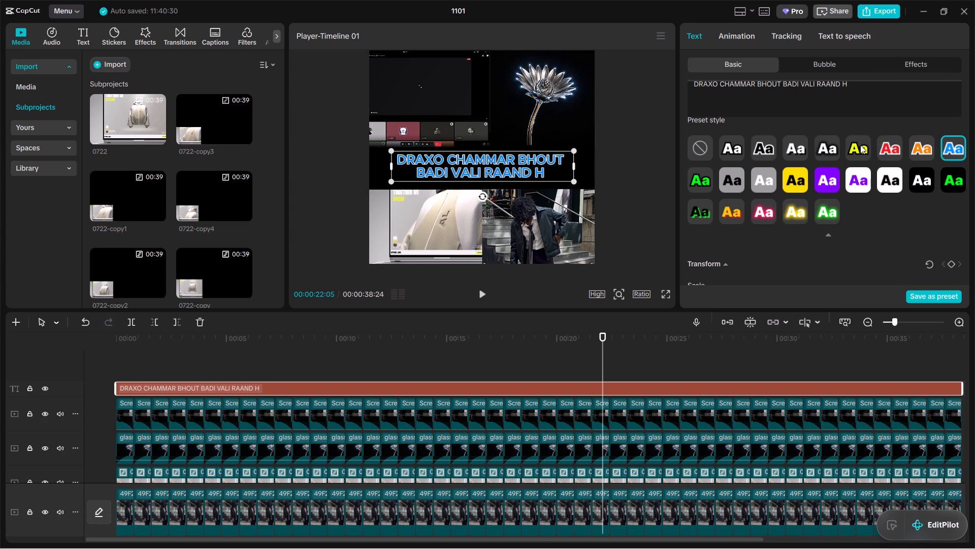
Apply the yellow preset style with black outline to the title.
{"action": "left_click", "coordinate": [882, 139]}
{"action": "left_click", "coordinate": [870, 144]}
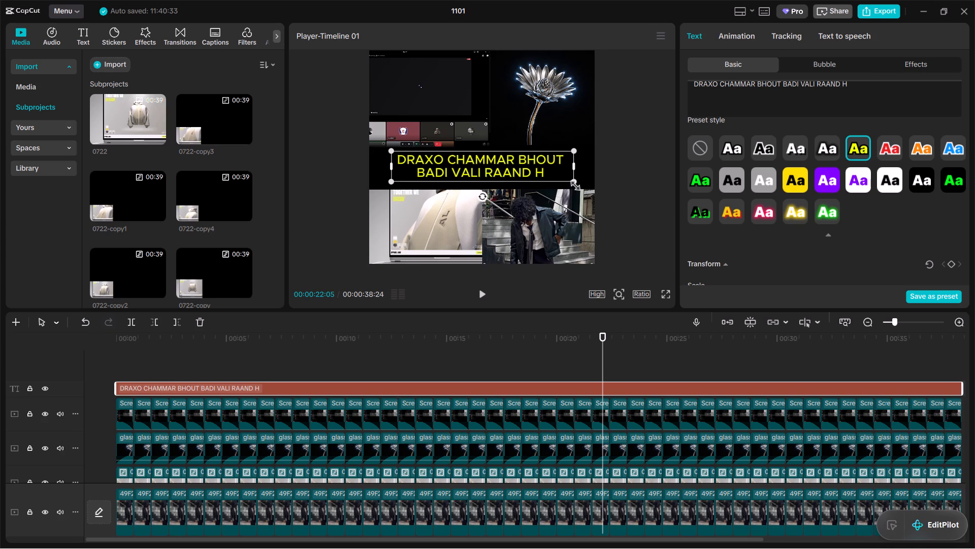
Enlarge the yellow two-line title until its text box spans about the full frame width, and deselect it.
{"action": "left_click_drag", "start_coordinate": [572, 182], "coordinate": [611, 191]}
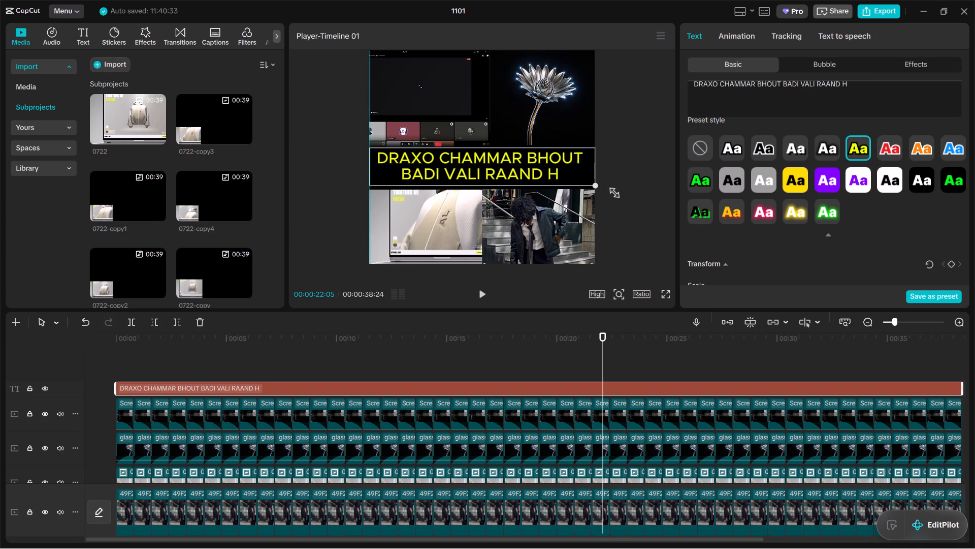
{"action": "left_click_drag", "start_coordinate": [611, 191], "coordinate": [632, 195]}
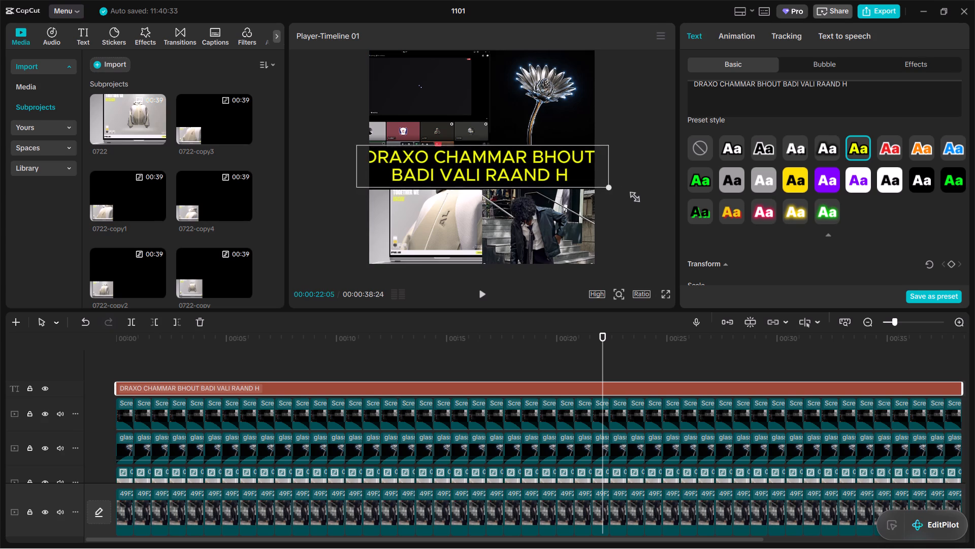
{"action": "left_click_drag", "start_coordinate": [632, 195], "coordinate": [610, 195]}
{"action": "left_click", "coordinate": [640, 217]}
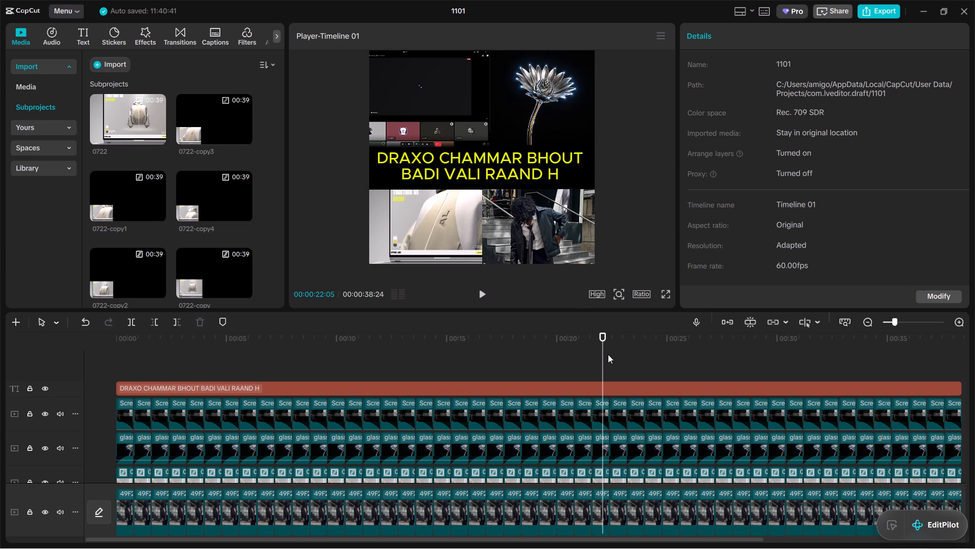
Scrub through the whole timeline to check the collage with the yellow title, and return the playhead to 00:00:00:00.
{"action": "left_click_drag", "start_coordinate": [604, 368], "coordinate": [304, 291]}
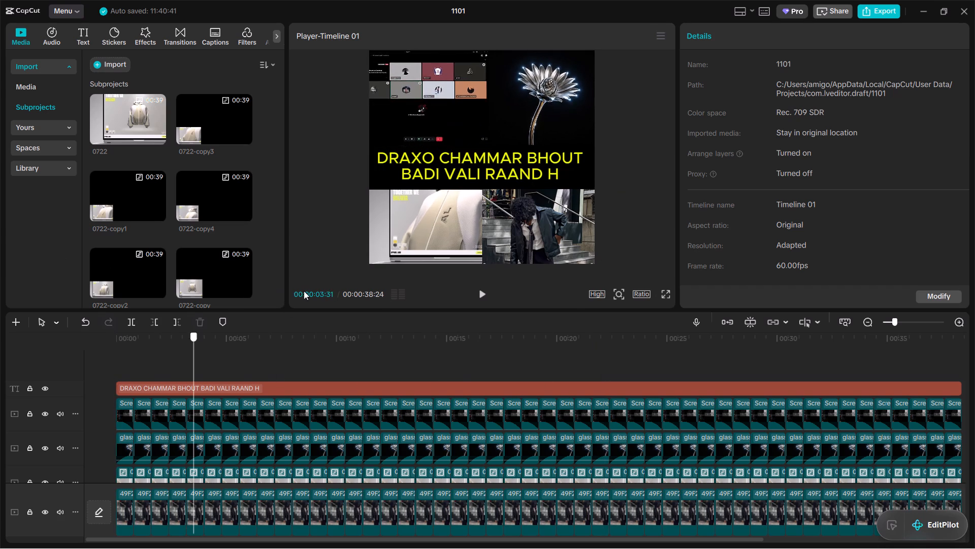
{"action": "left_click_drag", "start_coordinate": [304, 291], "coordinate": [974, 326]}
{"action": "left_click_drag", "start_coordinate": [701, 348], "coordinate": [151, 334]}
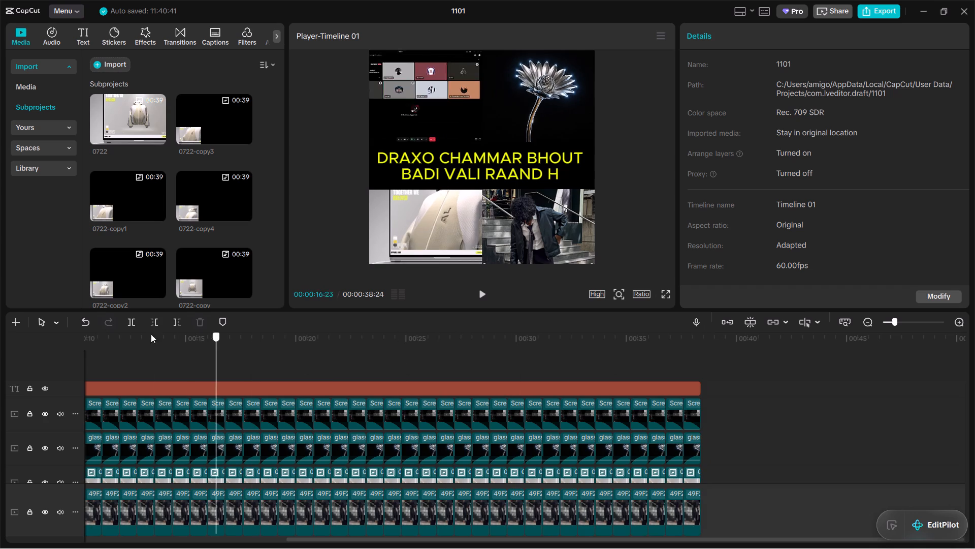
{"action": "left_click_drag", "start_coordinate": [151, 334], "coordinate": [8, 305]}
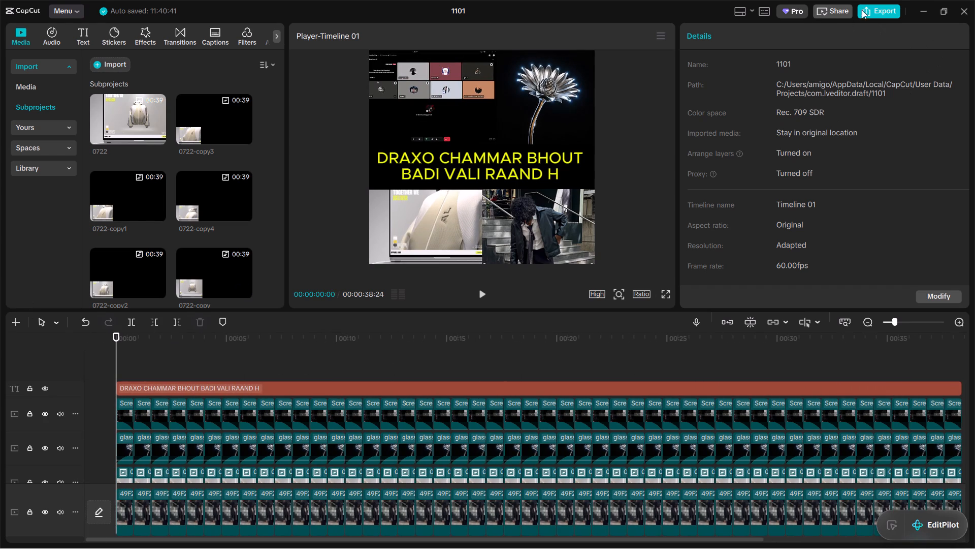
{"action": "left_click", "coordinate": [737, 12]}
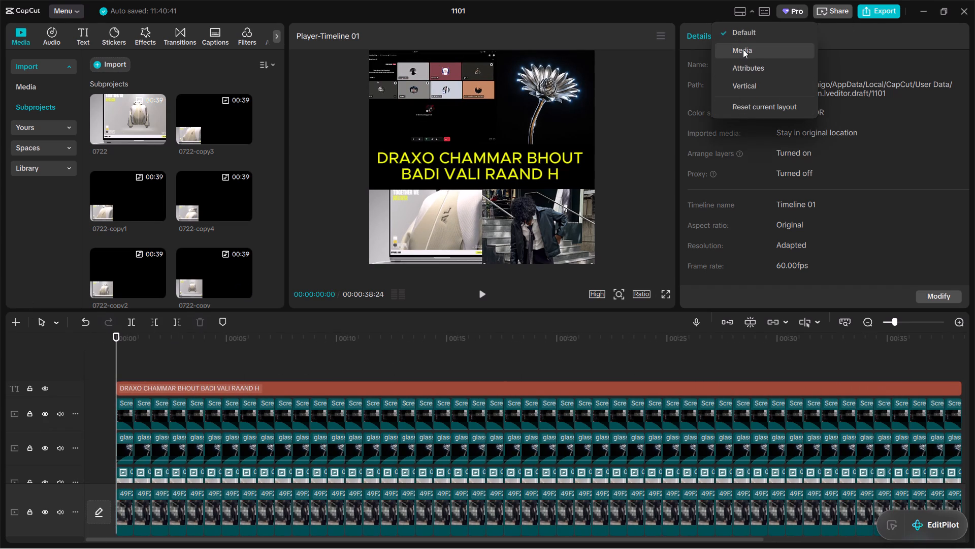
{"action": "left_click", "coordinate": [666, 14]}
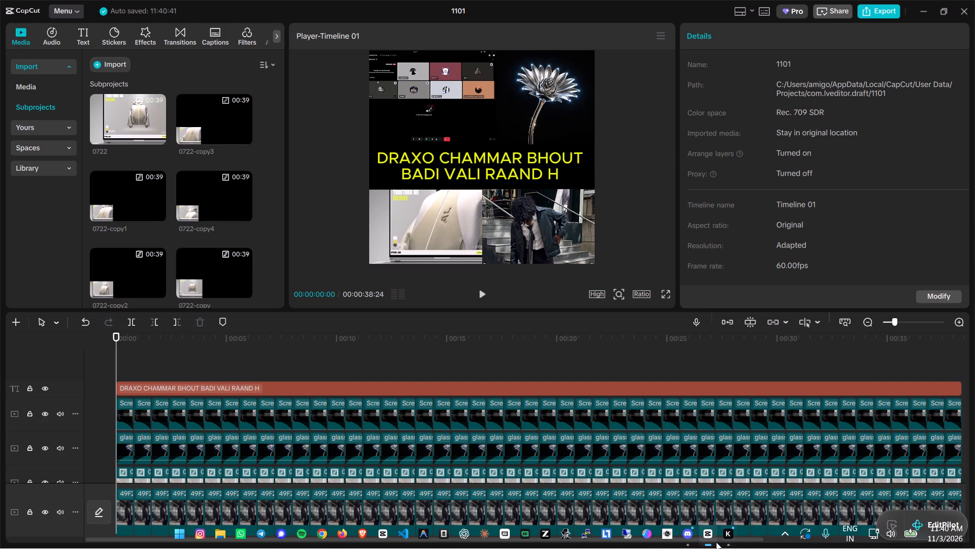
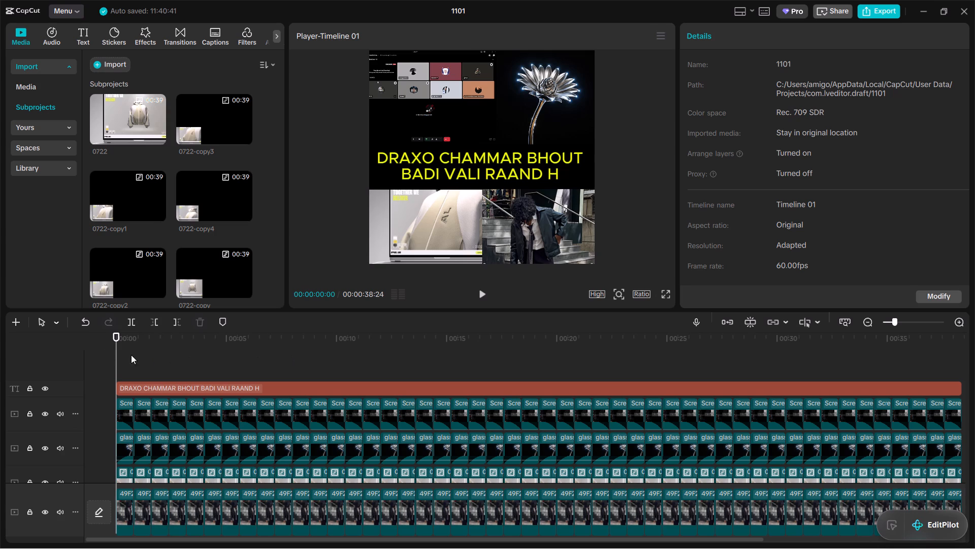
Move the playhead to 00:00:00:38 and select the yellow title clip on the text track.
{"action": "left_click_drag", "start_coordinate": [118, 347], "coordinate": [130, 348]}
{"action": "left_click", "coordinate": [156, 384]}
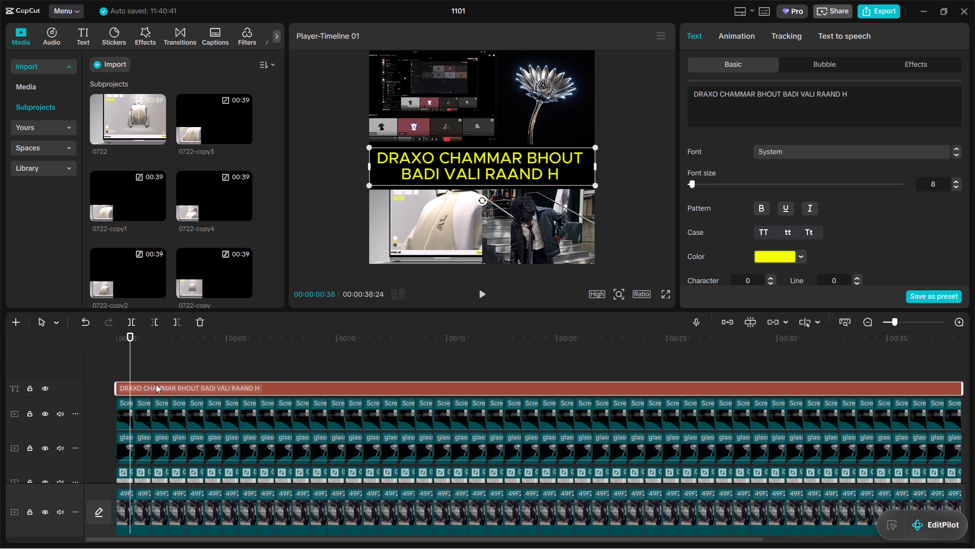
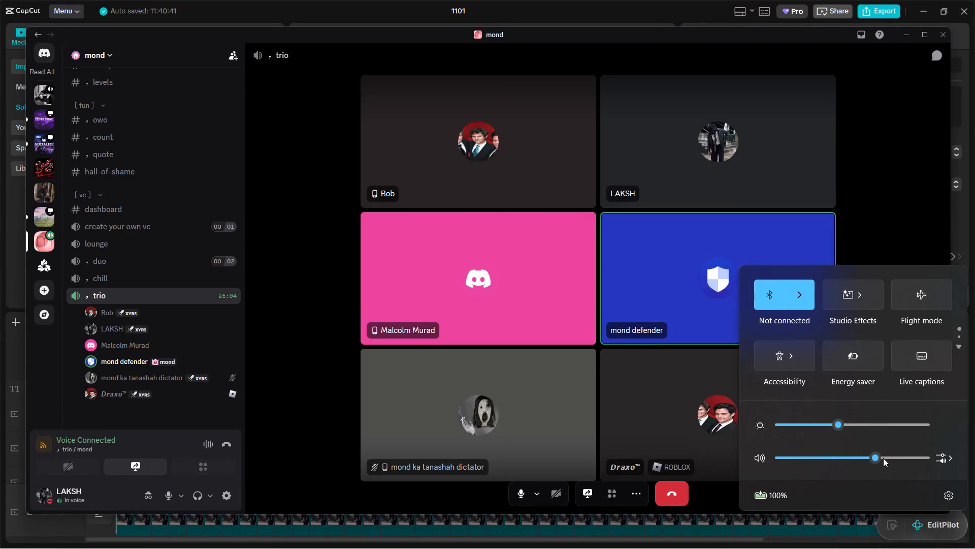
Raise the computer's speaker volume slightly while the Discord voice call is running.
{"action": "left_click", "coordinate": [883, 458]}
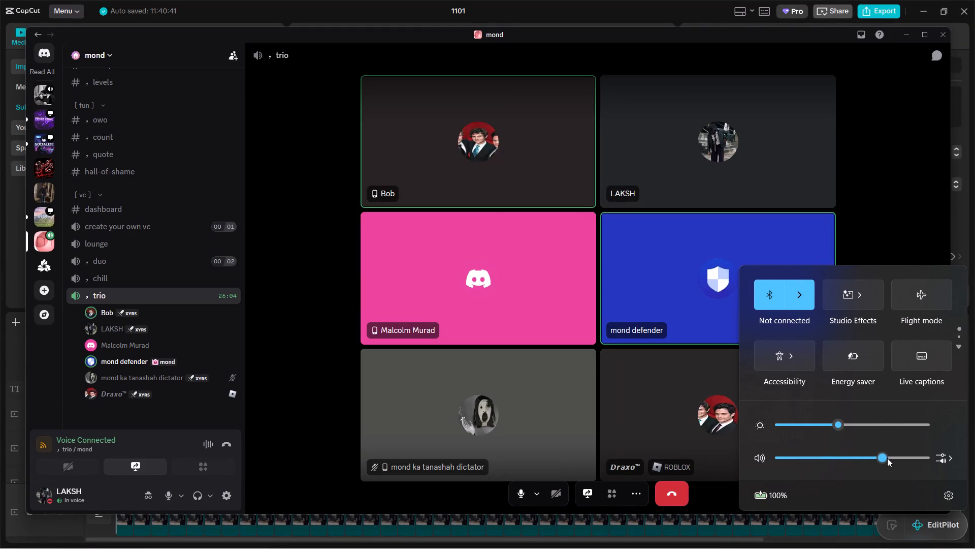
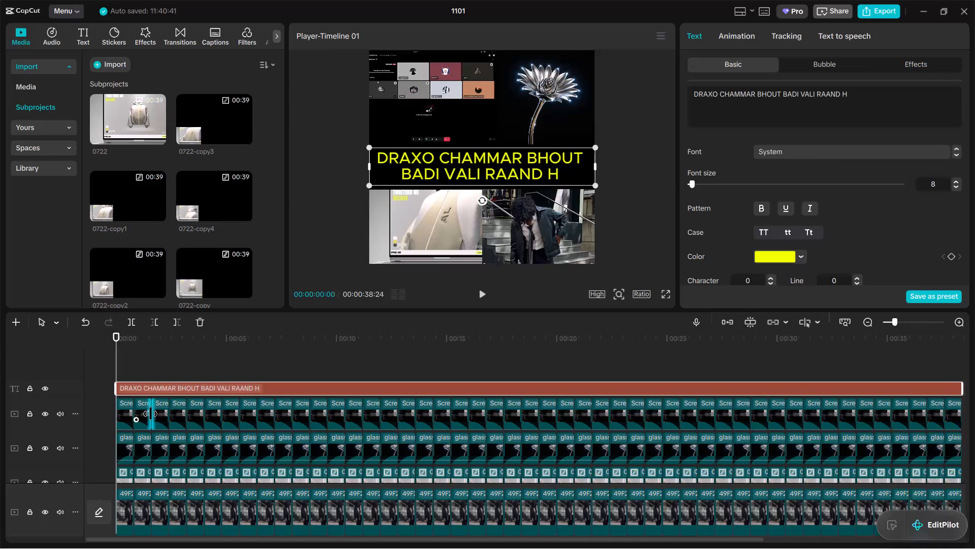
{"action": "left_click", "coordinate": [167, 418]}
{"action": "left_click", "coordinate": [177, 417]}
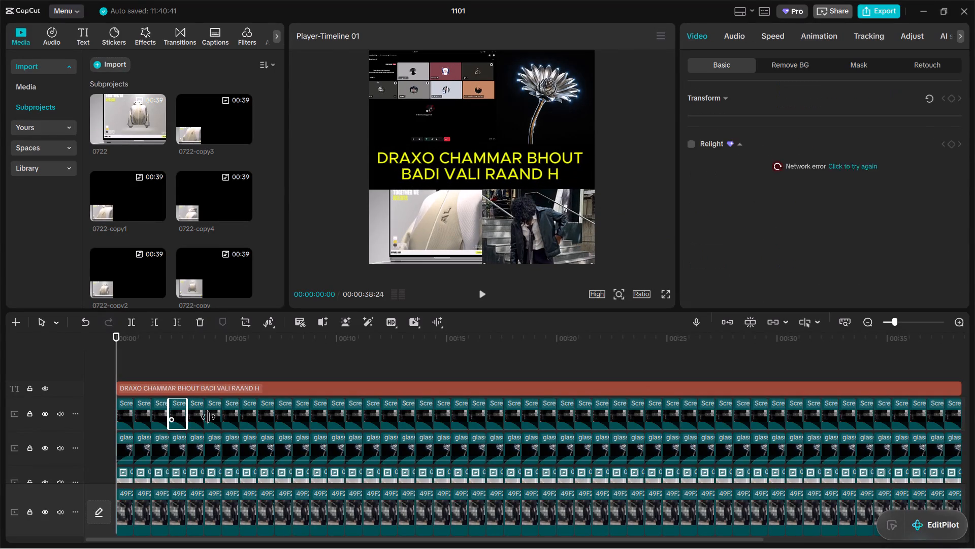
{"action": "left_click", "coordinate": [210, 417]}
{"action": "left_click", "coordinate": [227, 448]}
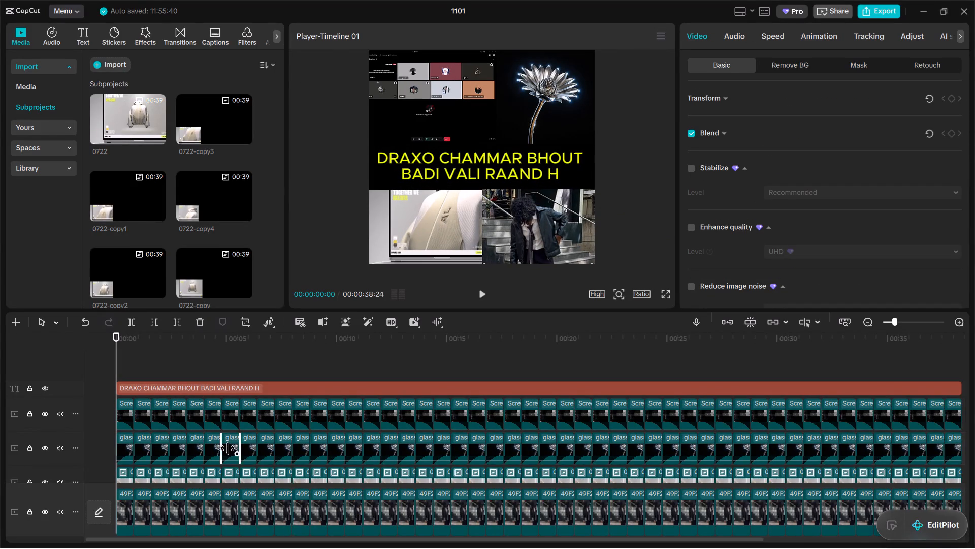
Examine the bubble, effects and animation options available for the yellow title, returning to its basic text settings.
{"action": "left_click", "coordinate": [441, 389]}
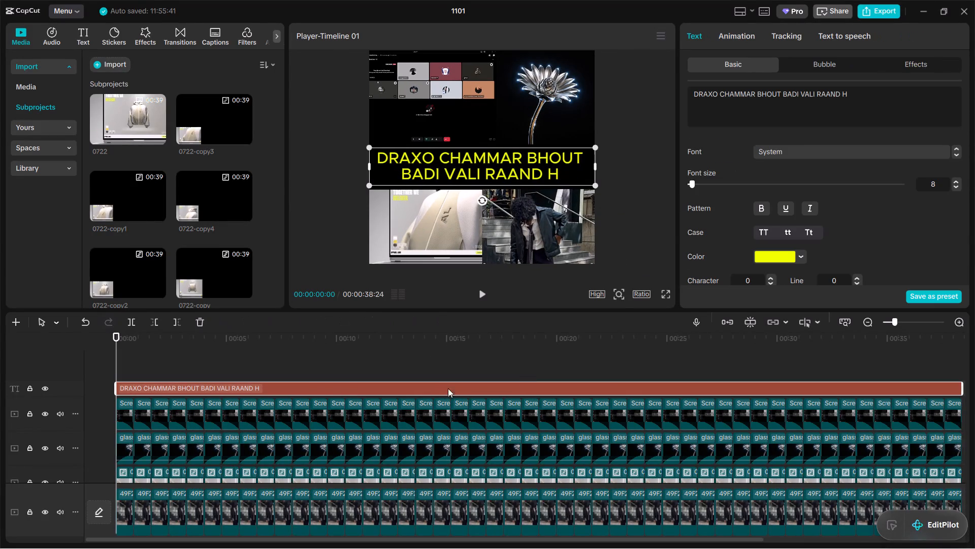
{"action": "left_click", "coordinate": [817, 67]}
{"action": "left_click", "coordinate": [899, 68]}
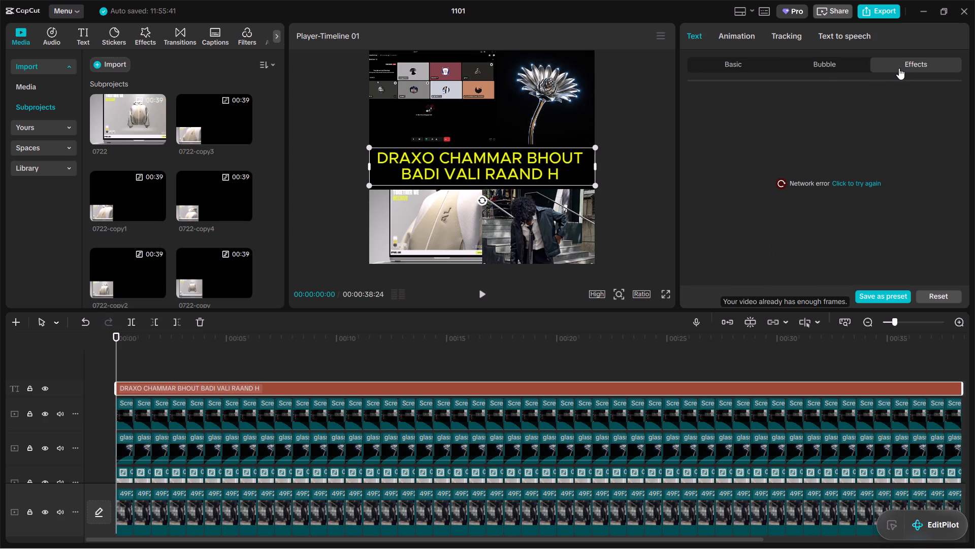
{"action": "left_click", "coordinate": [728, 34]}
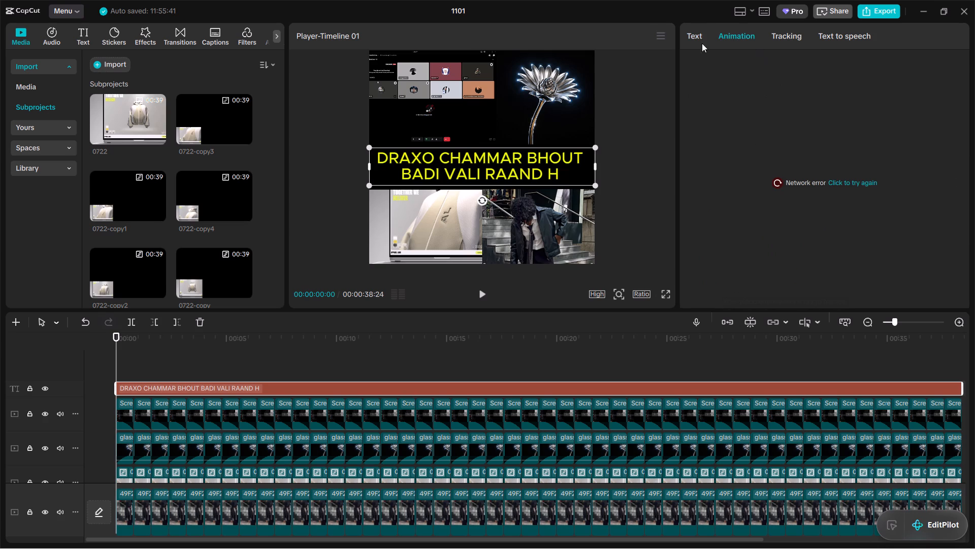
{"action": "left_click", "coordinate": [697, 39]}
{"action": "left_click", "coordinate": [742, 60]}
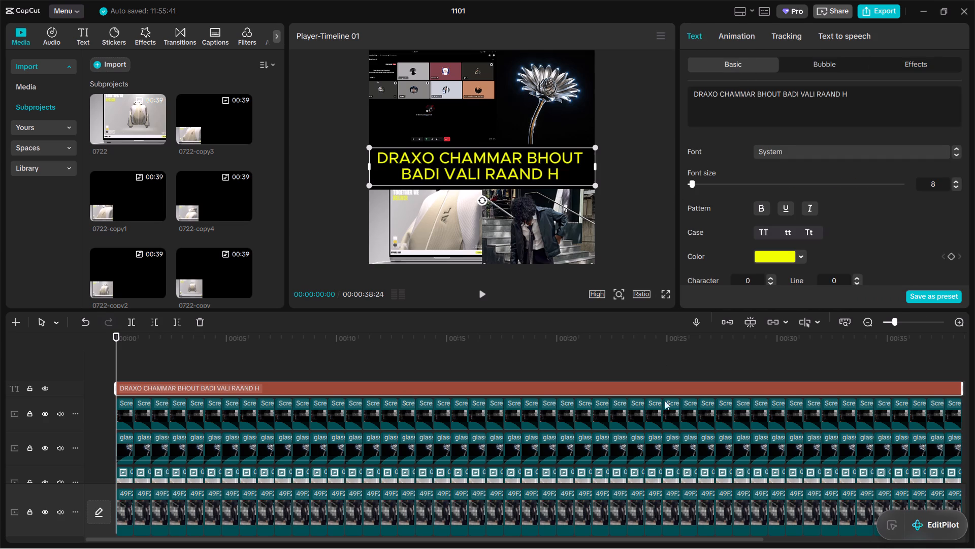
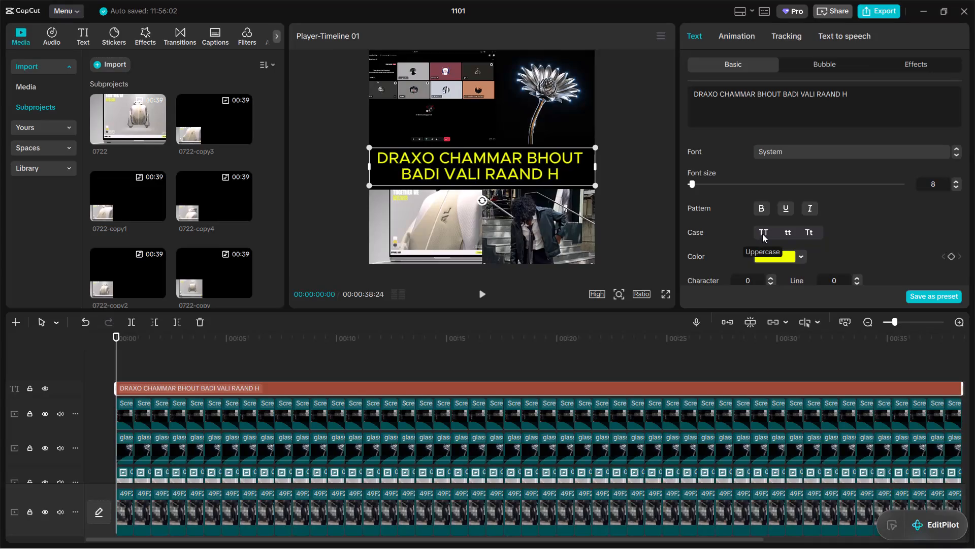
Try uppercase and lowercase for the yellow title, and set its text to title case.
{"action": "left_click", "coordinate": [762, 234]}
{"action": "left_click", "coordinate": [784, 233]}
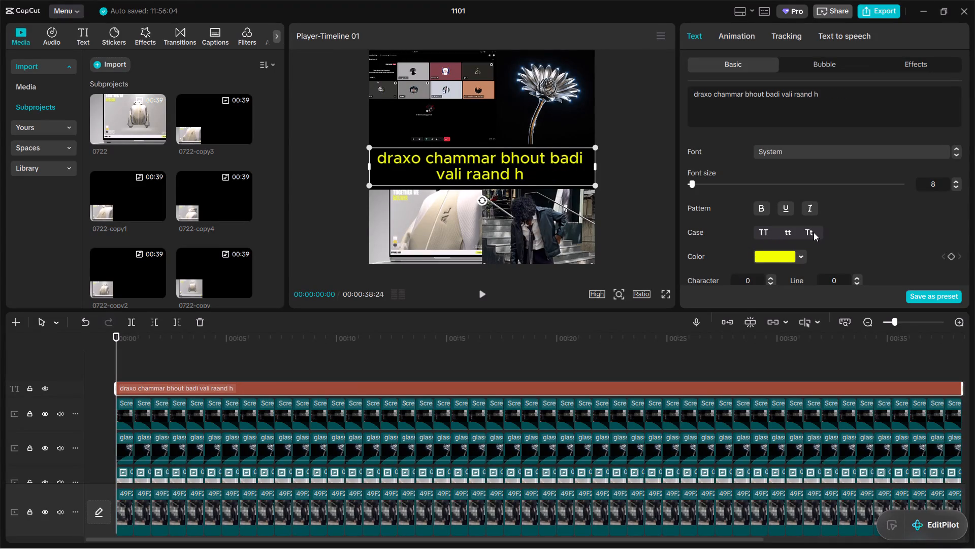
{"action": "left_click", "coordinate": [814, 232]}
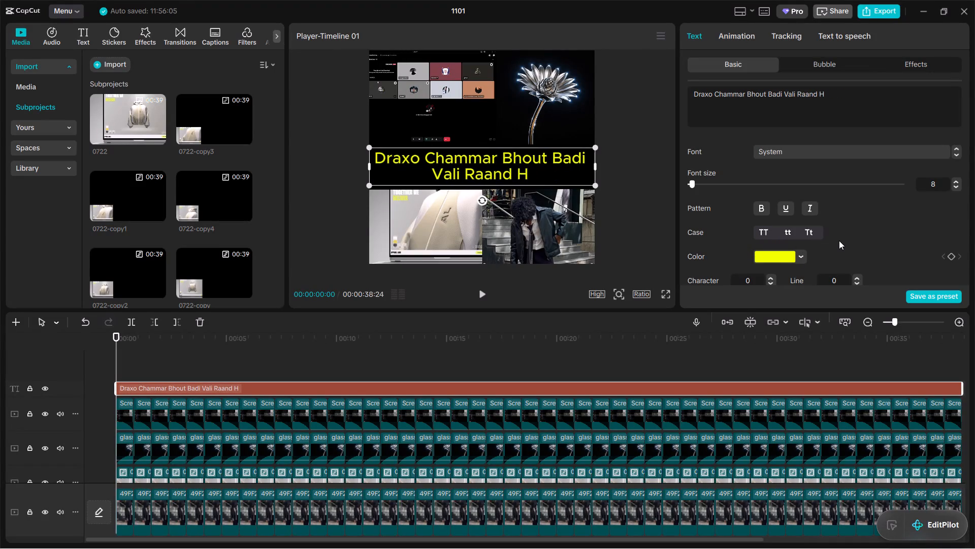
Enable the title's black background, compare its two shape styles, and keep the first style.
{"action": "scroll", "coordinate": [833, 250], "scroll_direction": "down", "scroll_amount": 3}
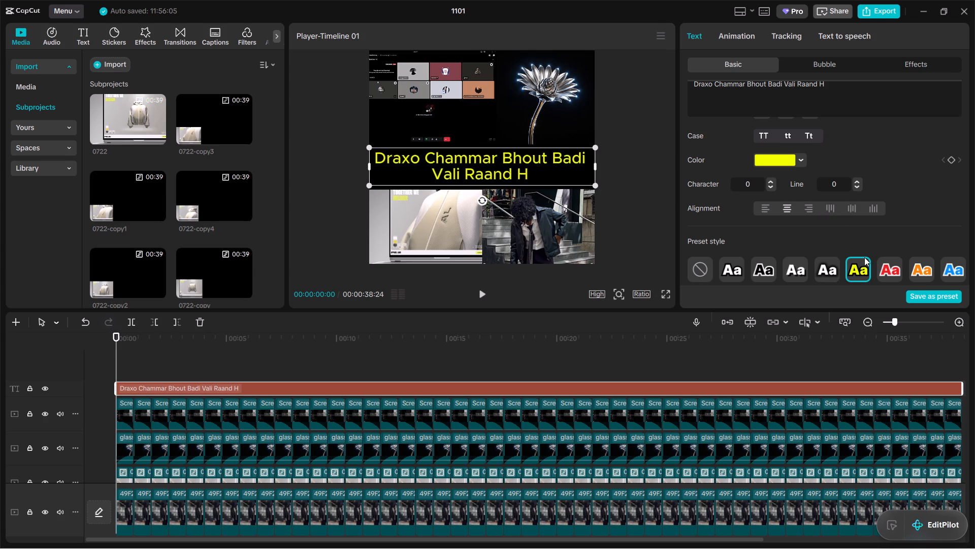
{"action": "scroll", "coordinate": [868, 259], "scroll_direction": "down", "scroll_amount": 5}
{"action": "scroll", "coordinate": [798, 246], "scroll_direction": "down", "scroll_amount": 4}
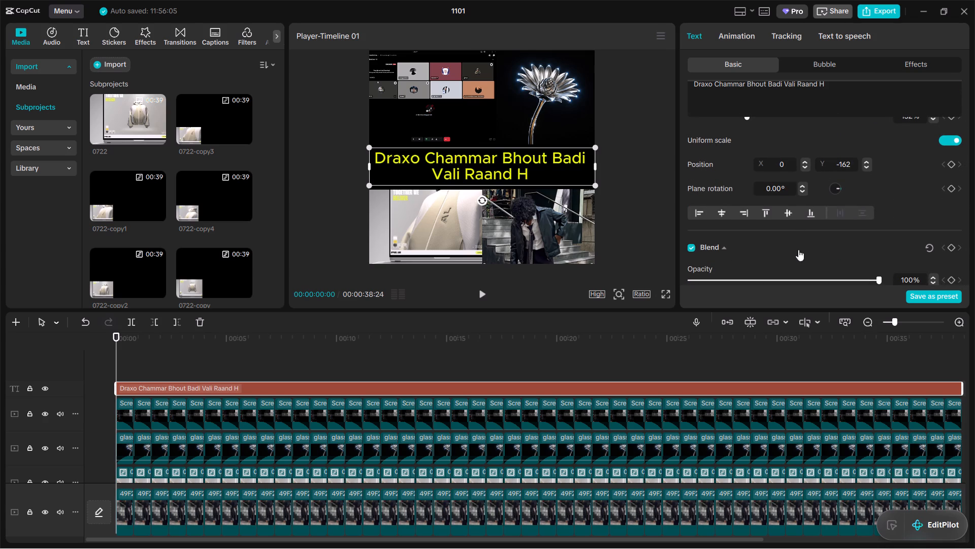
{"action": "scroll", "coordinate": [798, 250], "scroll_direction": "down", "scroll_amount": 10}
{"action": "scroll", "coordinate": [697, 212], "scroll_direction": "up", "scroll_amount": 2}
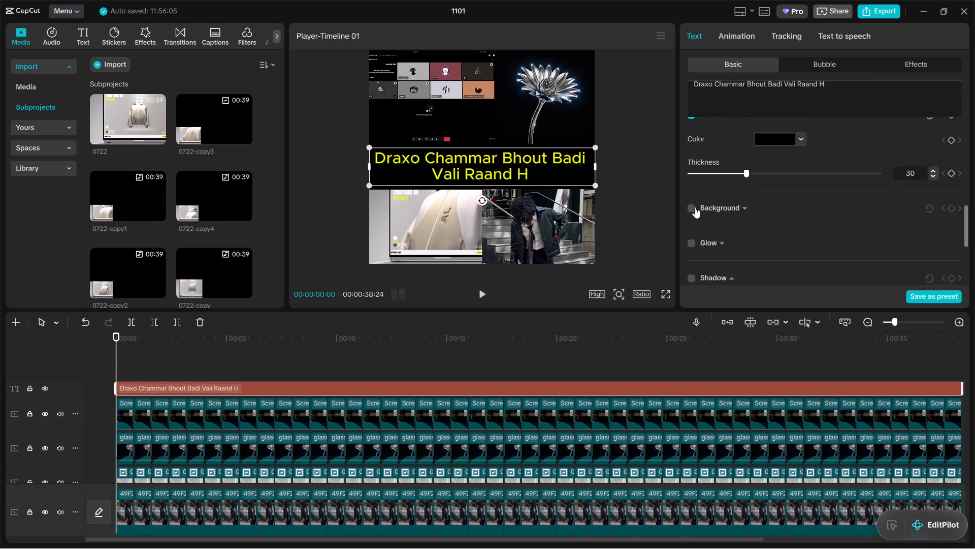
{"action": "left_click", "coordinate": [695, 207]}
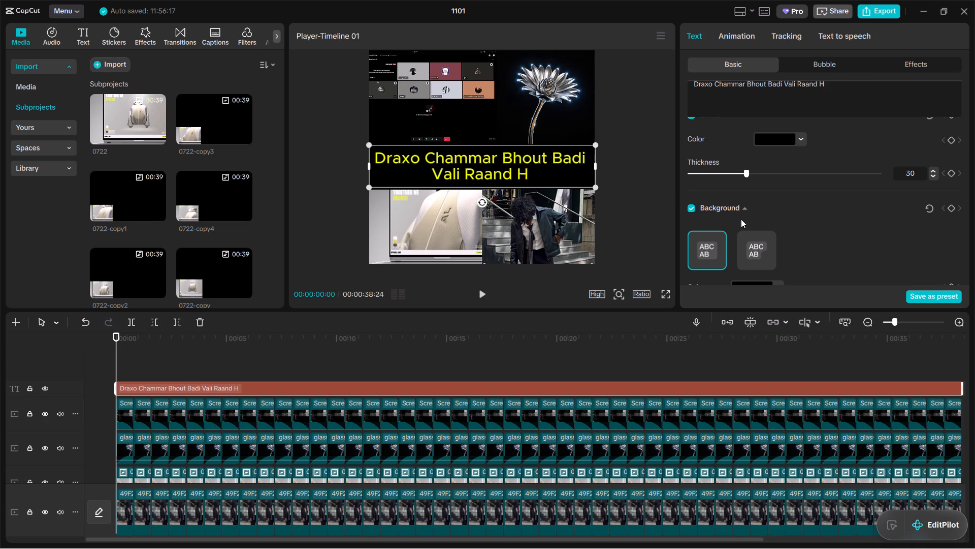
{"action": "left_click", "coordinate": [761, 258]}
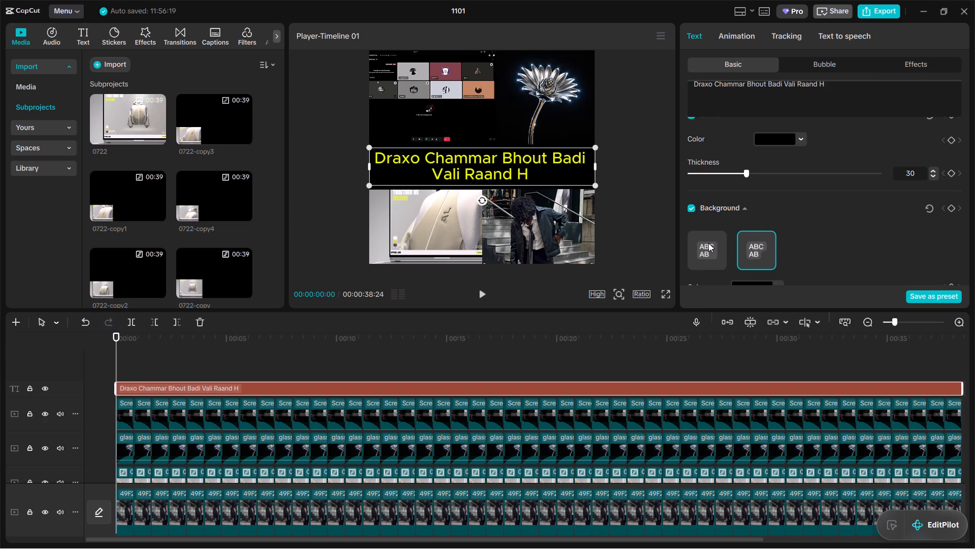
{"action": "left_click", "coordinate": [708, 243]}
{"action": "scroll", "coordinate": [754, 251], "scroll_direction": "down", "scroll_amount": 3}
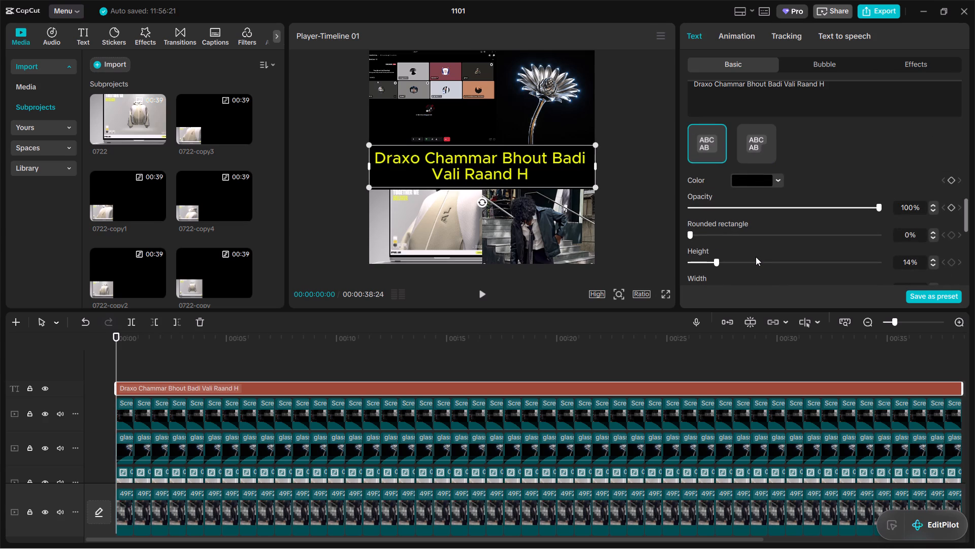
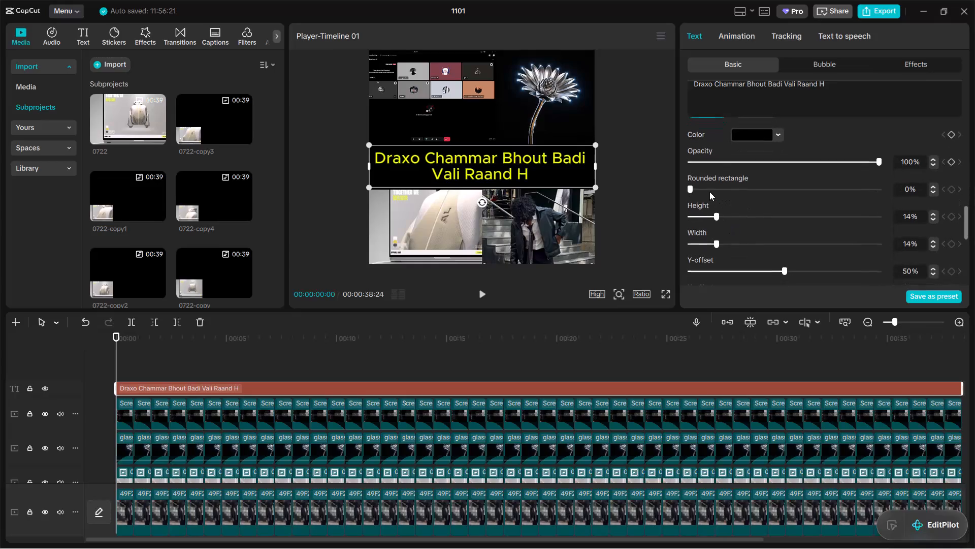
Increase the title background's corner rounding gradually until the rounded rectangle value is 100%.
{"action": "left_click", "coordinate": [703, 186]}
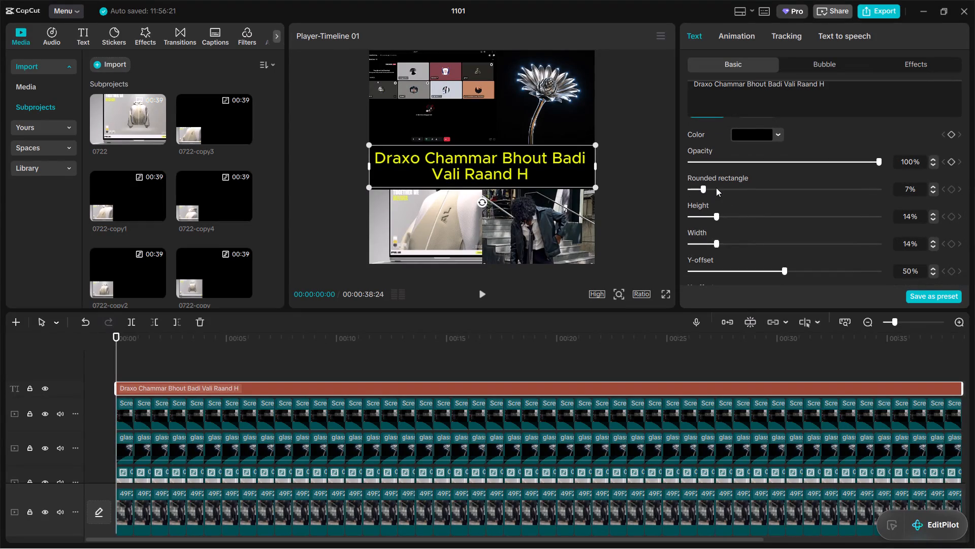
{"action": "left_click", "coordinate": [716, 188]}
{"action": "left_click", "coordinate": [726, 189]}
{"action": "left_click", "coordinate": [761, 189]}
{"action": "left_click", "coordinate": [774, 189]}
{"action": "left_click", "coordinate": [792, 189]}
{"action": "left_click", "coordinate": [812, 189]}
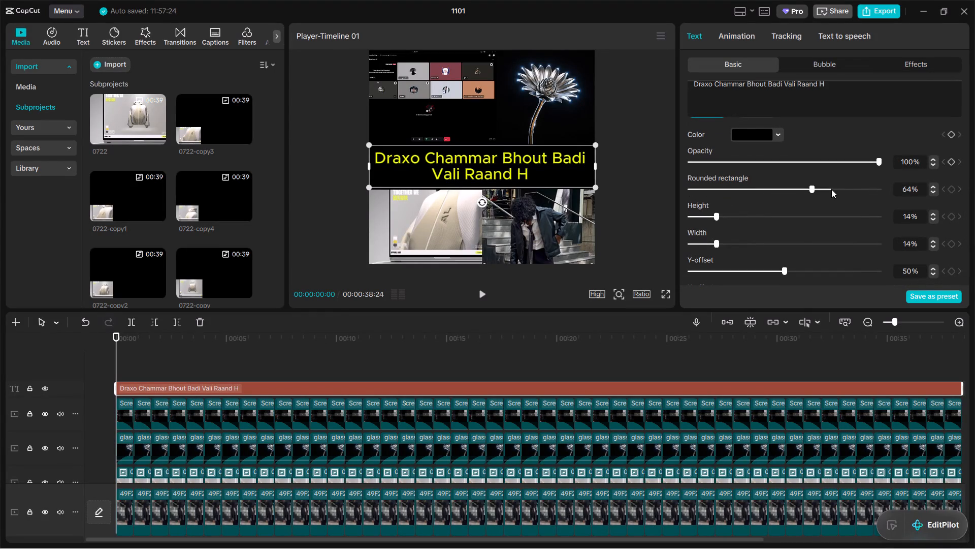
{"action": "left_click", "coordinate": [831, 189]}
{"action": "left_click", "coordinate": [847, 188]}
{"action": "left_click", "coordinate": [857, 189]}
{"action": "left_click", "coordinate": [861, 189]}
{"action": "left_click_drag", "start_coordinate": [872, 189], "coordinate": [893, 189]}
Try taller and shorter title backgrounds, then set the background's height to 8% and width to 100%.
{"action": "left_click_drag", "start_coordinate": [718, 219], "coordinate": [844, 213]}
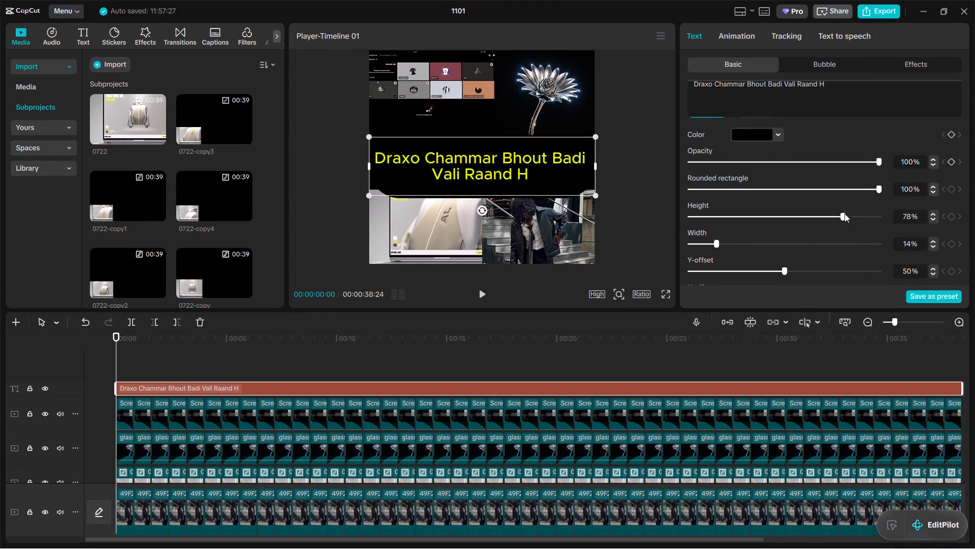
{"action": "left_click_drag", "start_coordinate": [844, 213], "coordinate": [753, 213]}
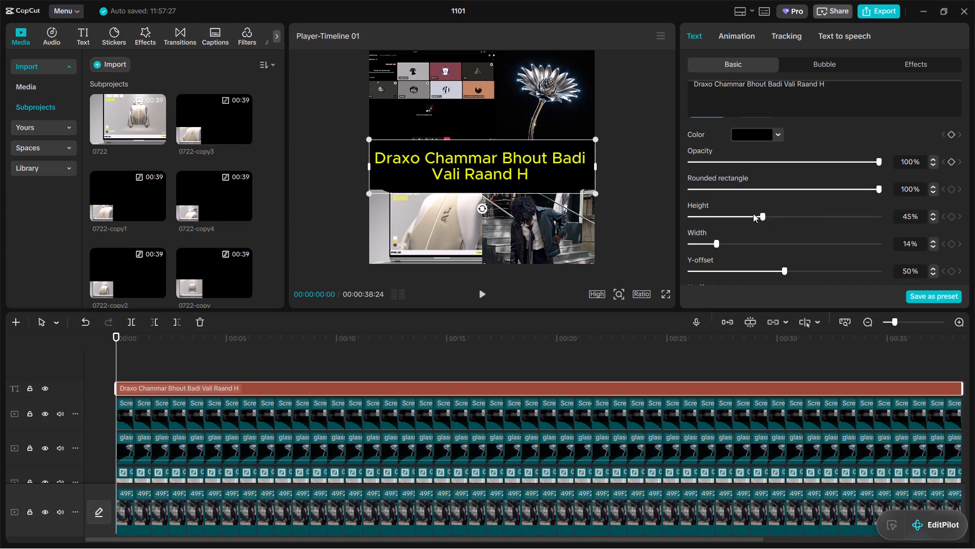
{"action": "left_click_drag", "start_coordinate": [753, 213], "coordinate": [650, 213]}
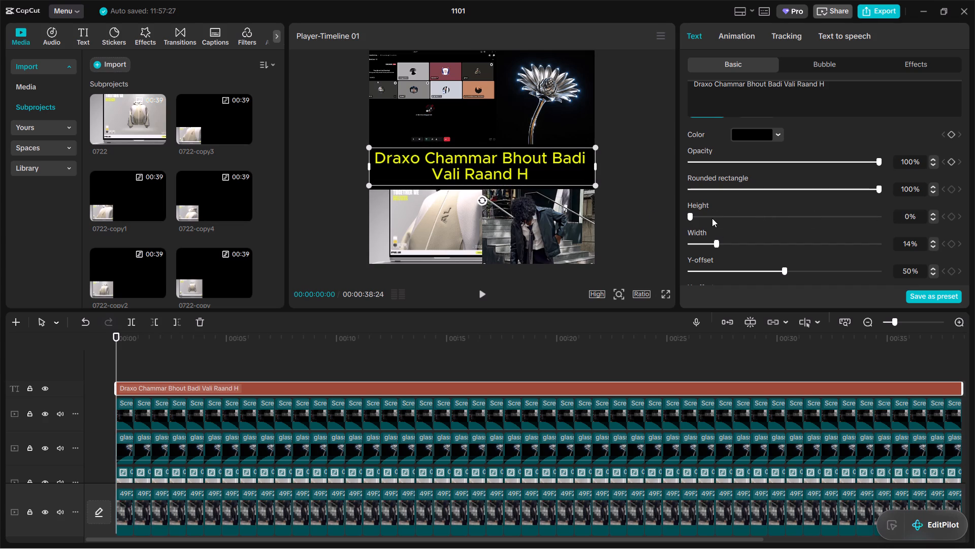
{"action": "left_click", "coordinate": [706, 218]}
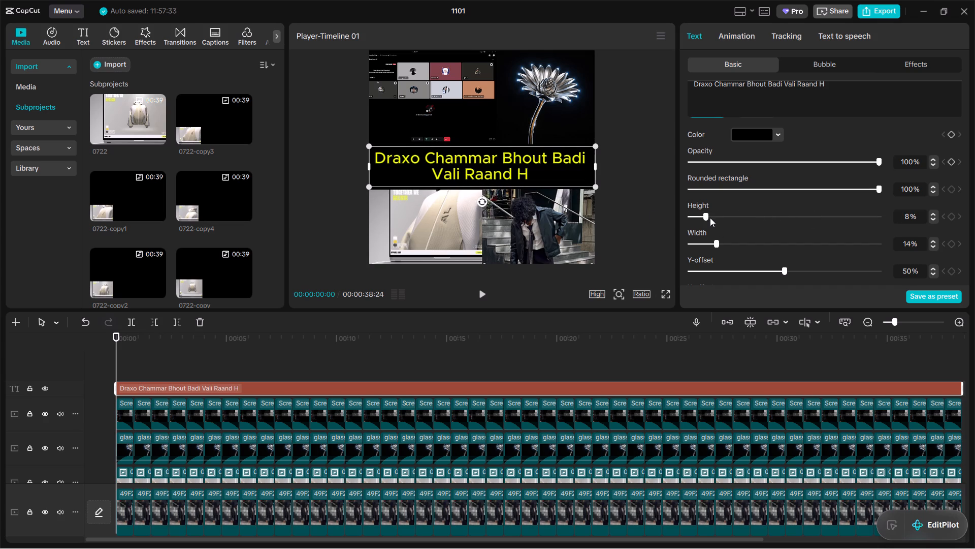
{"action": "left_click", "coordinate": [718, 242]}
{"action": "left_click_drag", "start_coordinate": [724, 242], "coordinate": [862, 244]}
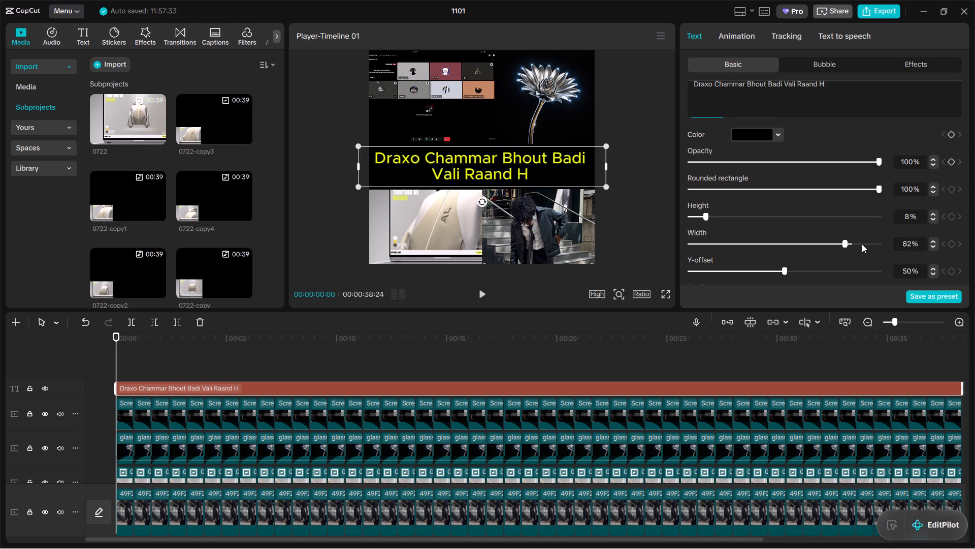
{"action": "left_click_drag", "start_coordinate": [862, 244], "coordinate": [946, 234]}
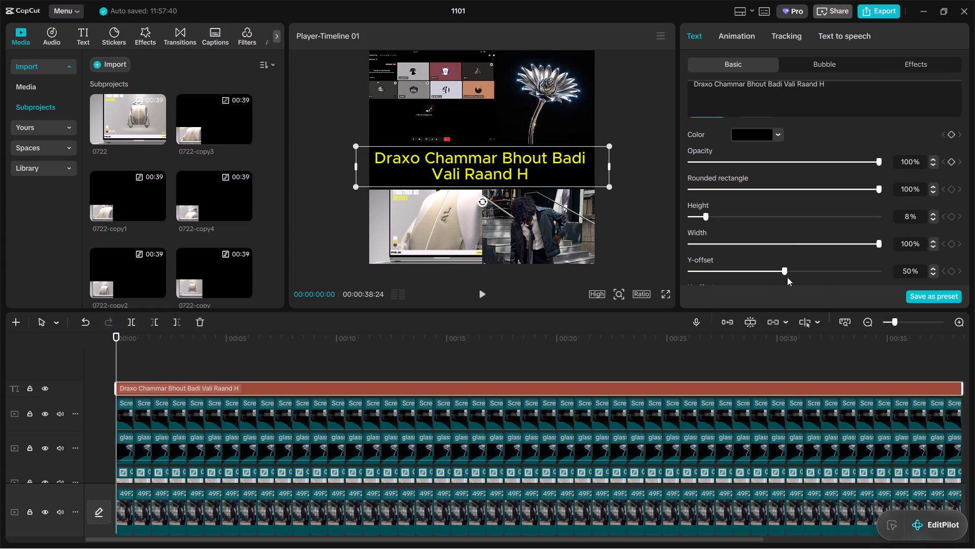
Try several vertical offsets for the title's black background, set its Y-offset to 42%, and deselect the title.
{"action": "left_click_drag", "start_coordinate": [785, 269], "coordinate": [854, 269]}
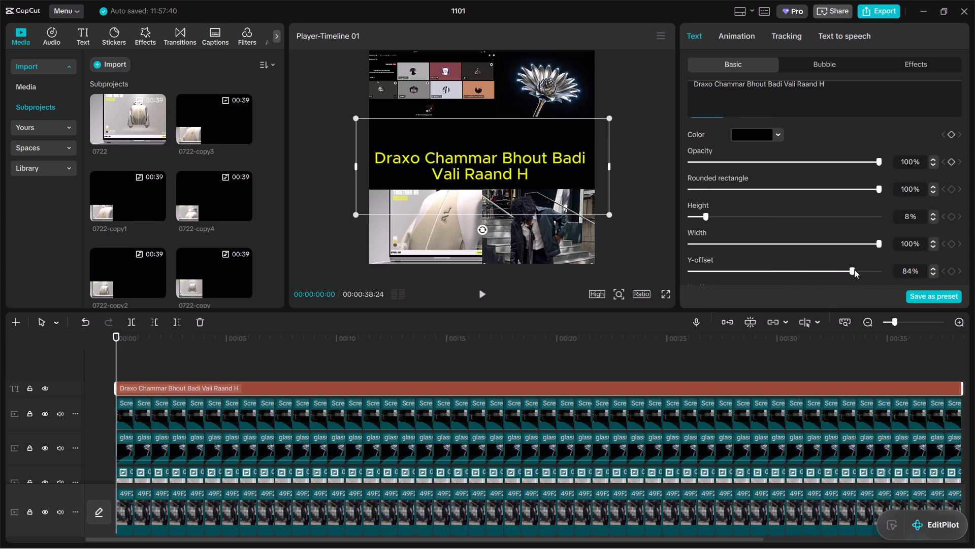
{"action": "left_click_drag", "start_coordinate": [854, 269], "coordinate": [794, 262]}
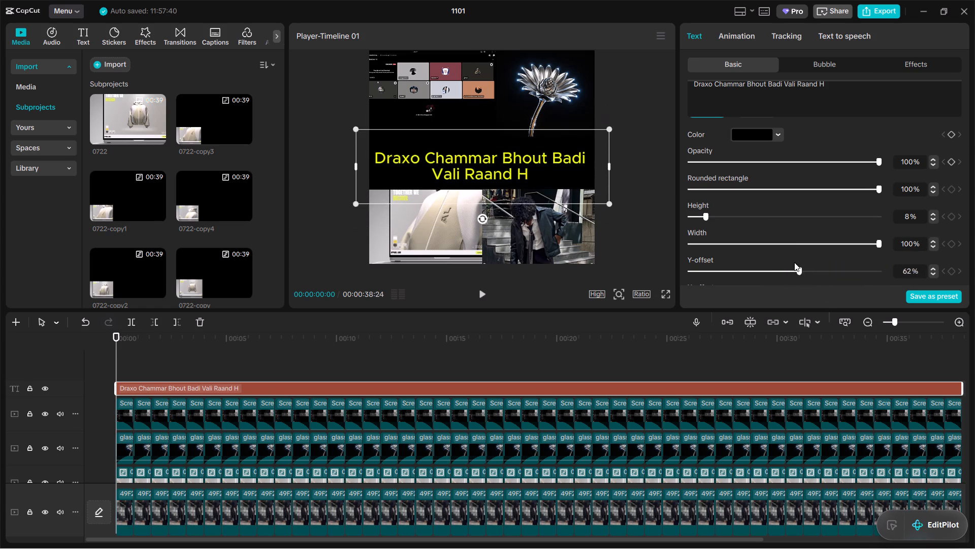
{"action": "left_click_drag", "start_coordinate": [794, 262], "coordinate": [723, 274]}
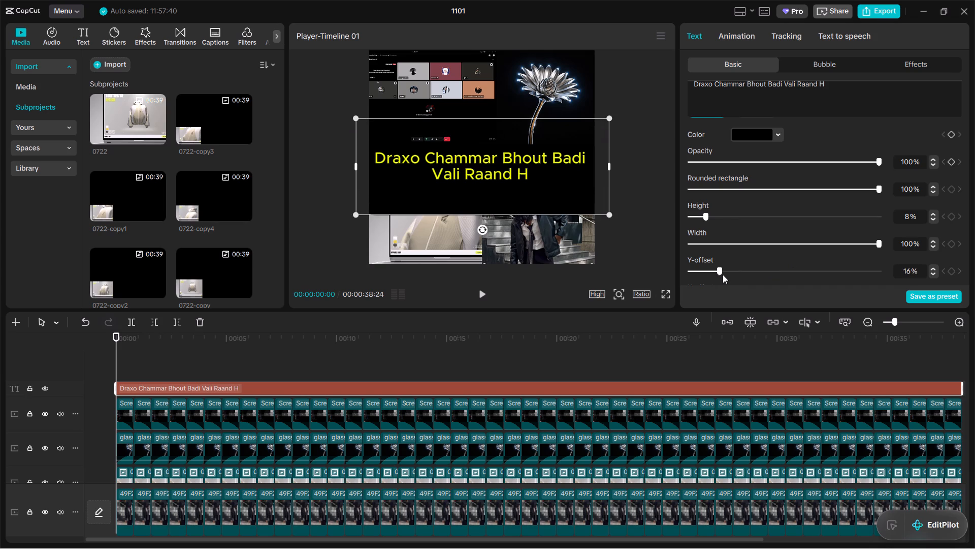
{"action": "left_click_drag", "start_coordinate": [723, 274], "coordinate": [772, 272]}
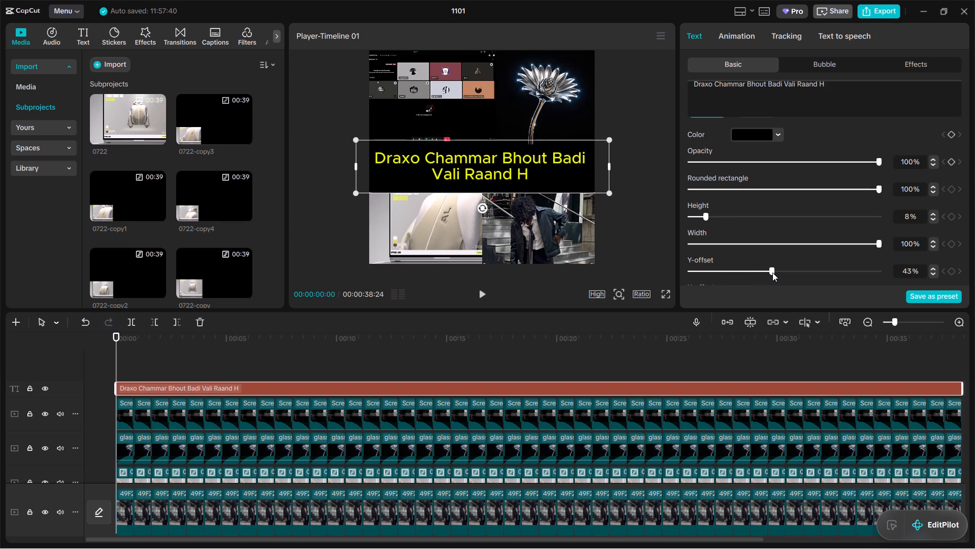
{"action": "left_click_drag", "start_coordinate": [772, 272], "coordinate": [787, 272]}
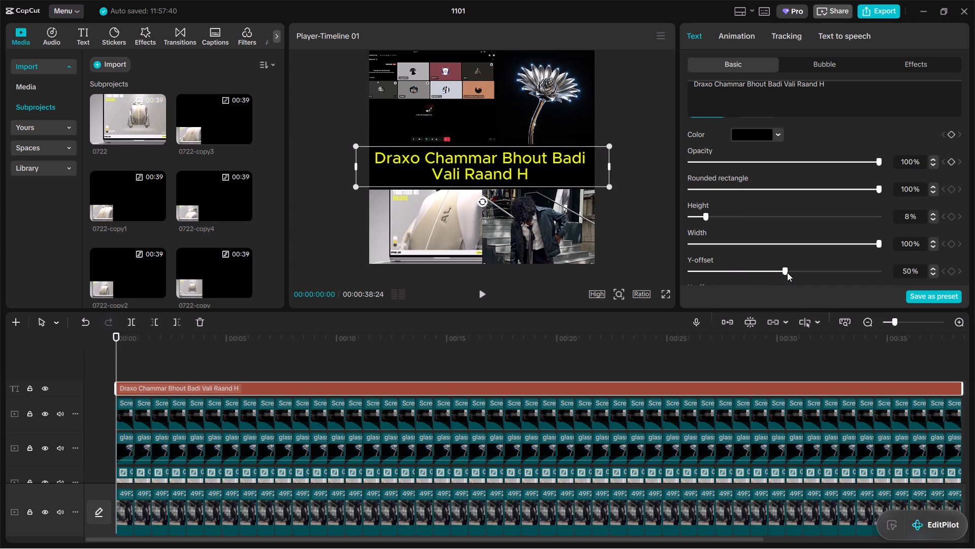
{"action": "left_click_drag", "start_coordinate": [787, 272], "coordinate": [770, 276]}
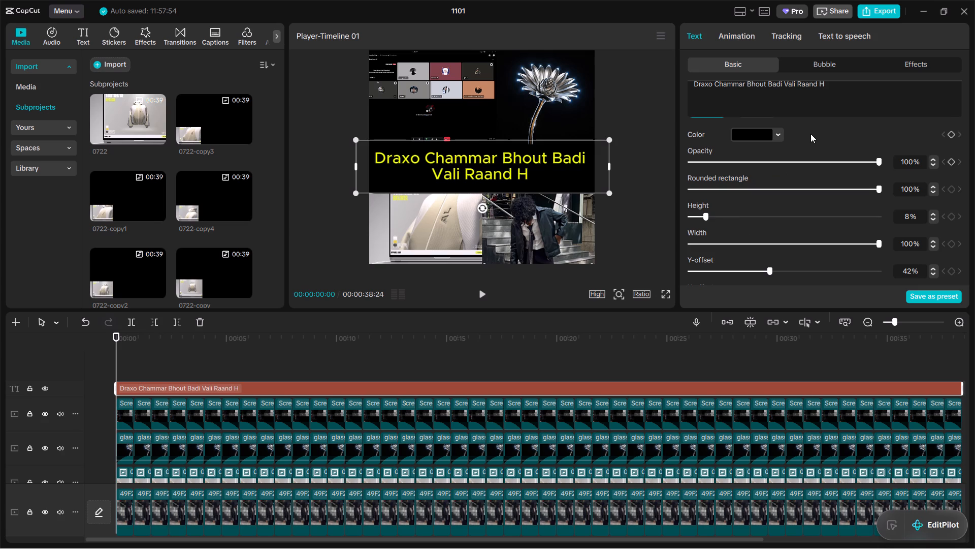
{"action": "left_click", "coordinate": [810, 134]}
{"action": "left_click", "coordinate": [666, 174]}
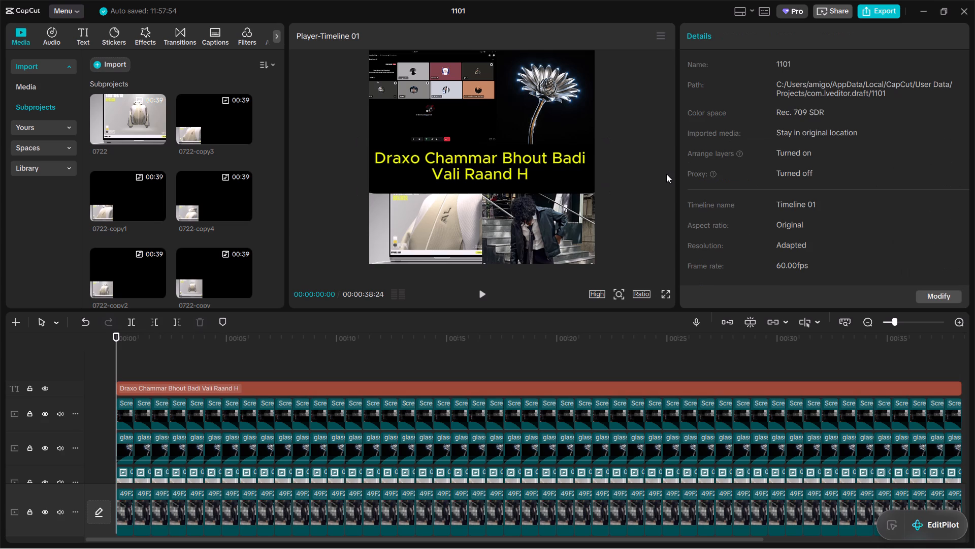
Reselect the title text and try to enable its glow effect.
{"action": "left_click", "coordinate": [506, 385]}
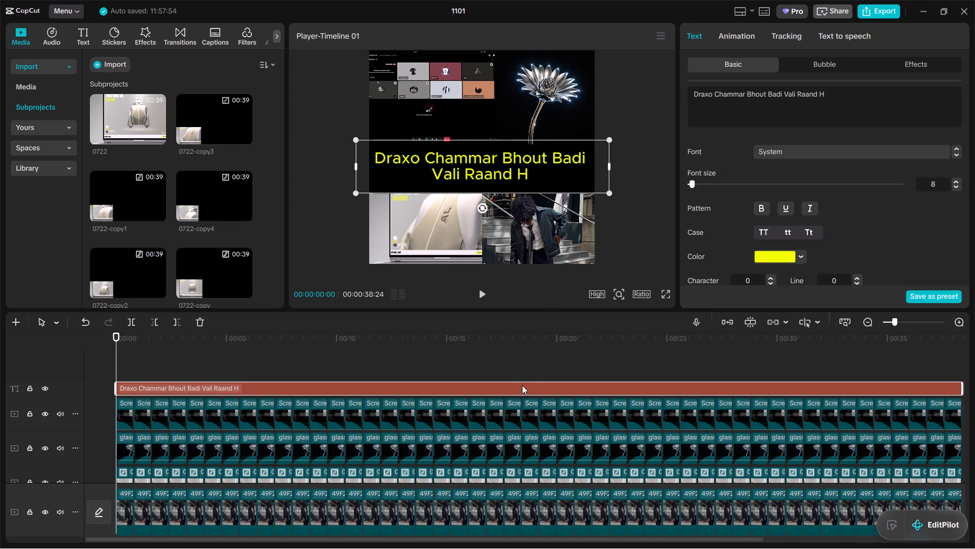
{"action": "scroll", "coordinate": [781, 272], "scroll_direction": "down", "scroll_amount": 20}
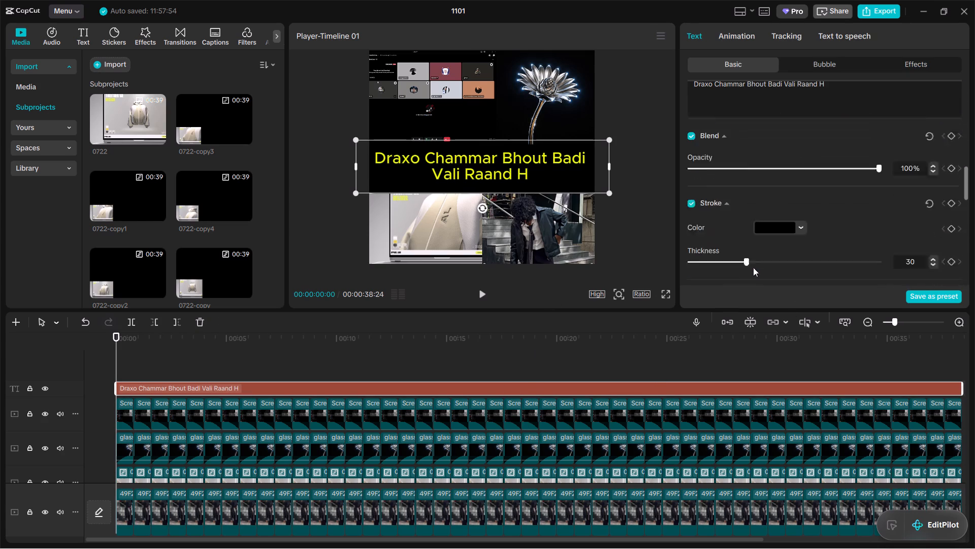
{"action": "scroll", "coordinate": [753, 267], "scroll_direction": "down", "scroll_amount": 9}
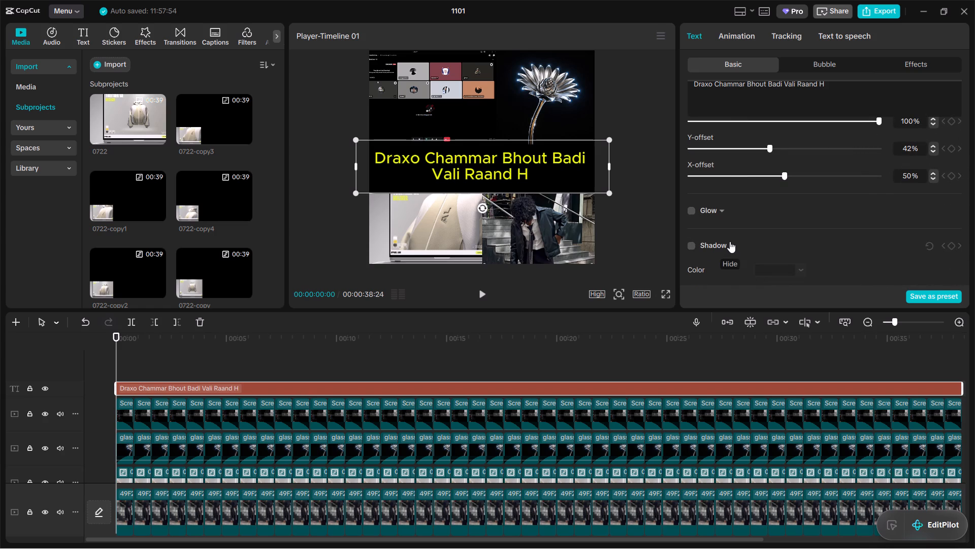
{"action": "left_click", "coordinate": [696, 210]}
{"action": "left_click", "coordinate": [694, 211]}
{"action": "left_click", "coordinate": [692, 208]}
Enable the title's shadow and bring its settings into view.
{"action": "left_click", "coordinate": [693, 245]}
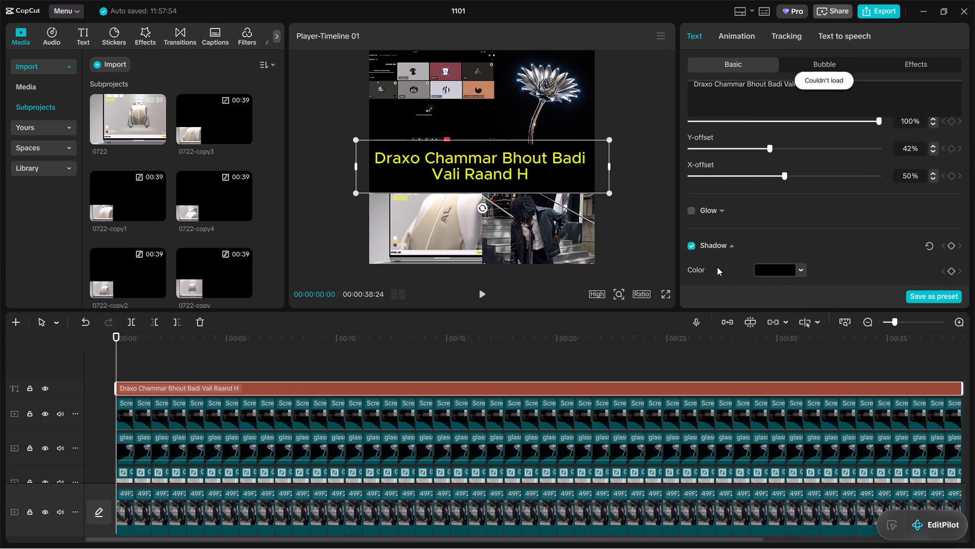
{"action": "scroll", "coordinate": [720, 267], "scroll_direction": "down", "scroll_amount": 3}
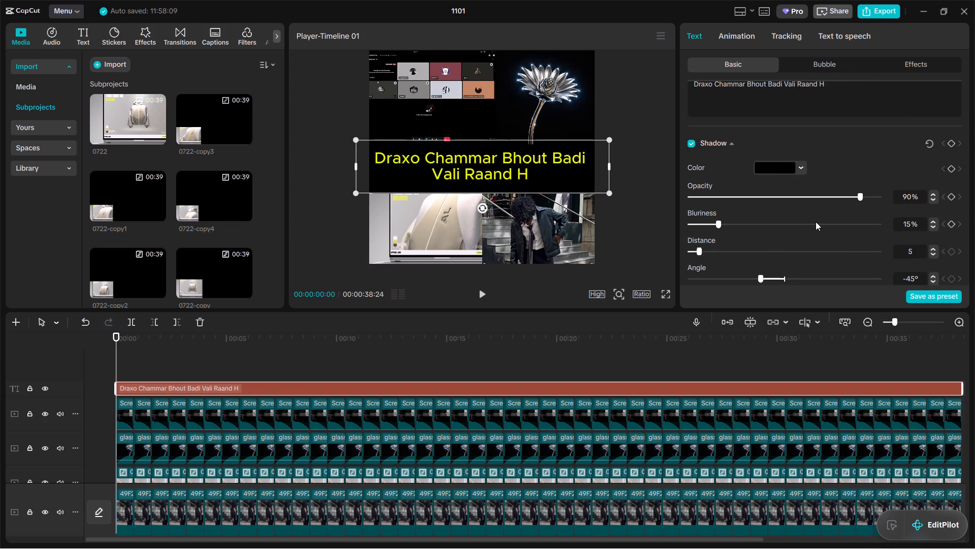
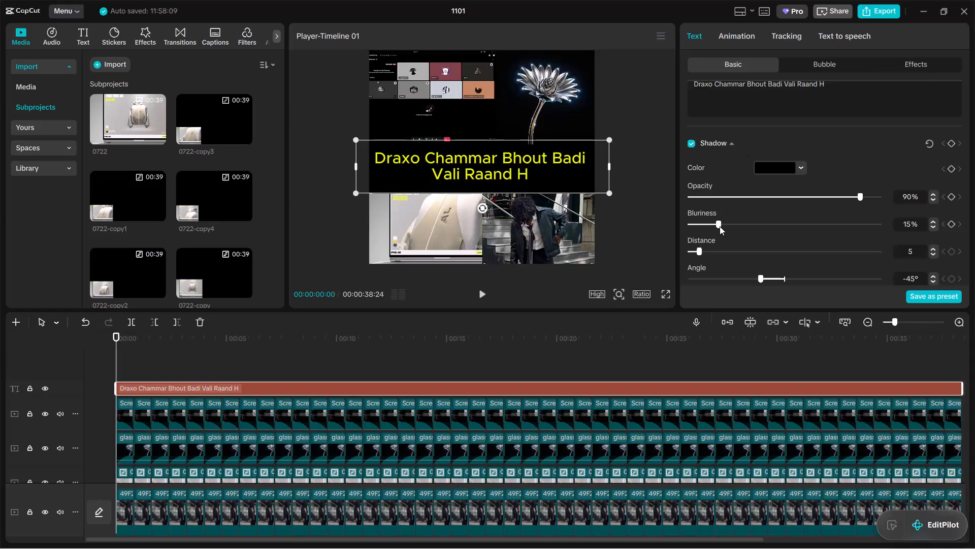
Set the title shadow's blurriness to 32% and its distance to 35.
{"action": "left_click_drag", "start_coordinate": [720, 226], "coordinate": [819, 233]}
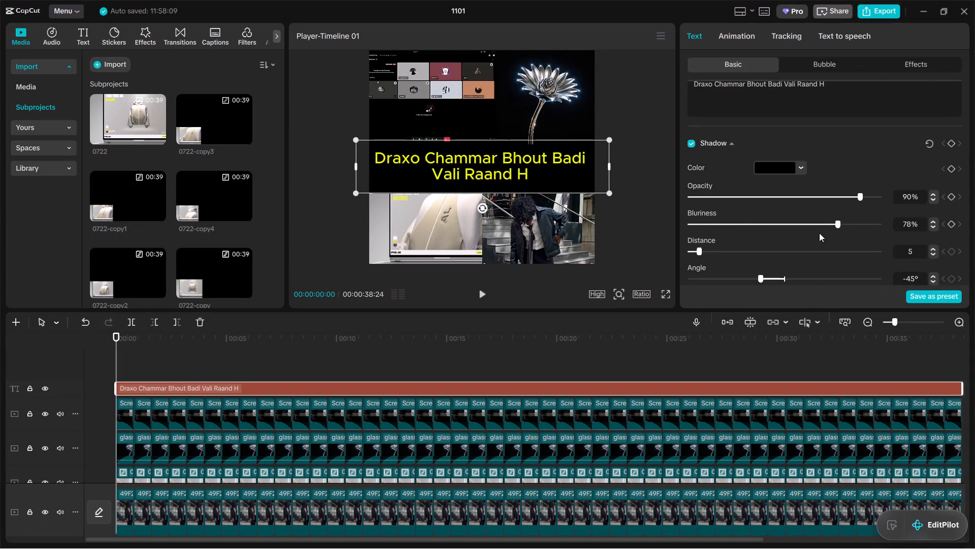
{"action": "left_click_drag", "start_coordinate": [819, 233], "coordinate": [751, 227]}
{"action": "left_click_drag", "start_coordinate": [700, 253], "coordinate": [757, 260]}
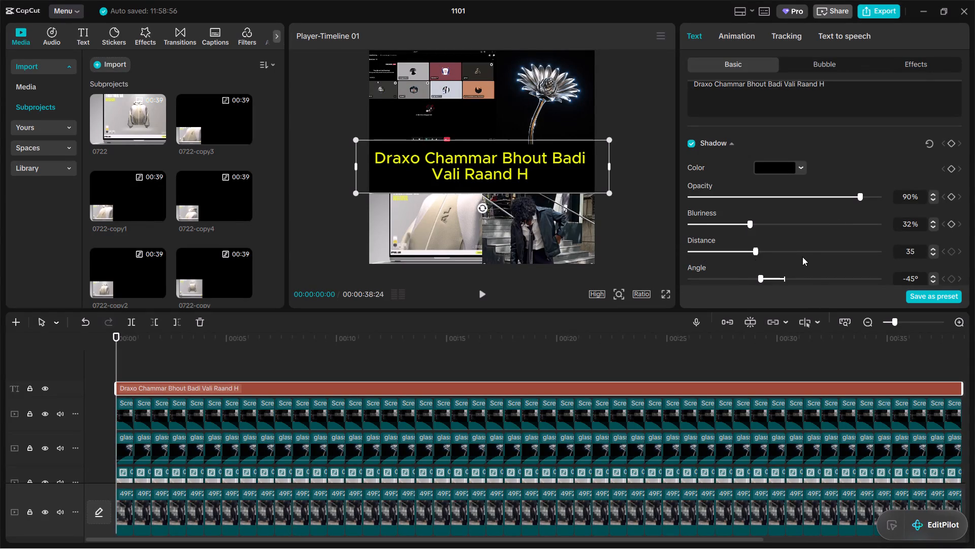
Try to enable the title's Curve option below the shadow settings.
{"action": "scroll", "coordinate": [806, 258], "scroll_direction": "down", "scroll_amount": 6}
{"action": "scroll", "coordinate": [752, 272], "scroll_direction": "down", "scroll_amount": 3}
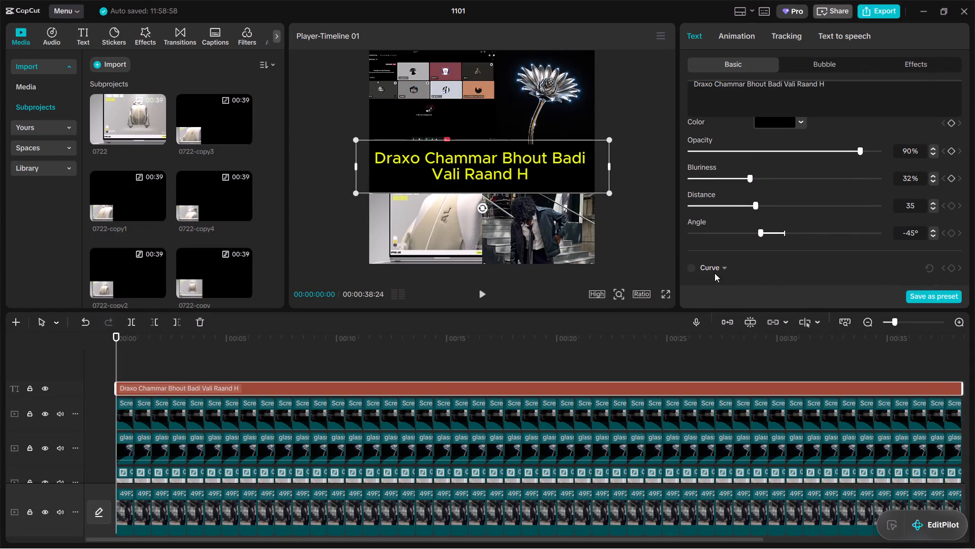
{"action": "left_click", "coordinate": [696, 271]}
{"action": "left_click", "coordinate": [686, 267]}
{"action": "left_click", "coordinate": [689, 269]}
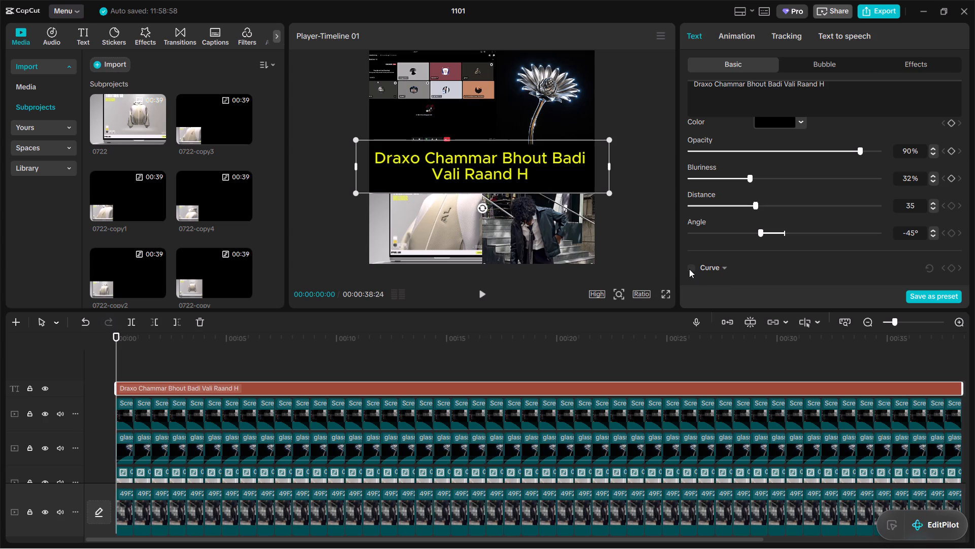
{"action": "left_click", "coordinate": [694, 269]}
Look through the title's basic text settings and its bubble, animation, tracking and text-to-speech options.
{"action": "scroll", "coordinate": [795, 264], "scroll_direction": "up", "scroll_amount": 15}
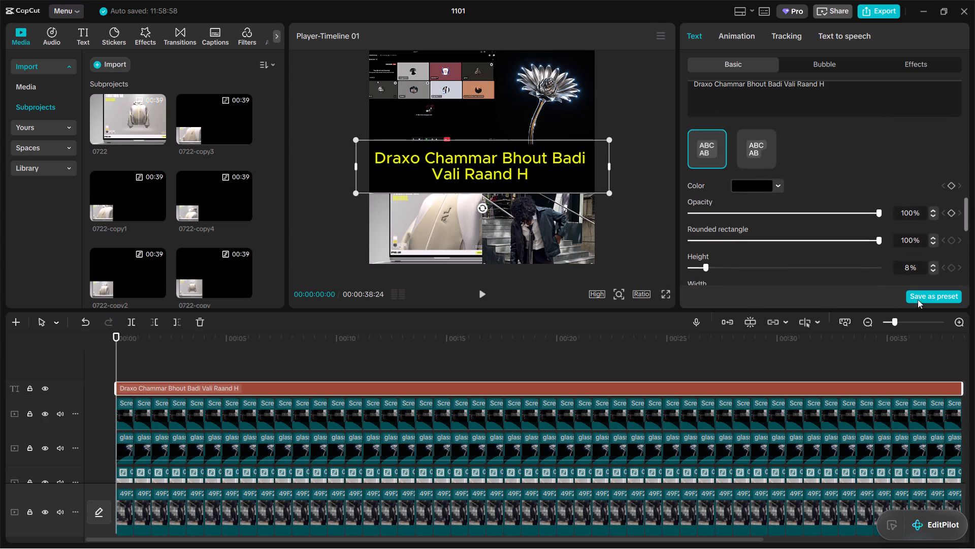
{"action": "scroll", "coordinate": [763, 215], "scroll_direction": "up", "scroll_amount": 5}
{"action": "scroll", "coordinate": [765, 144], "scroll_direction": "up", "scroll_amount": 5}
{"action": "scroll", "coordinate": [808, 187], "scroll_direction": "up", "scroll_amount": 7}
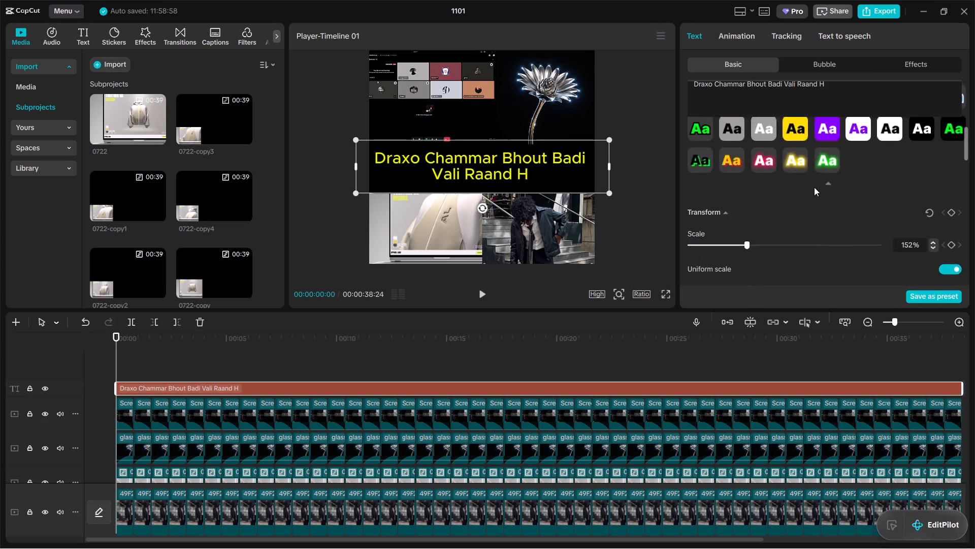
{"action": "scroll", "coordinate": [814, 187], "scroll_direction": "up", "scroll_amount": 20}
{"action": "scroll", "coordinate": [814, 187], "scroll_direction": "up", "scroll_amount": 10}
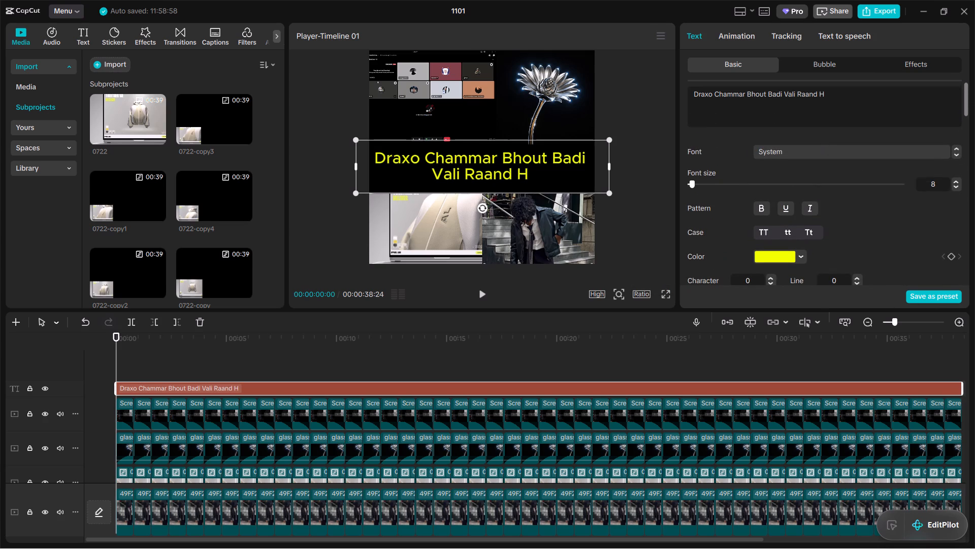
{"action": "scroll", "coordinate": [819, 94], "scroll_direction": "up", "scroll_amount": 5}
{"action": "left_click", "coordinate": [824, 69]}
{"action": "left_click", "coordinate": [758, 64]}
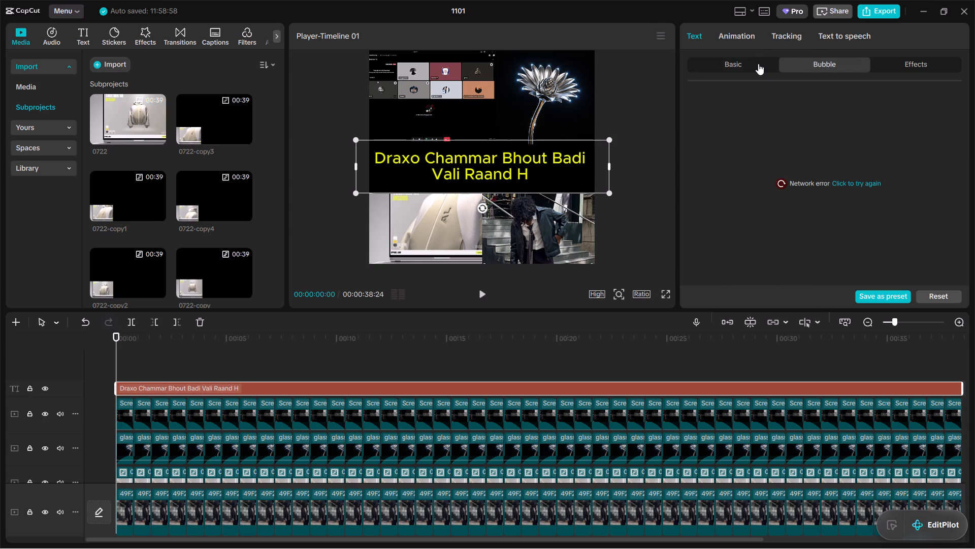
{"action": "left_click", "coordinate": [740, 40]}
{"action": "left_click", "coordinate": [781, 45]}
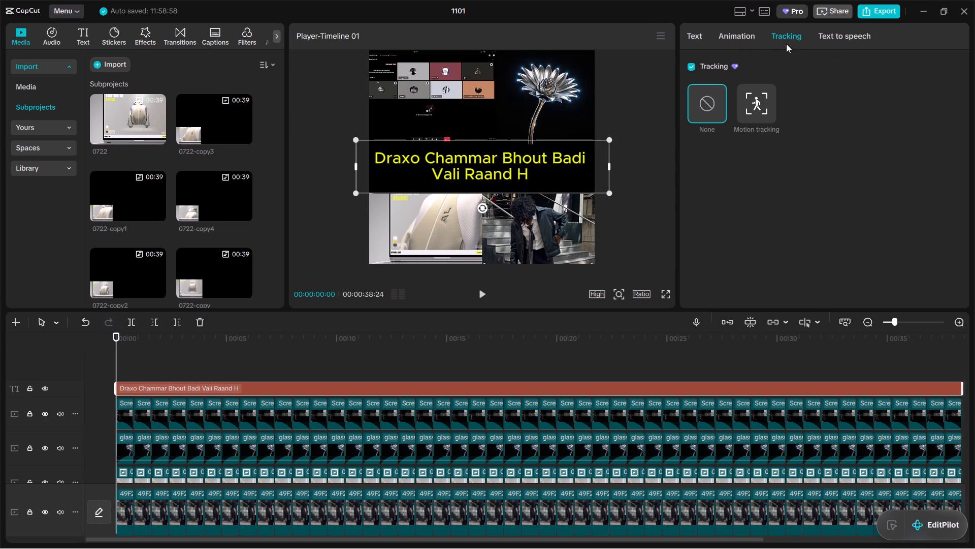
{"action": "left_click", "coordinate": [842, 39]}
Choose motion tracking for the title with direction Both, scale following off and distance following on, and try to start tracking.
{"action": "left_click", "coordinate": [782, 33]}
{"action": "left_click", "coordinate": [763, 110]}
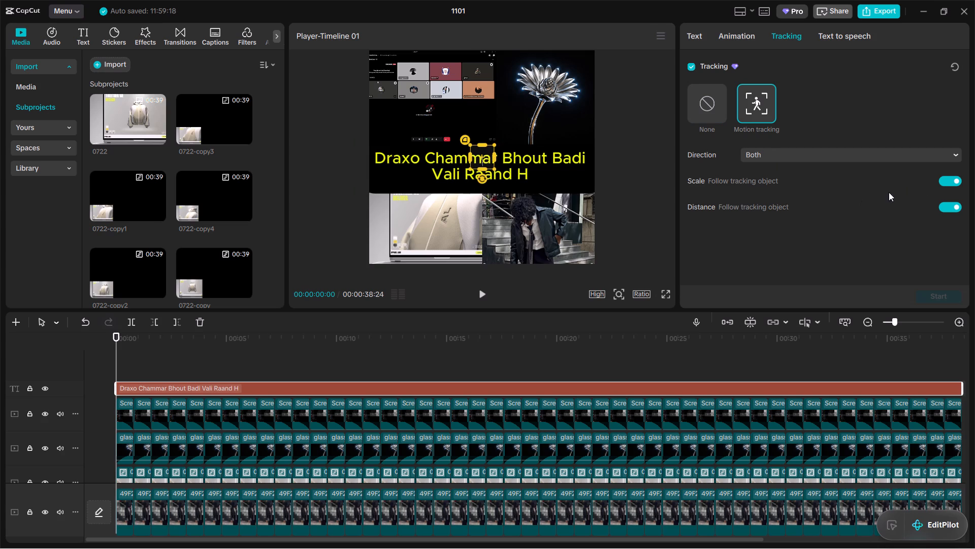
{"action": "left_click", "coordinate": [947, 184]}
{"action": "left_click", "coordinate": [951, 204]}
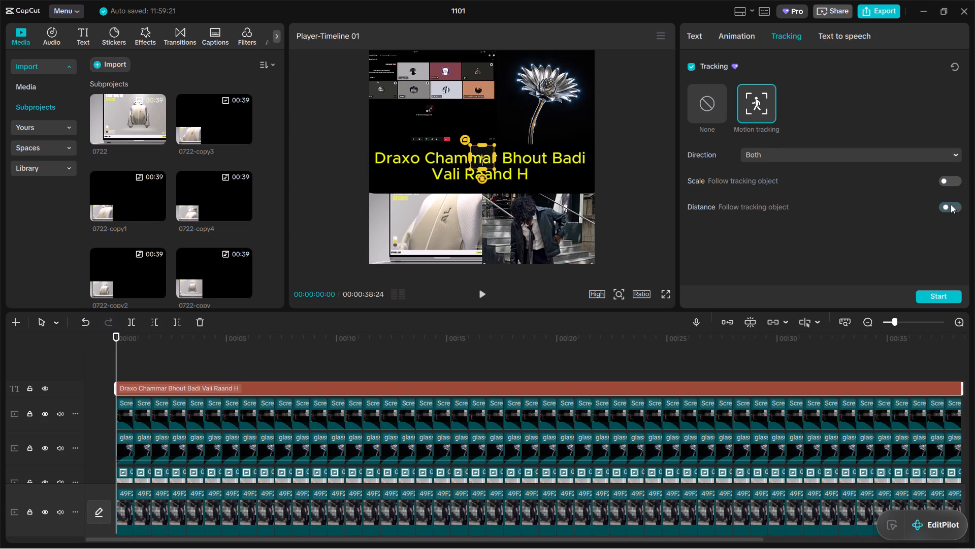
{"action": "left_click", "coordinate": [951, 204]}
{"action": "left_click", "coordinate": [952, 175]}
{"action": "left_click", "coordinate": [961, 150]}
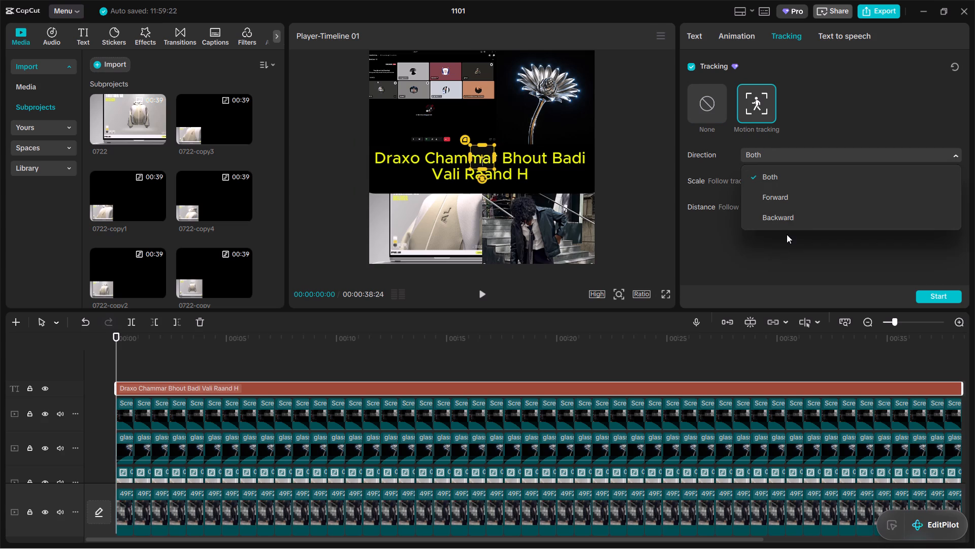
{"action": "left_click", "coordinate": [793, 220]}
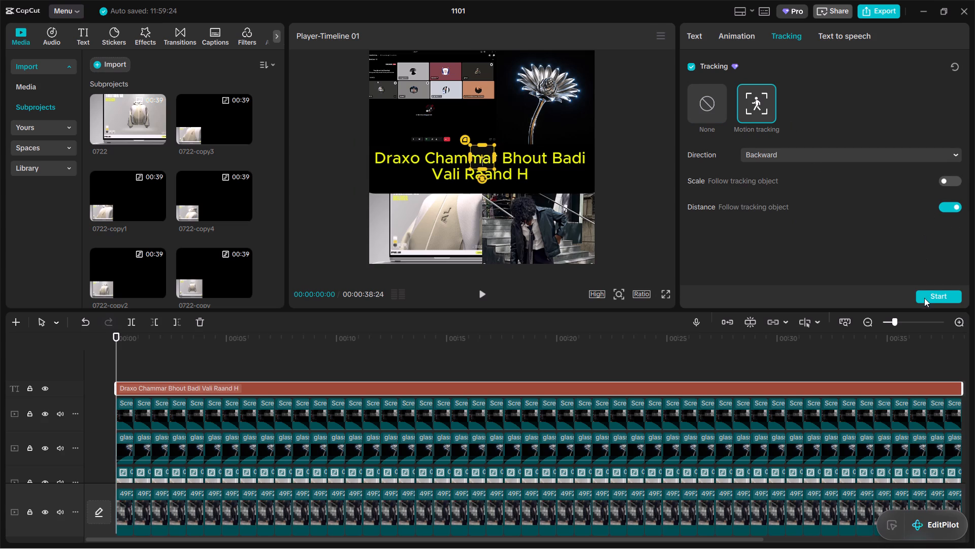
{"action": "left_click", "coordinate": [949, 160]}
{"action": "left_click", "coordinate": [761, 171]}
{"action": "left_click", "coordinate": [941, 295]}
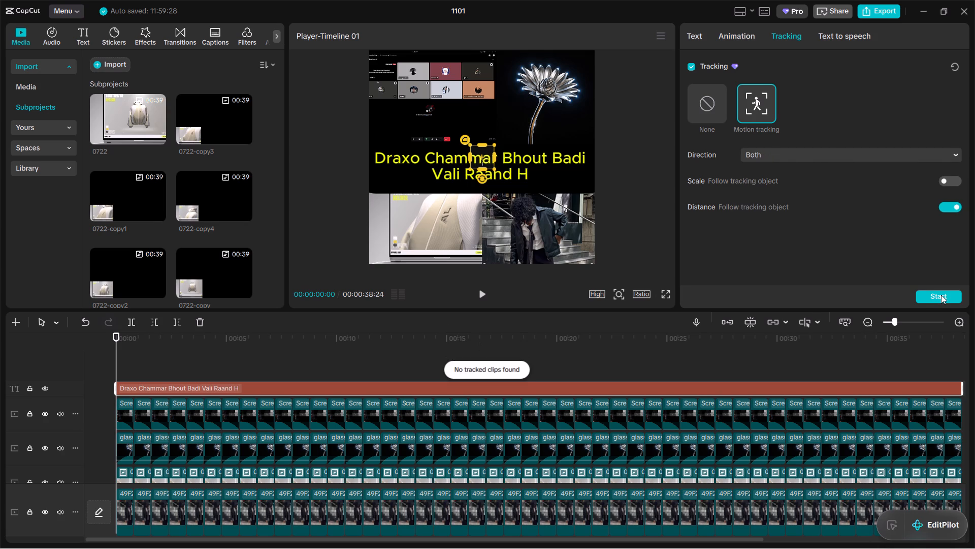
{"action": "left_click", "coordinate": [941, 295]}
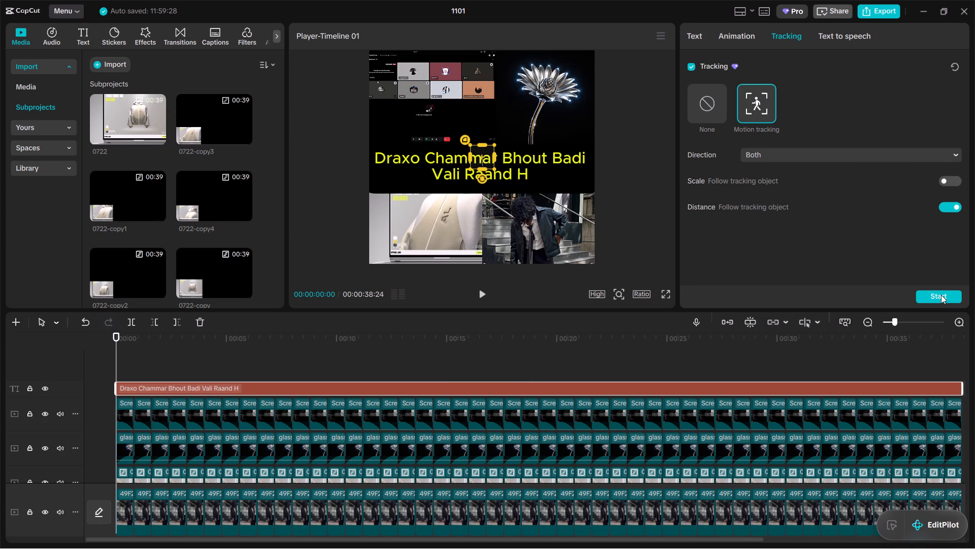
Check the title's text-to-speech options, return to its basic text settings, and deselect the title.
{"action": "left_click", "coordinate": [834, 35]}
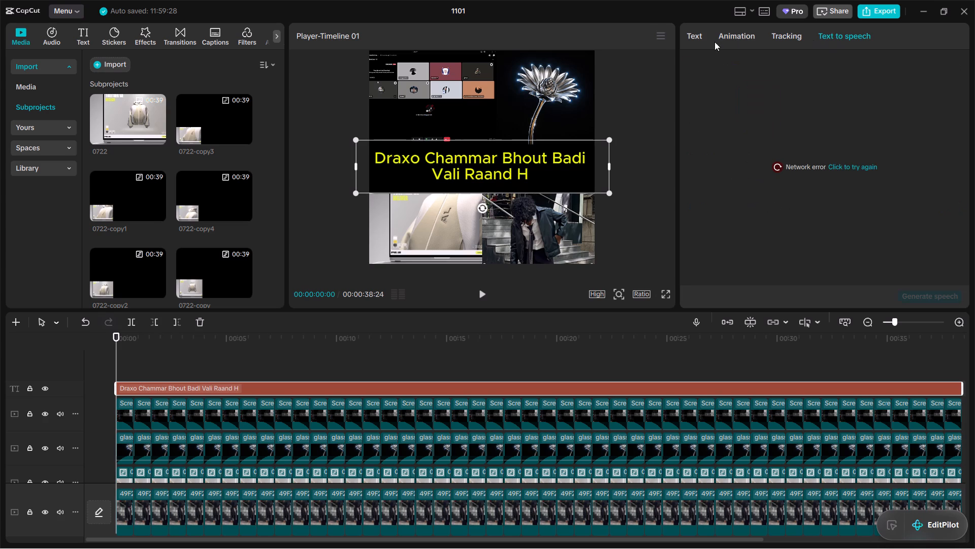
{"action": "left_click", "coordinate": [694, 37]}
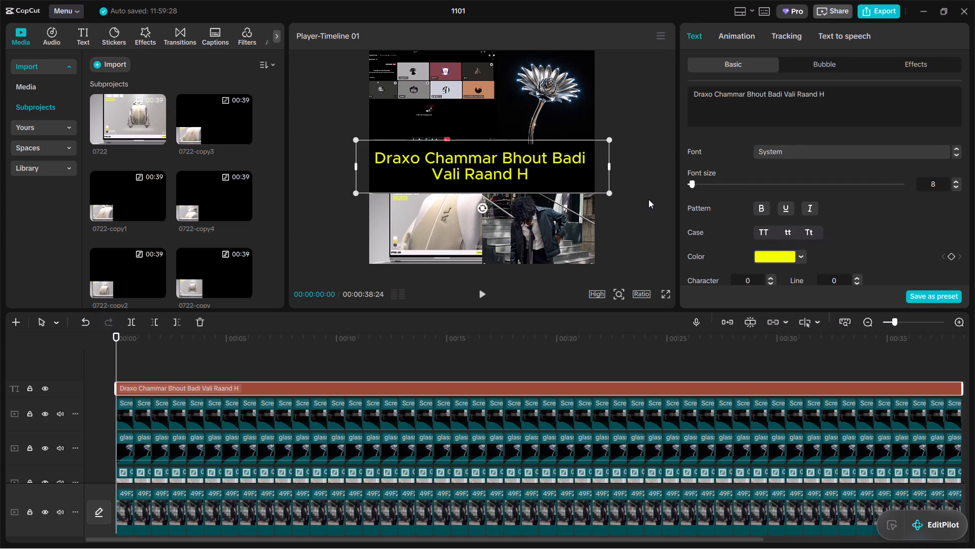
{"action": "left_click", "coordinate": [648, 199]}
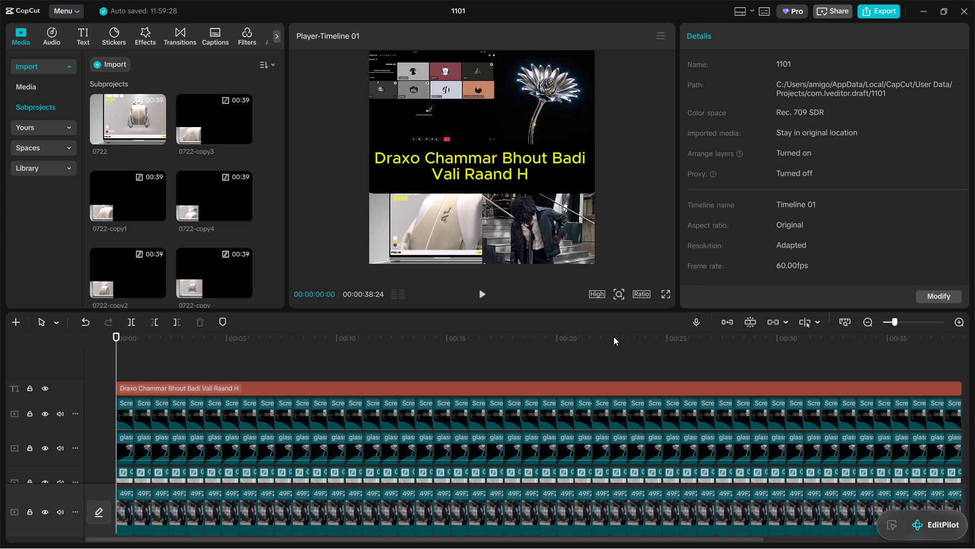
Show the audio level meters beside the timeline and widen them.
{"action": "left_click", "coordinate": [401, 294]}
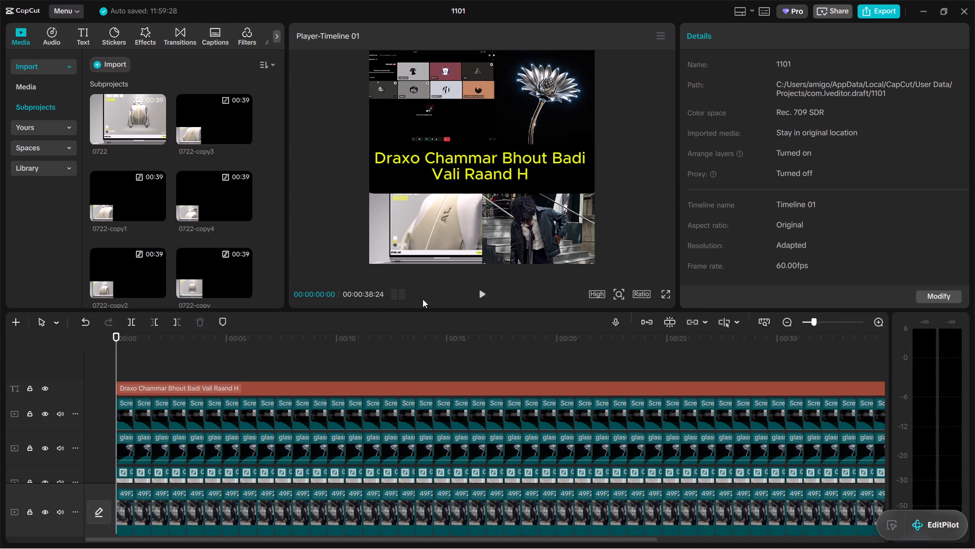
{"action": "left_click_drag", "start_coordinate": [890, 385], "coordinate": [881, 385]}
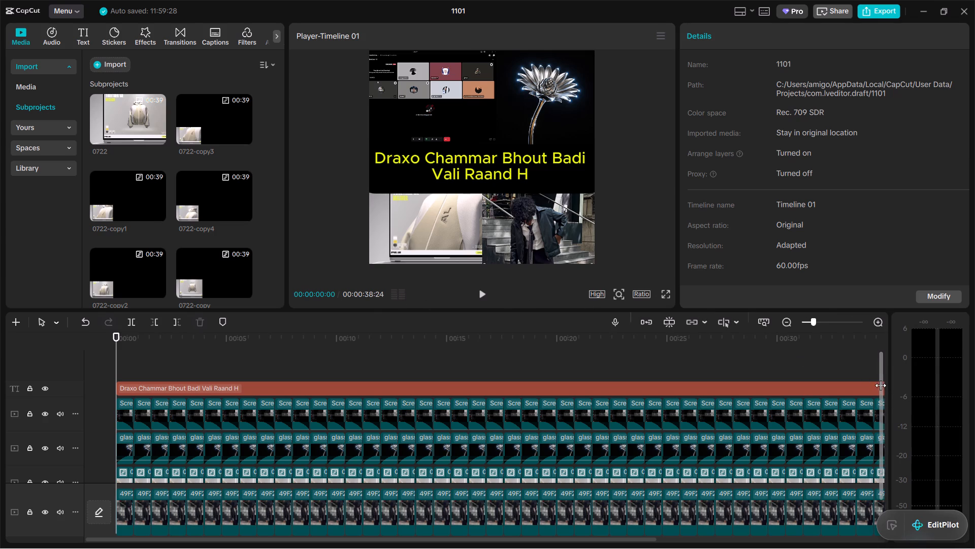
{"action": "left_click_drag", "start_coordinate": [881, 385], "coordinate": [790, 387]}
Examine the timeline's tracks through to the end of the clips.
{"action": "scroll", "coordinate": [527, 352], "scroll_direction": "down", "scroll_amount": 2}
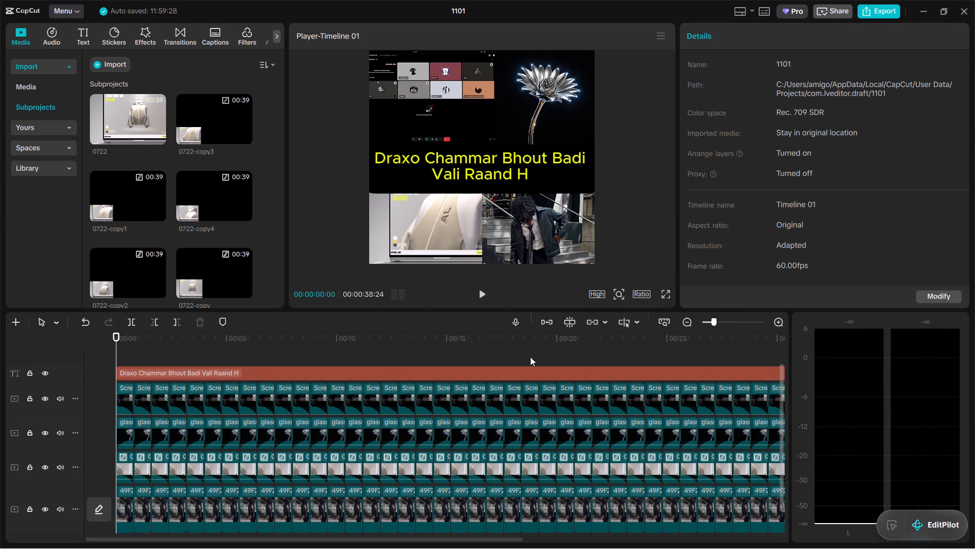
{"action": "scroll", "coordinate": [530, 357], "scroll_direction": "down", "scroll_amount": 3}
{"action": "scroll", "coordinate": [542, 358], "scroll_direction": "up", "scroll_amount": 5}
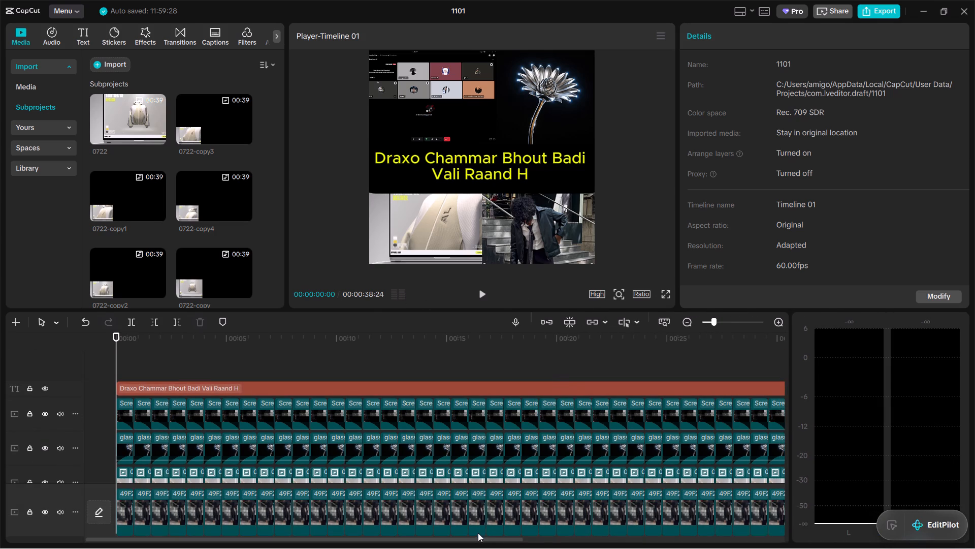
{"action": "left_click_drag", "start_coordinate": [484, 540], "coordinate": [729, 540]}
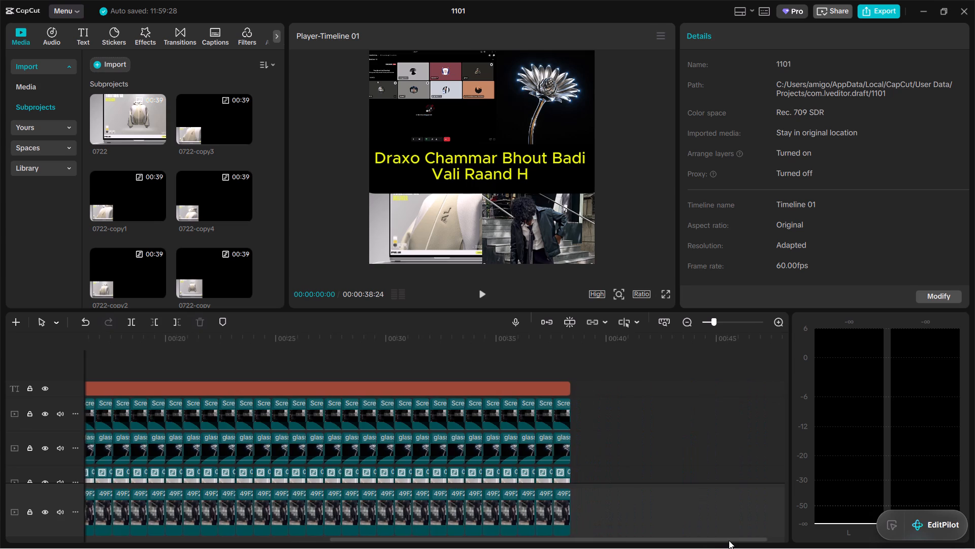
{"action": "left_click_drag", "start_coordinate": [729, 540], "coordinate": [633, 543]}
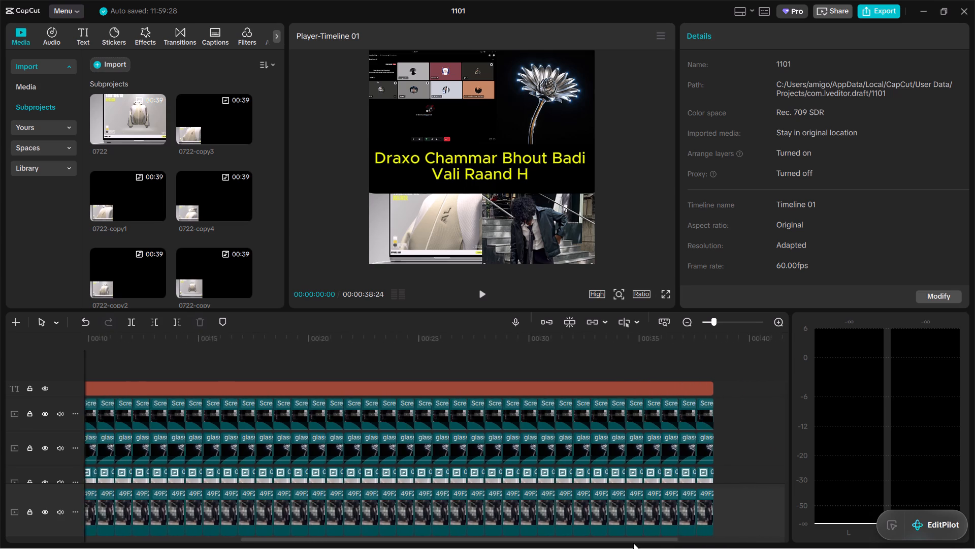
{"action": "left_click_drag", "start_coordinate": [633, 543], "coordinate": [674, 543]}
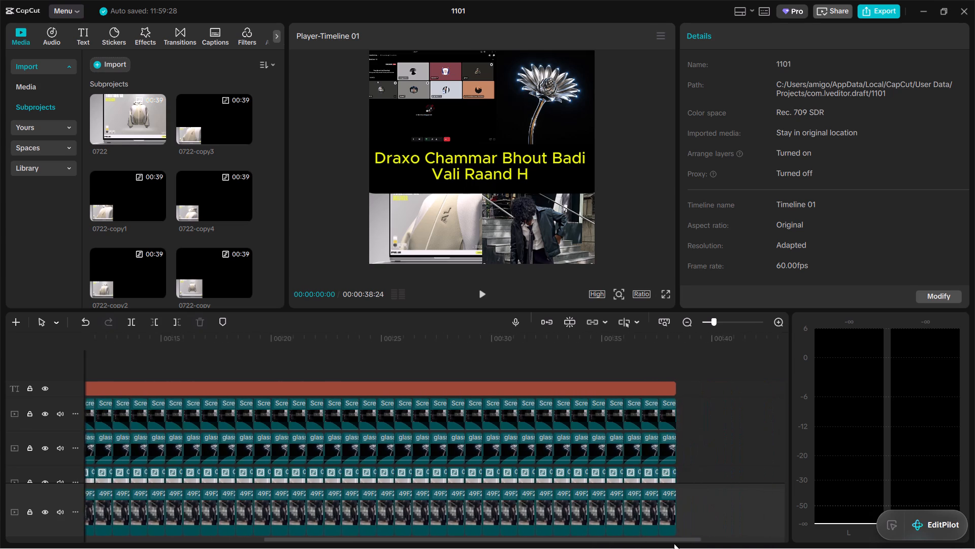
{"action": "left_click_drag", "start_coordinate": [674, 543], "coordinate": [778, 535]}
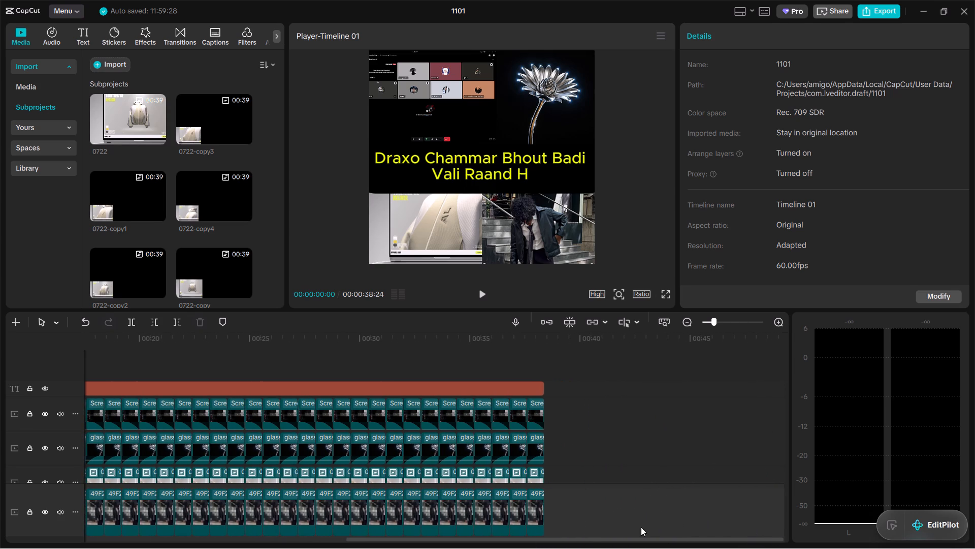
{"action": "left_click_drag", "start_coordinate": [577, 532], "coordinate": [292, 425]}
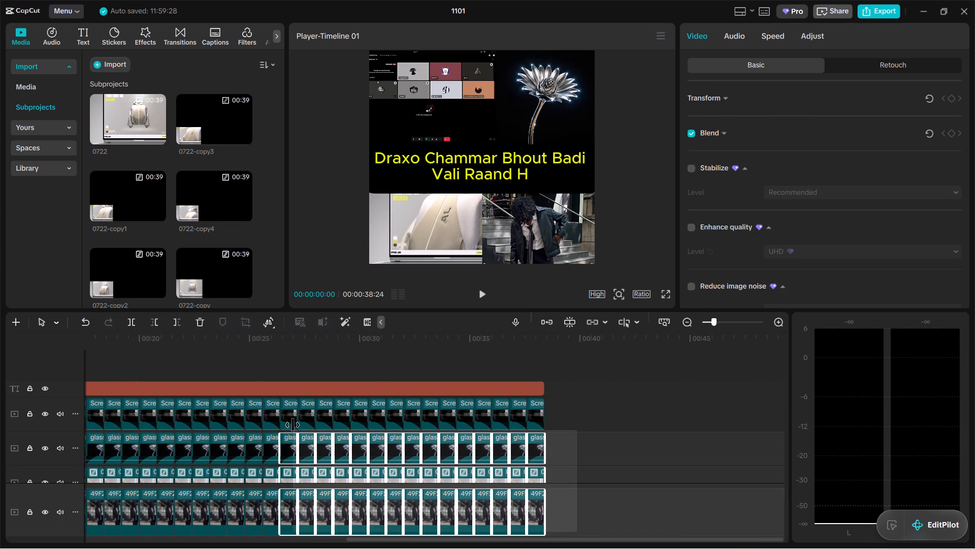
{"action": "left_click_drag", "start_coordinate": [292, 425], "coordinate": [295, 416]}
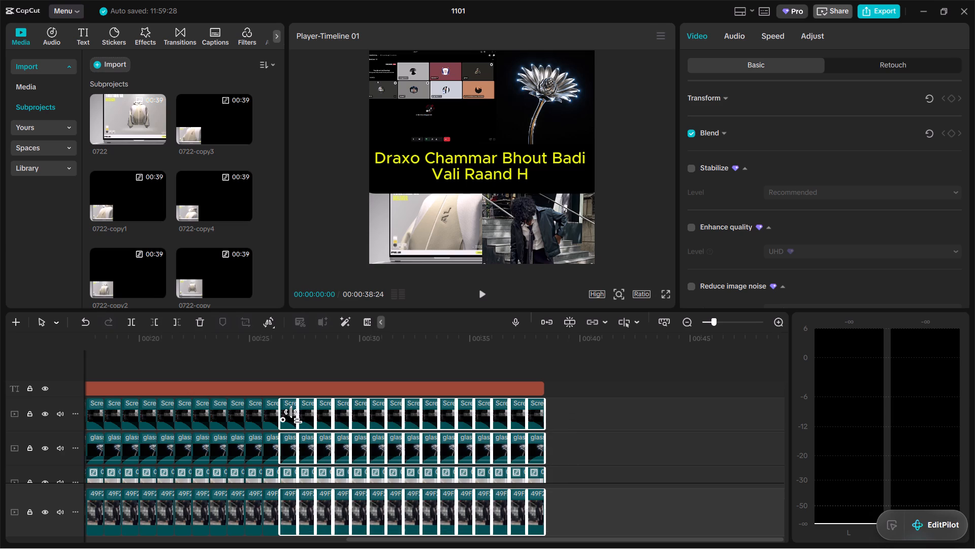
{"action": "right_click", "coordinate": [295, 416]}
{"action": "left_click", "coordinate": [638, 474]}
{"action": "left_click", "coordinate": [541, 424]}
Delete the last clip at the timeline's end from each of the top two picture tracks, the screen recording and the glass flower.
{"action": "left_click", "coordinate": [615, 420]}
{"action": "left_click", "coordinate": [567, 413]}
{"action": "right_click", "coordinate": [567, 413]}
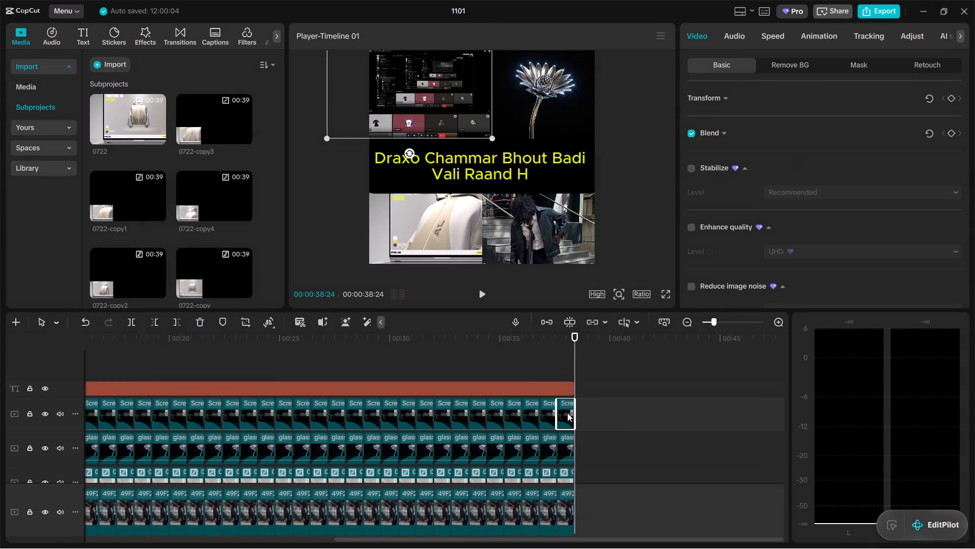
{"action": "left_click", "coordinate": [594, 153]}
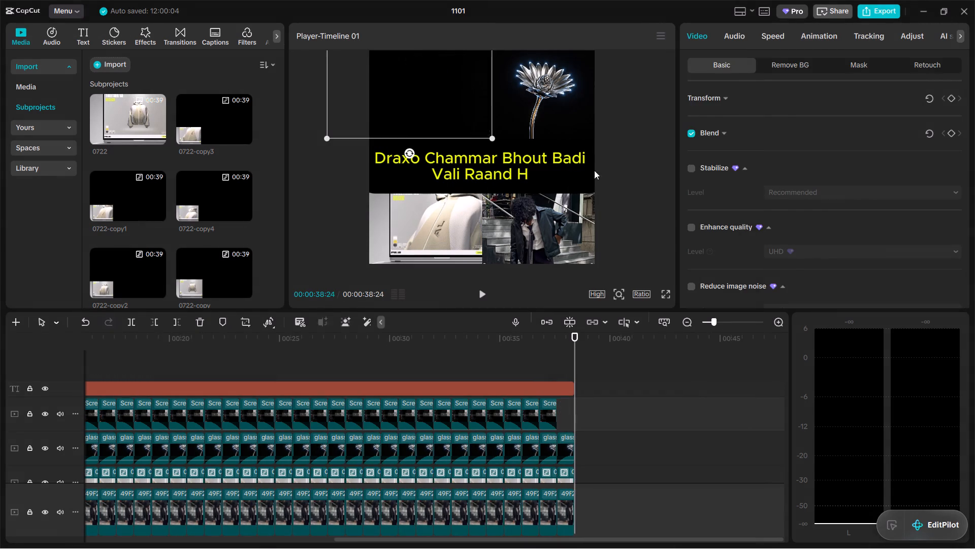
{"action": "left_click", "coordinate": [563, 449]}
{"action": "right_click", "coordinate": [563, 449]}
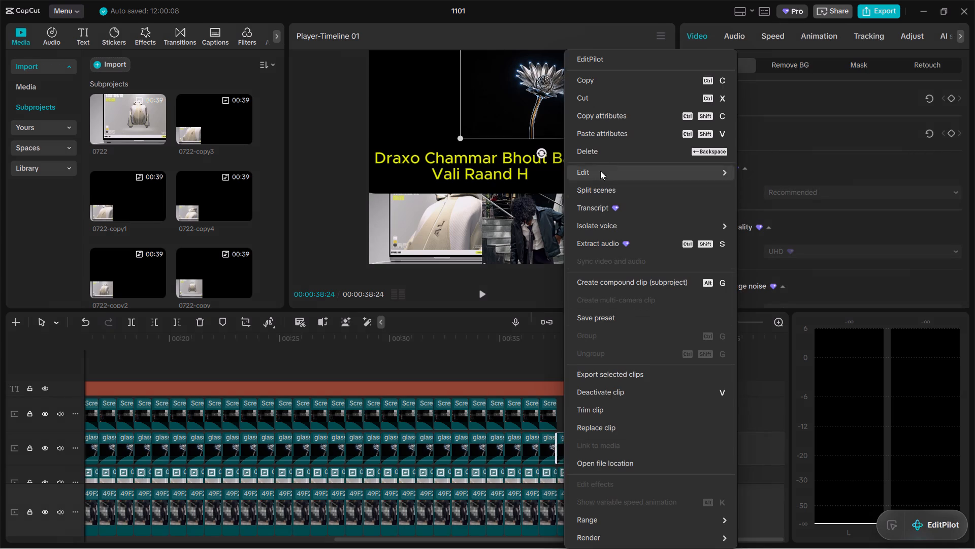
{"action": "left_click", "coordinate": [603, 151]}
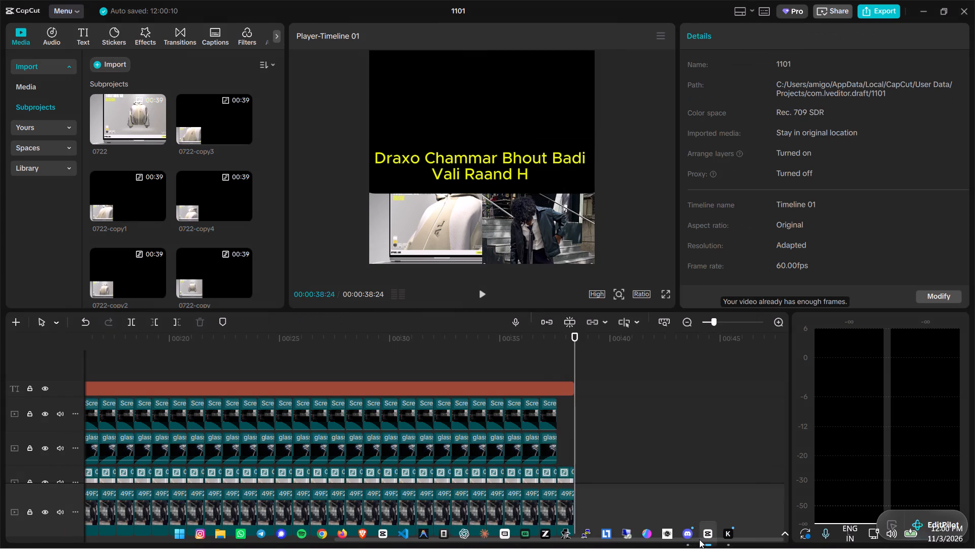
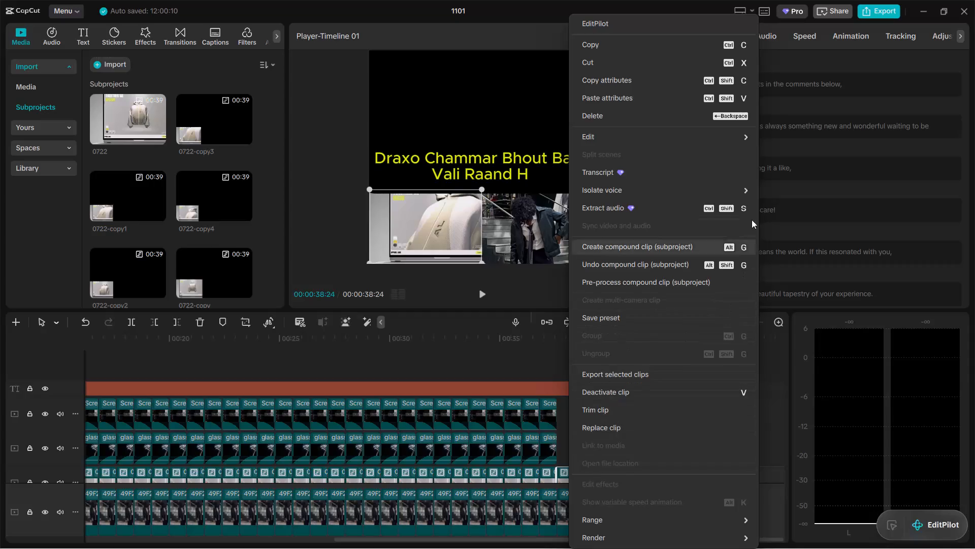
Delete the last clip at the timeline's end from the compound clip track and from the bottom photo track.
{"action": "left_click", "coordinate": [672, 120]}
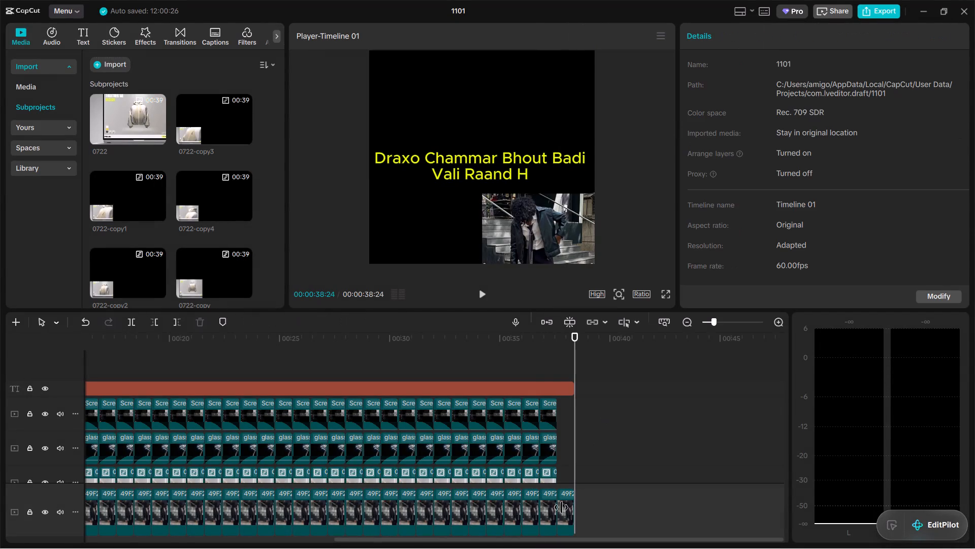
{"action": "left_click", "coordinate": [574, 507]}
{"action": "right_click", "coordinate": [574, 507]}
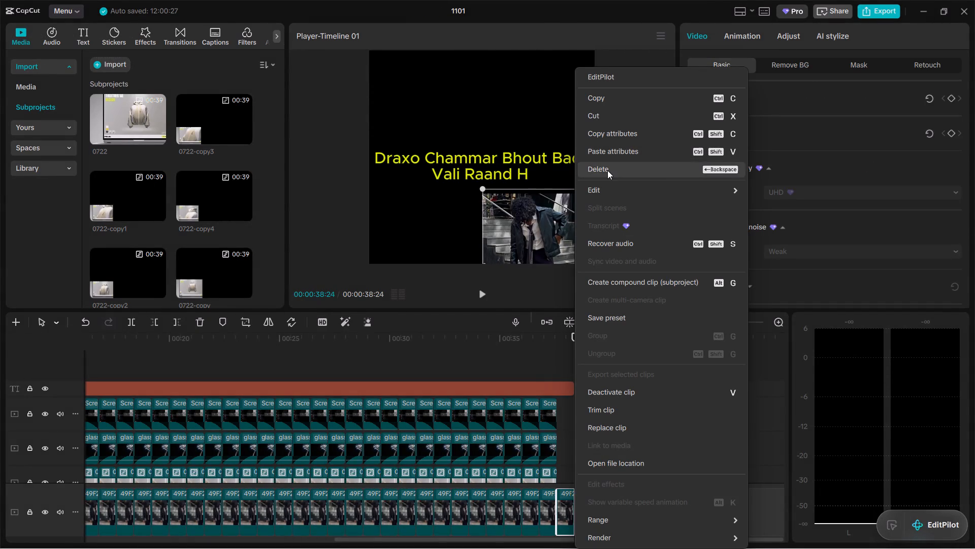
{"action": "left_click", "coordinate": [607, 170]}
Delete the last clip from each of the four picture tracks: screen recording, glass flower, compound clip and bottom photo.
{"action": "left_click", "coordinate": [554, 412]}
{"action": "right_click", "coordinate": [554, 412]}
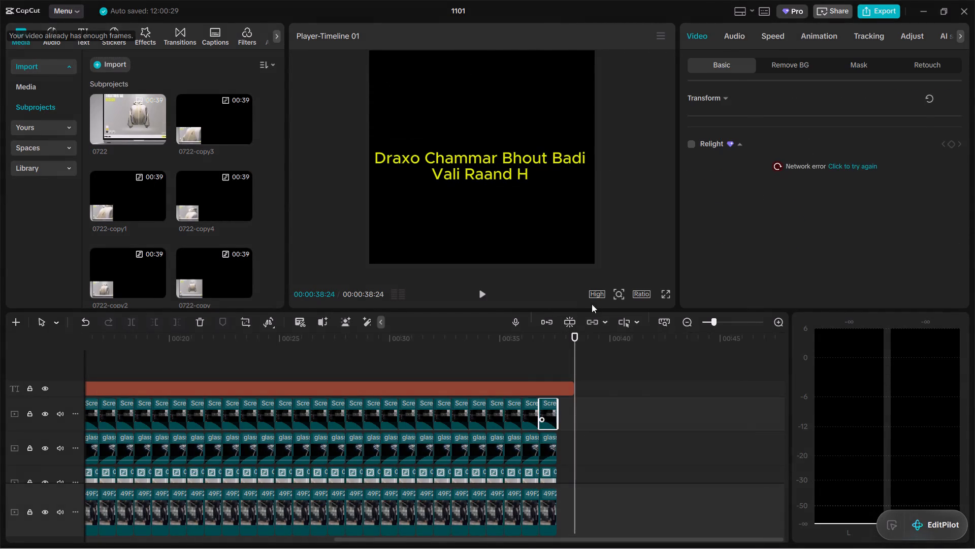
{"action": "left_click", "coordinate": [595, 153]}
{"action": "scroll", "coordinate": [584, 465], "scroll_direction": "down", "scroll_amount": 3}
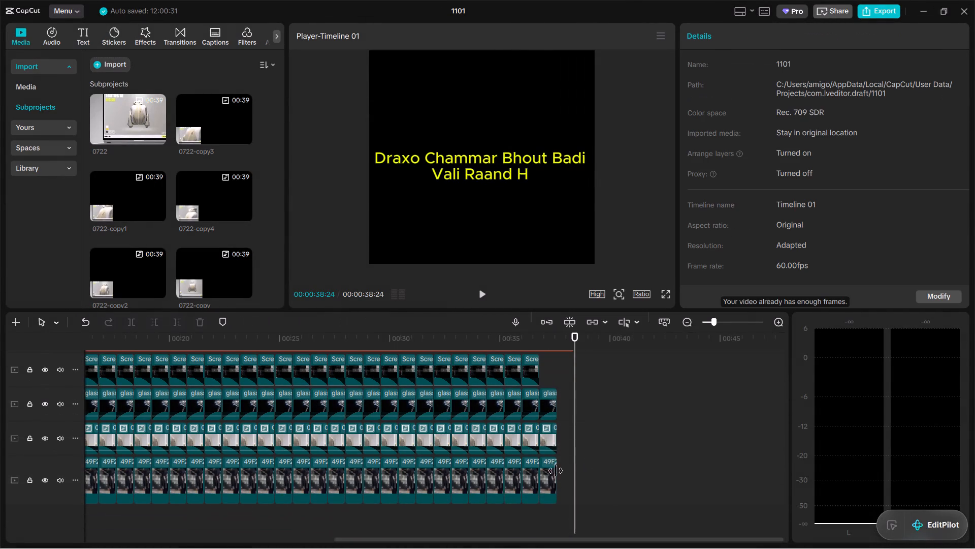
{"action": "left_click_drag", "start_coordinate": [569, 426], "coordinate": [554, 401]}
{"action": "right_click", "coordinate": [554, 401]}
{"action": "left_click", "coordinate": [596, 138]}
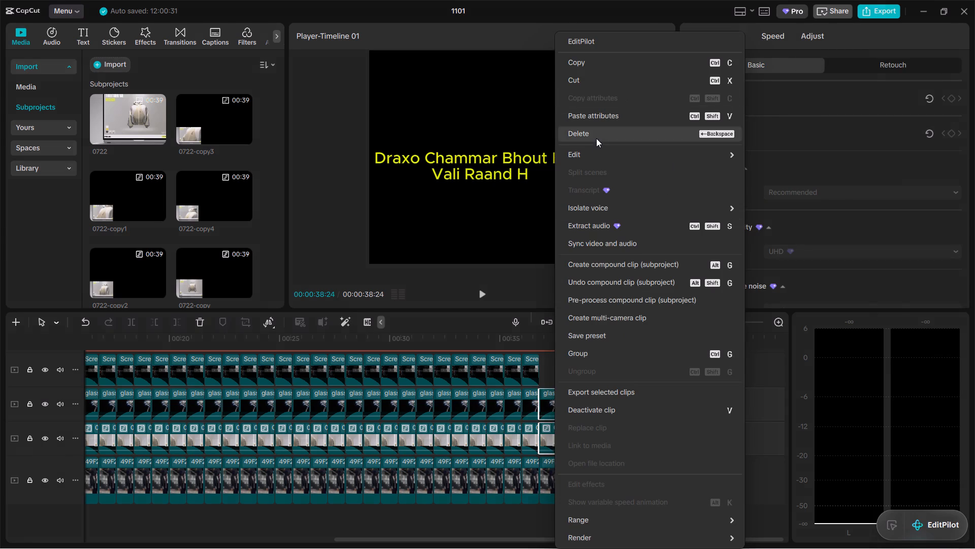
{"action": "left_click", "coordinate": [550, 476]}
{"action": "right_click", "coordinate": [550, 476]}
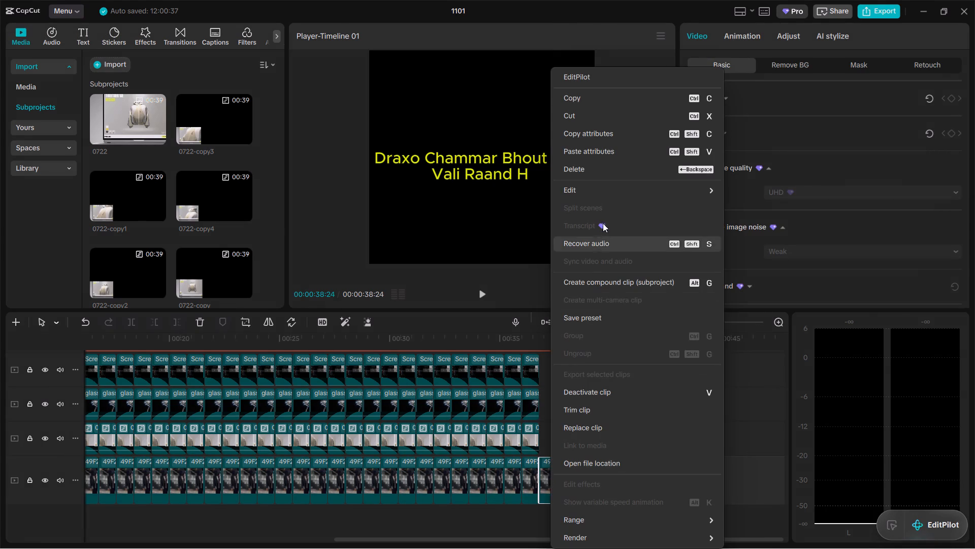
{"action": "left_click", "coordinate": [606, 167]}
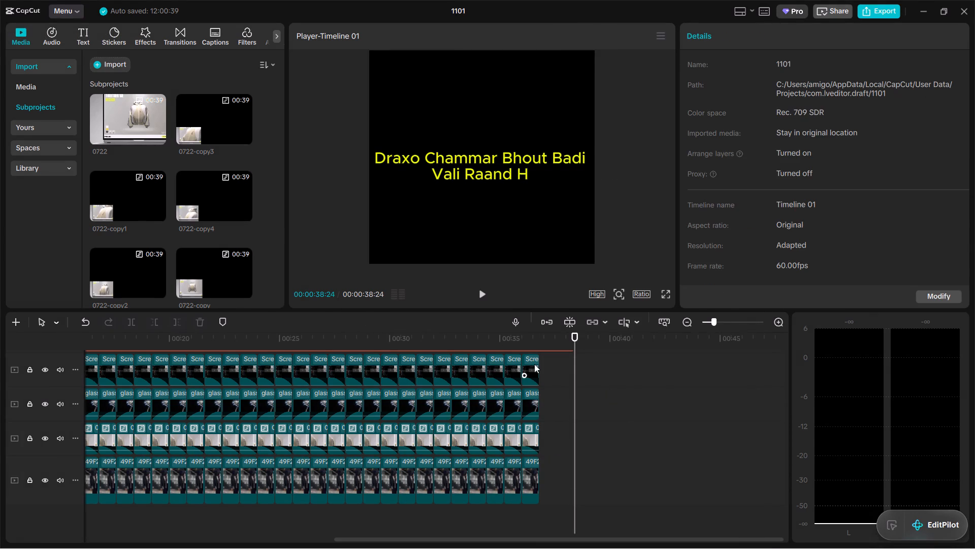
Delete one more end clip from each of the four picture tracks, working down from the screen recording to the bottom photo track.
{"action": "right_click", "coordinate": [534, 364]}
{"action": "left_click", "coordinate": [576, 147]}
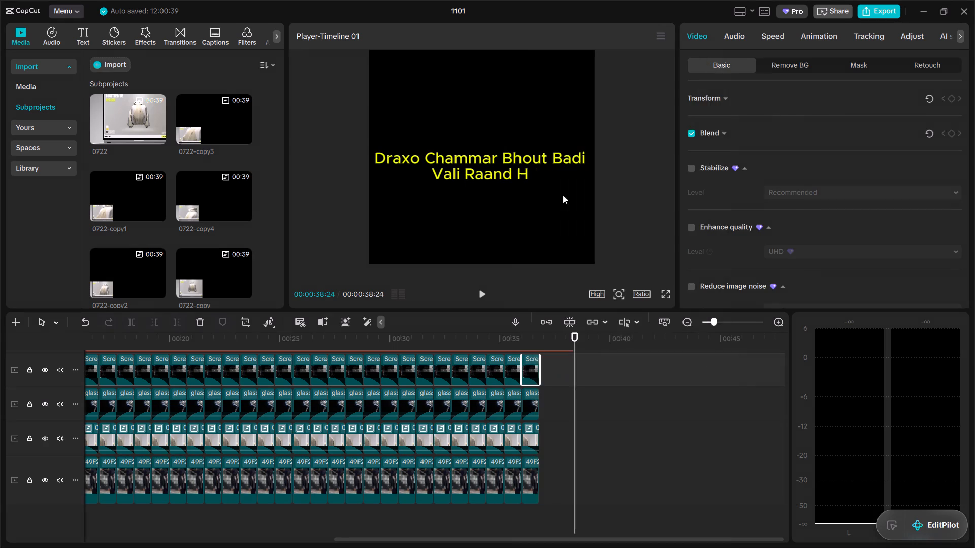
{"action": "left_click", "coordinate": [538, 411]}
{"action": "right_click", "coordinate": [538, 411]}
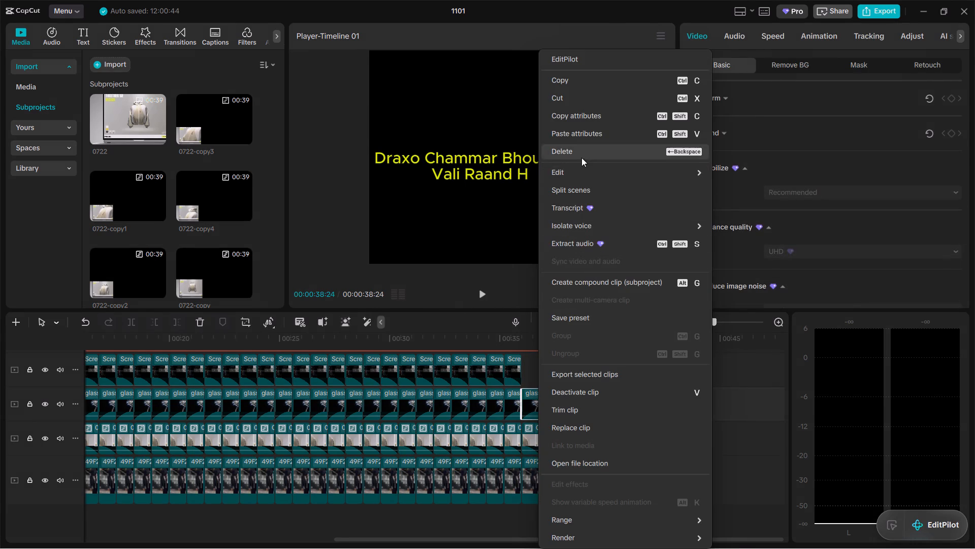
{"action": "left_click", "coordinate": [586, 152]}
{"action": "left_click", "coordinate": [529, 435]}
{"action": "right_click", "coordinate": [529, 435]}
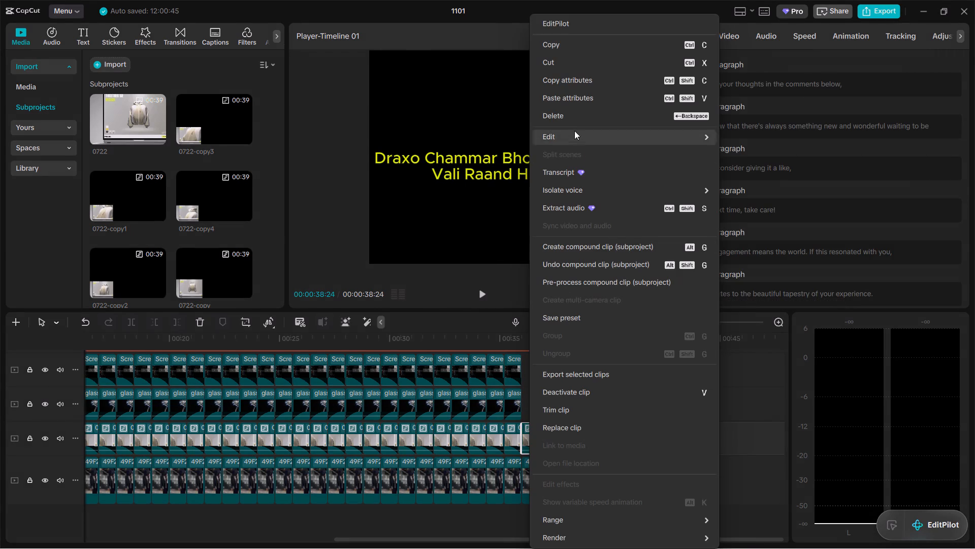
{"action": "left_click", "coordinate": [574, 120]}
{"action": "left_click", "coordinate": [534, 467]}
{"action": "right_click", "coordinate": [534, 467]}
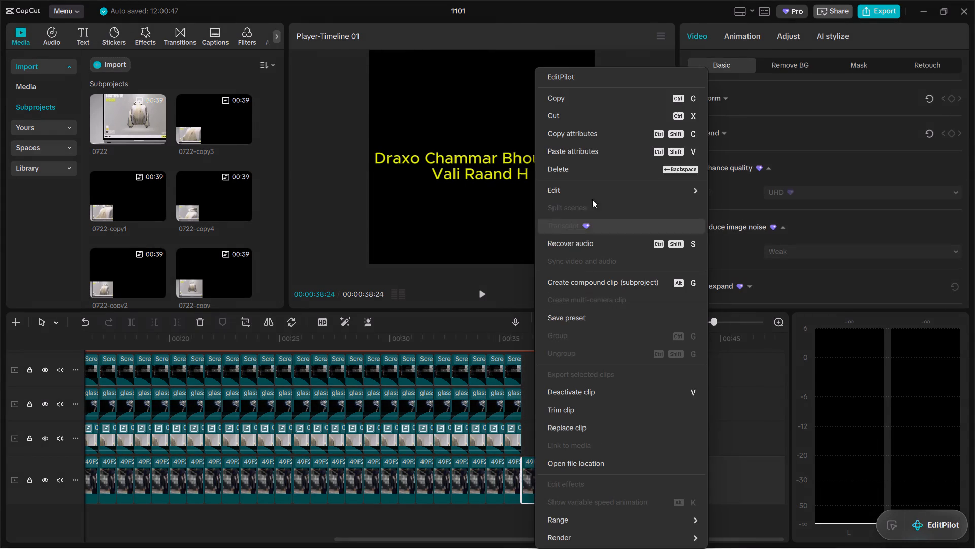
{"action": "left_click", "coordinate": [587, 168]}
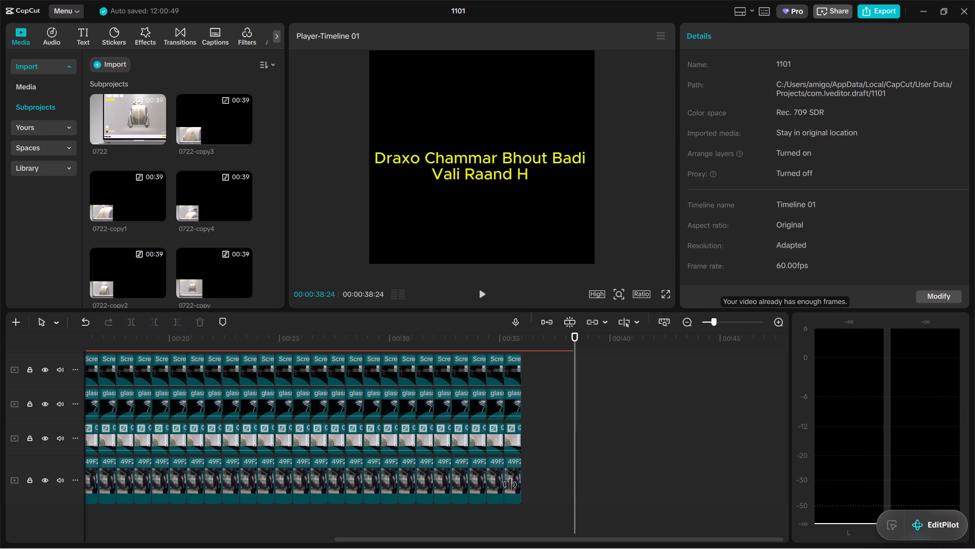
Delete the last four clips of the bottom photo track, one at a time from its end.
{"action": "left_click", "coordinate": [510, 484]}
{"action": "right_click", "coordinate": [510, 484]}
{"action": "left_click", "coordinate": [549, 171]}
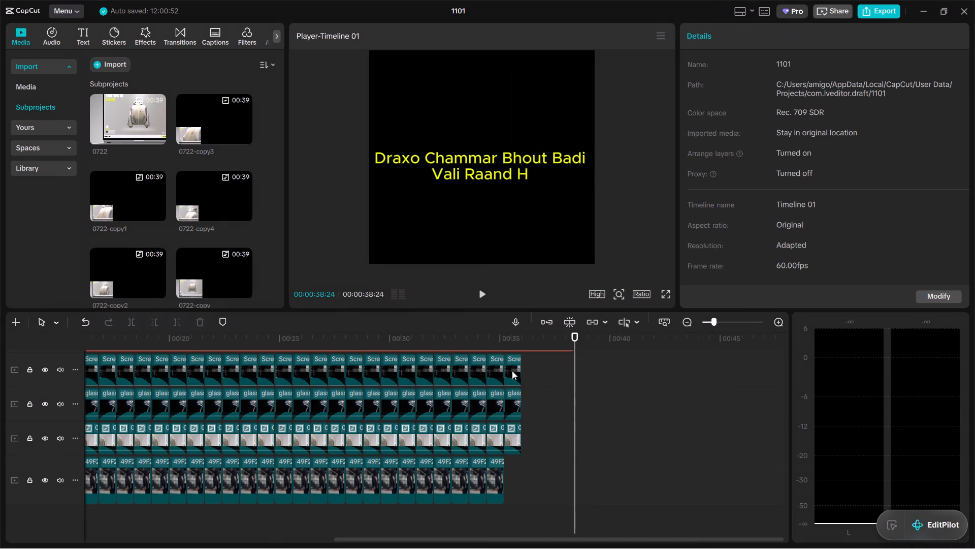
{"action": "left_click", "coordinate": [496, 471]}
{"action": "right_click", "coordinate": [496, 471]}
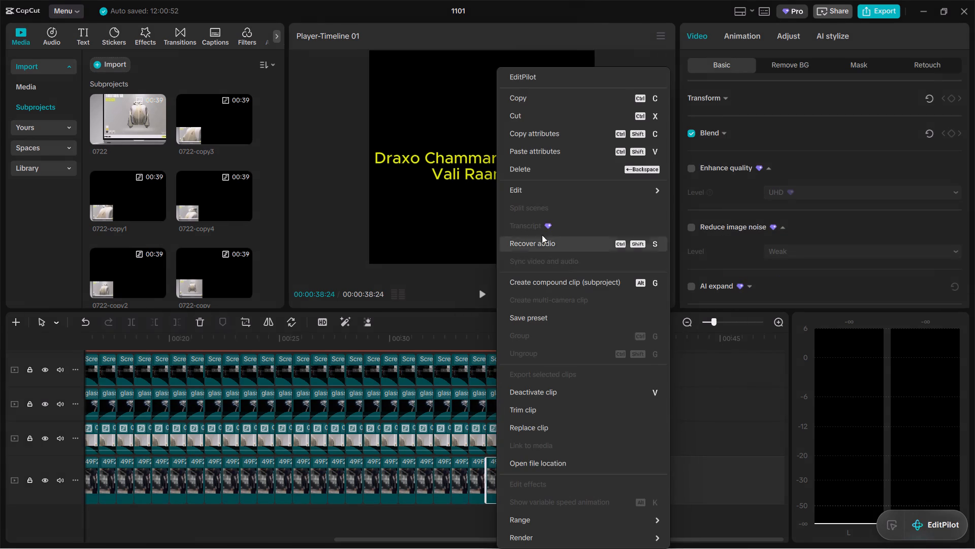
{"action": "left_click", "coordinate": [540, 167]}
{"action": "left_click", "coordinate": [479, 482]}
{"action": "right_click", "coordinate": [479, 482]}
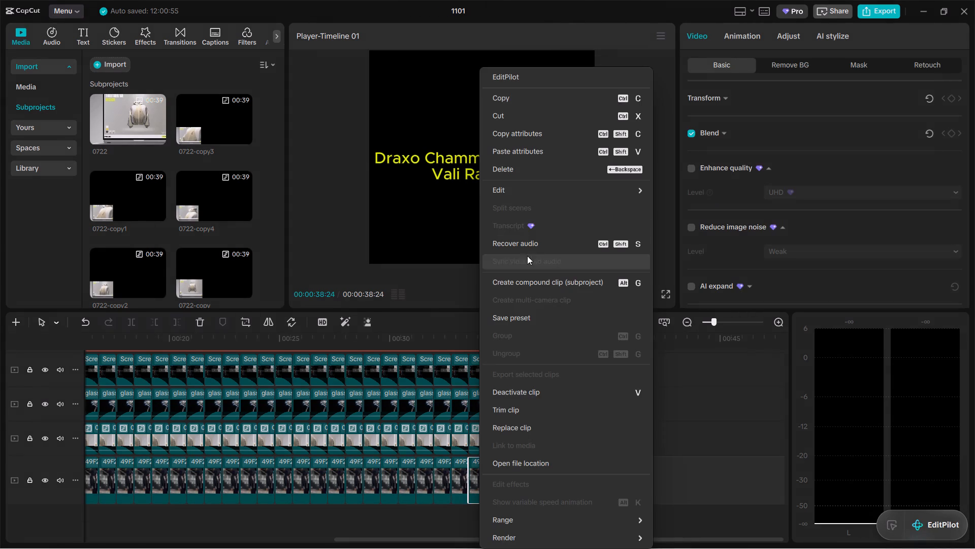
{"action": "left_click", "coordinate": [521, 175]}
{"action": "left_click", "coordinate": [464, 485]}
{"action": "right_click", "coordinate": [464, 485]}
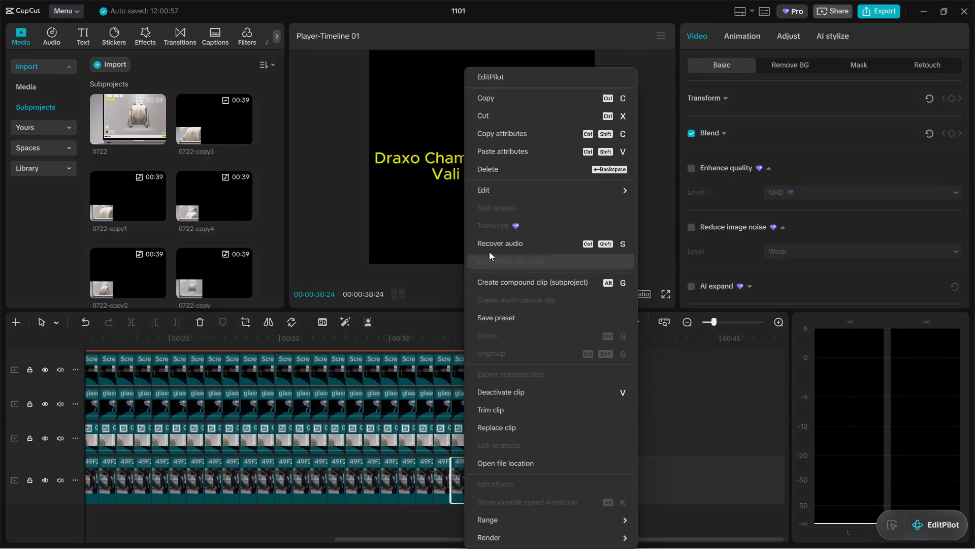
{"action": "left_click", "coordinate": [507, 169]}
Delete four more clips from the end of the bottom photo track, so that it ends just before 00:30.
{"action": "left_click", "coordinate": [442, 490]}
{"action": "right_click", "coordinate": [442, 490]}
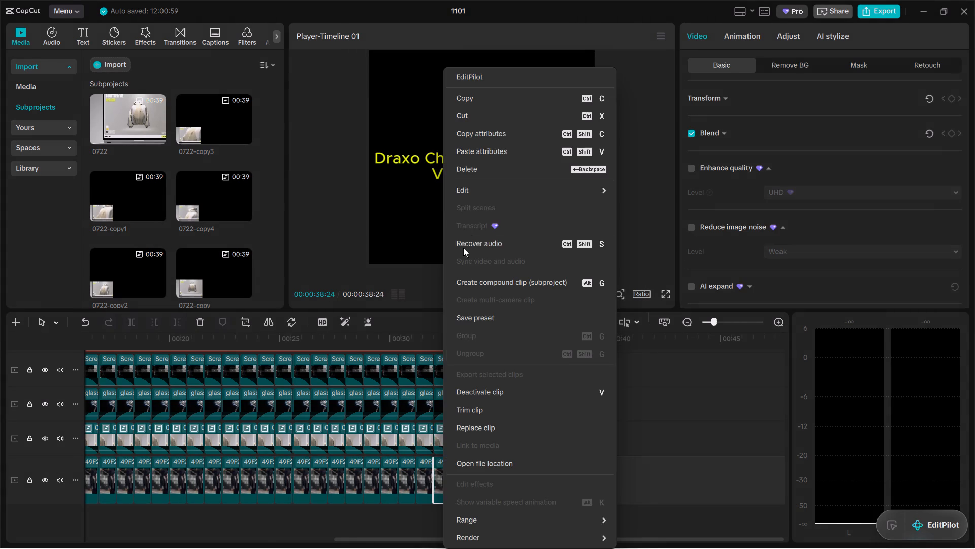
{"action": "left_click", "coordinate": [472, 171]}
{"action": "left_click", "coordinate": [421, 485]}
{"action": "right_click", "coordinate": [421, 485]}
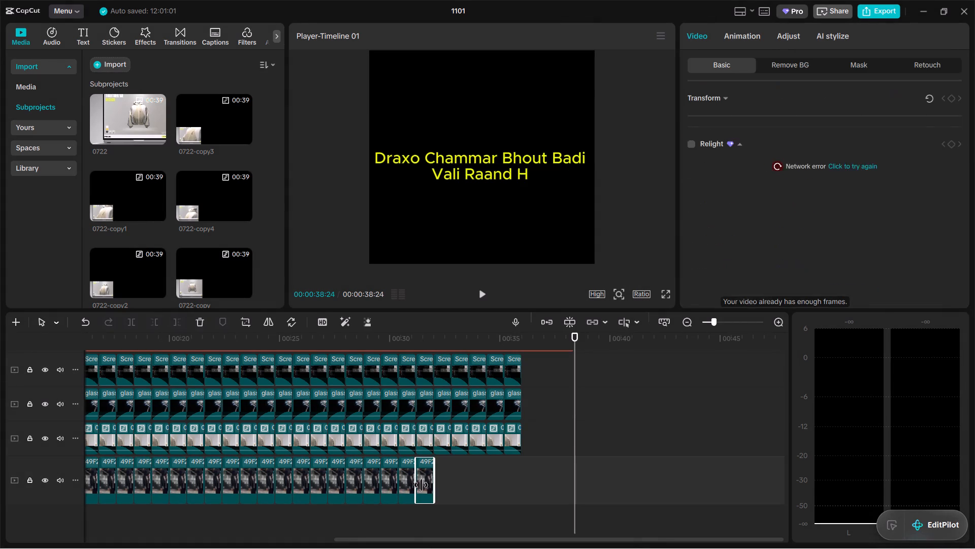
{"action": "left_click", "coordinate": [462, 173]}
{"action": "left_click", "coordinate": [407, 487]}
{"action": "right_click", "coordinate": [407, 487]}
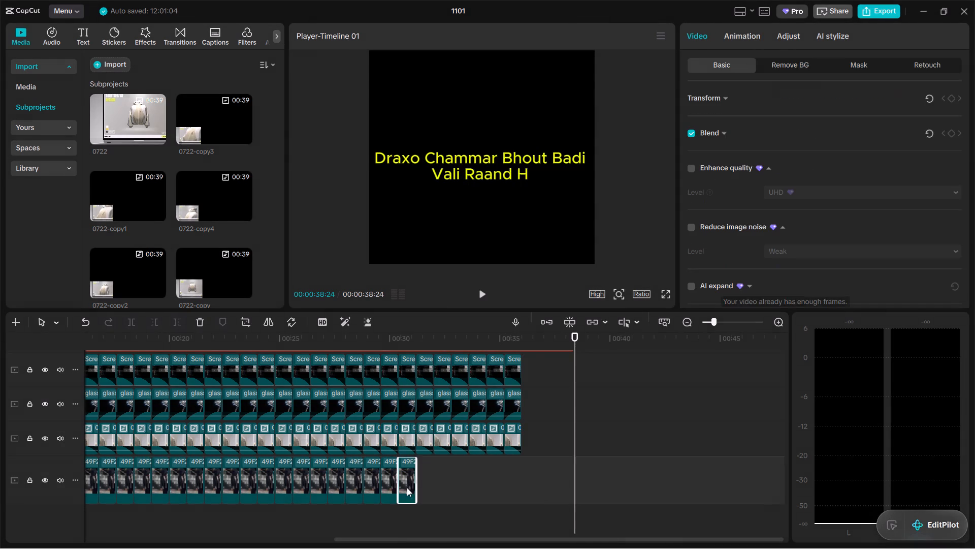
{"action": "left_click", "coordinate": [465, 172]}
{"action": "left_click", "coordinate": [394, 492]}
{"action": "right_click", "coordinate": [394, 492]}
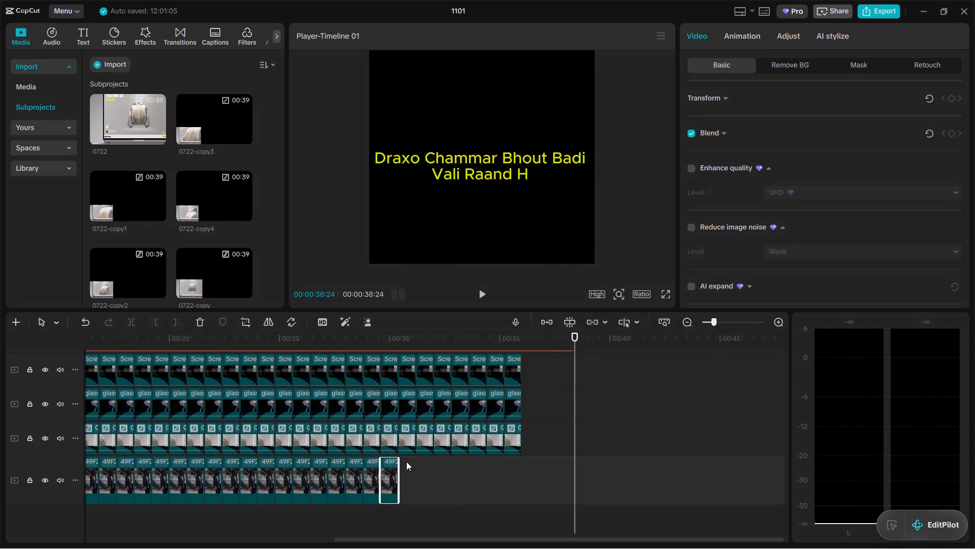
{"action": "left_click", "coordinate": [452, 172]}
Delete a block of four clips from each of the glass flower and compound clip tracks, starting just after 00:30.
{"action": "left_click_drag", "start_coordinate": [403, 465], "coordinate": [437, 416]}
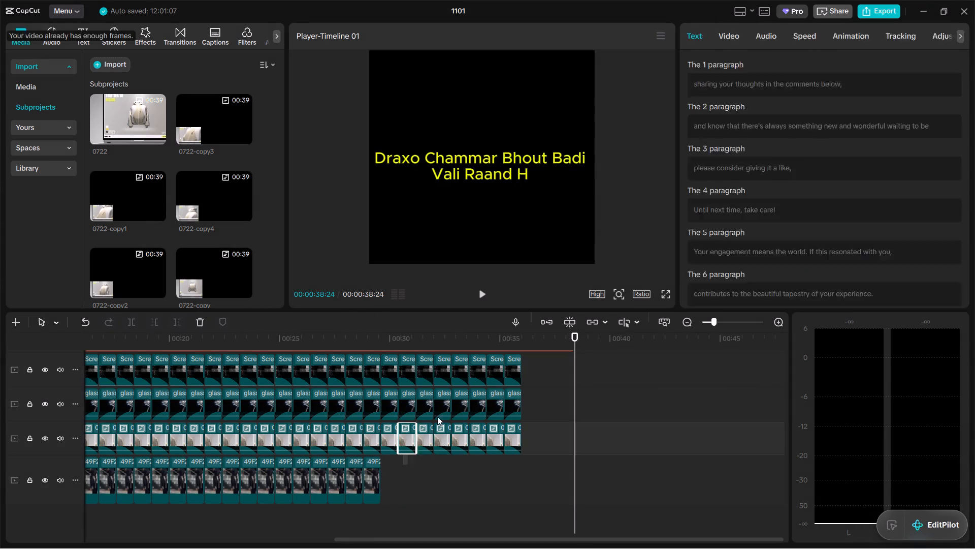
{"action": "left_click_drag", "start_coordinate": [437, 416], "coordinate": [465, 414]}
{"action": "right_click", "coordinate": [457, 426]}
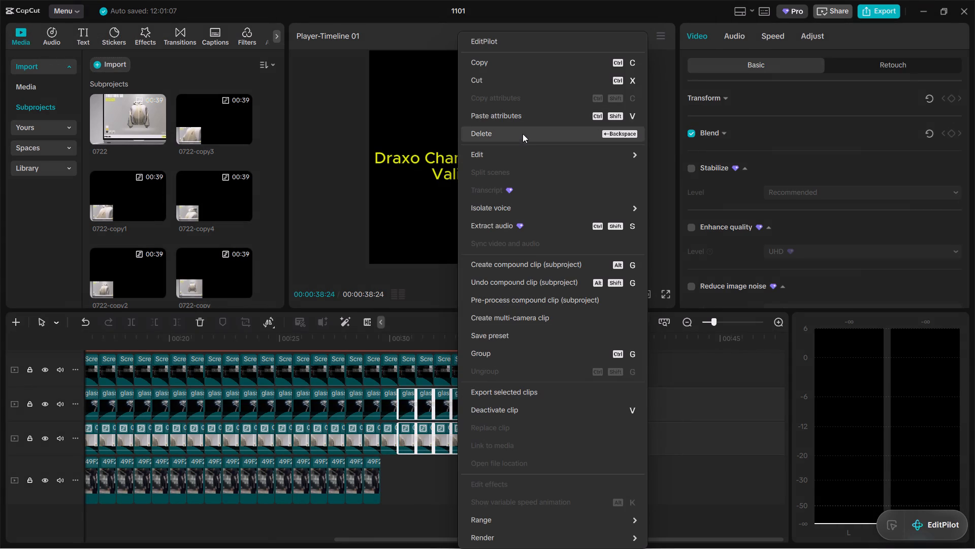
{"action": "left_click", "coordinate": [522, 136]}
Beyond the gap, delete the first glass flower clip and the last and first compound clips.
{"action": "left_click", "coordinate": [481, 398]}
{"action": "right_click", "coordinate": [481, 398]}
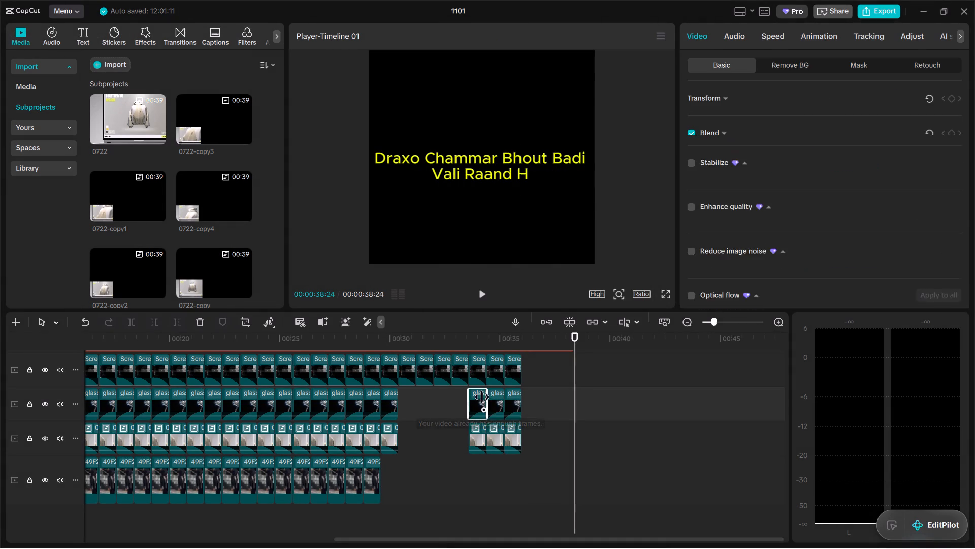
{"action": "left_click", "coordinate": [530, 148]}
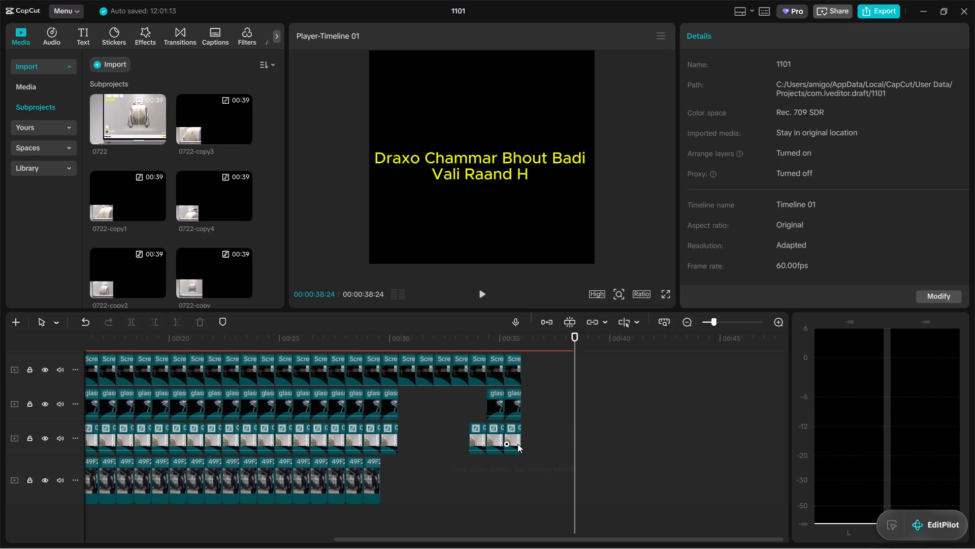
{"action": "left_click", "coordinate": [517, 444]}
{"action": "right_click", "coordinate": [517, 444]}
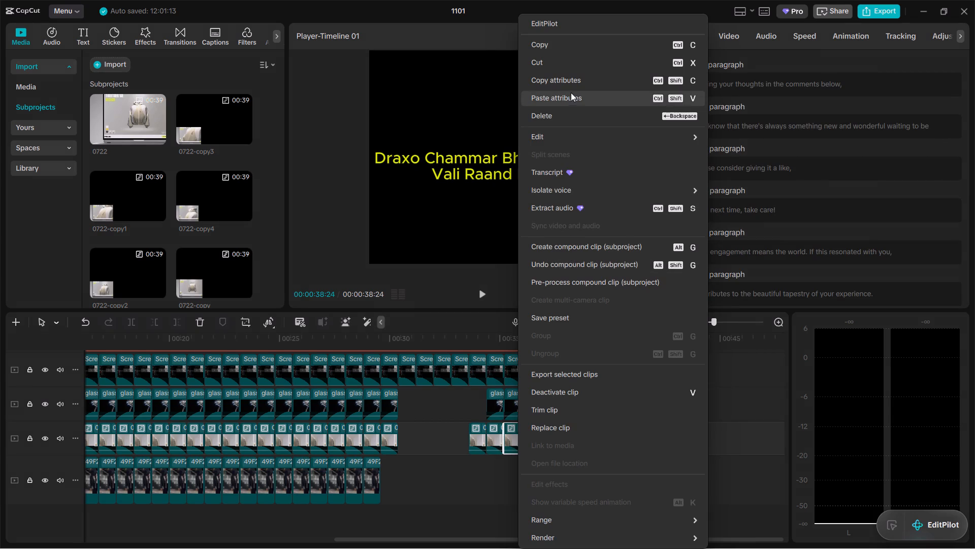
{"action": "left_click", "coordinate": [568, 113]}
{"action": "left_click", "coordinate": [481, 443]}
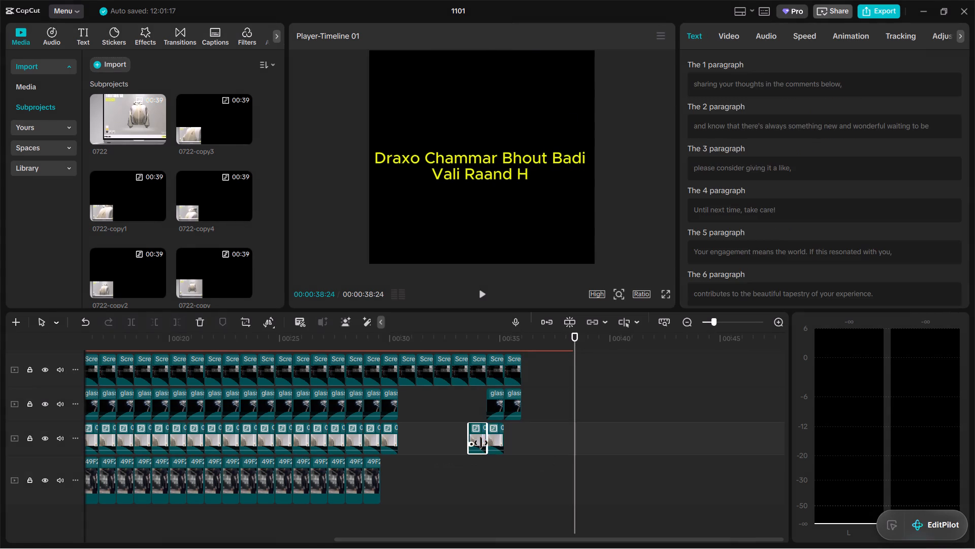
{"action": "right_click", "coordinate": [481, 443]}
{"action": "left_click", "coordinate": [532, 119]}
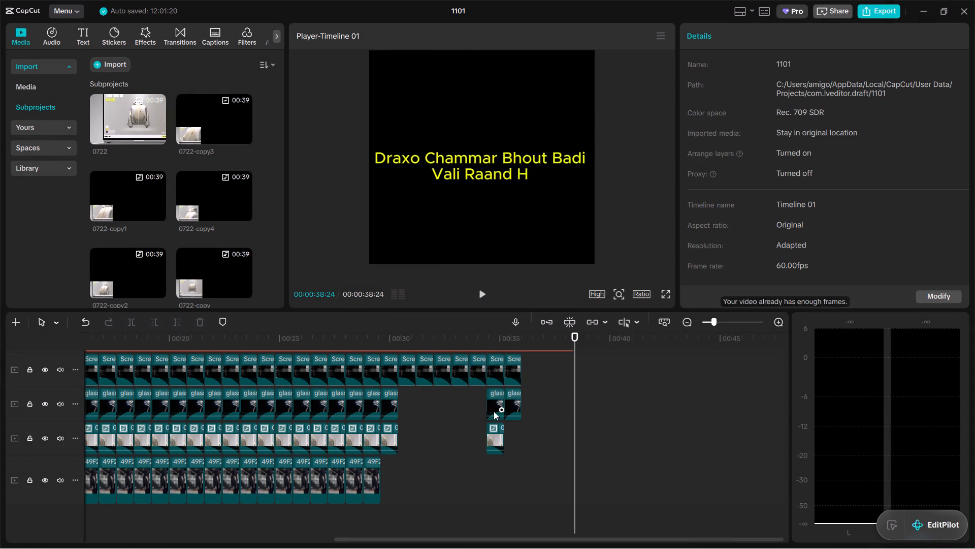
Delete the remaining two glass flower clips and one compound clip beyond the gap.
{"action": "left_click", "coordinate": [515, 396]}
{"action": "right_click", "coordinate": [515, 396]}
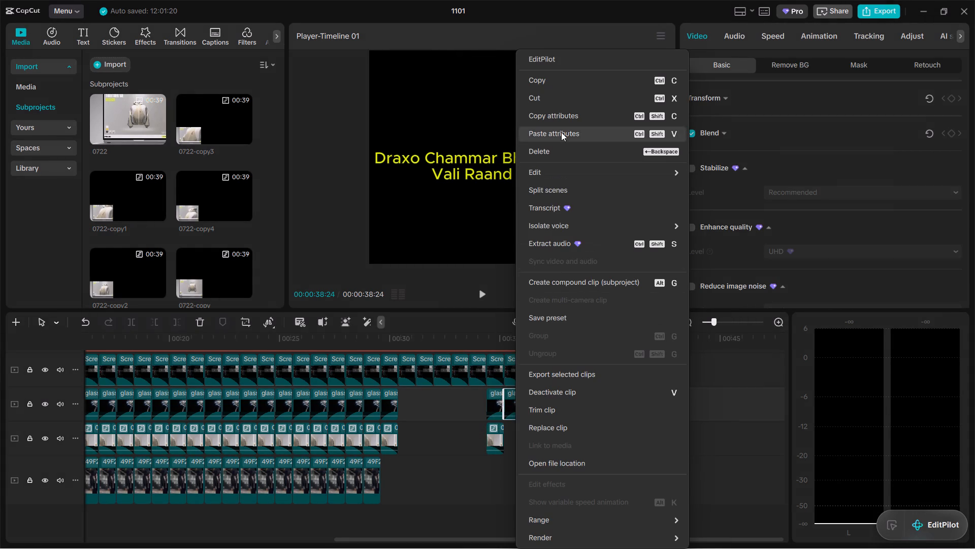
{"action": "left_click", "coordinate": [560, 149]}
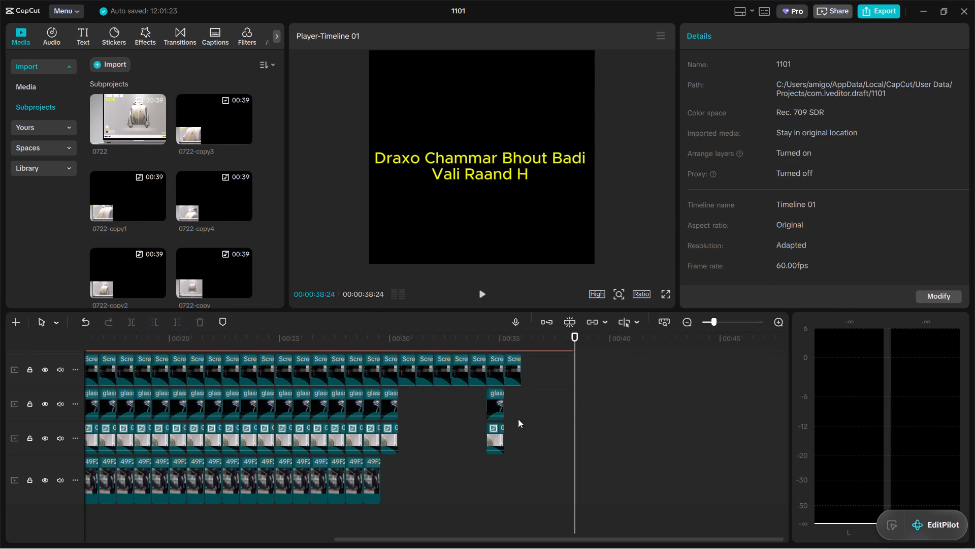
{"action": "left_click", "coordinate": [503, 440]}
{"action": "right_click", "coordinate": [503, 440]}
{"action": "left_click", "coordinate": [541, 115]}
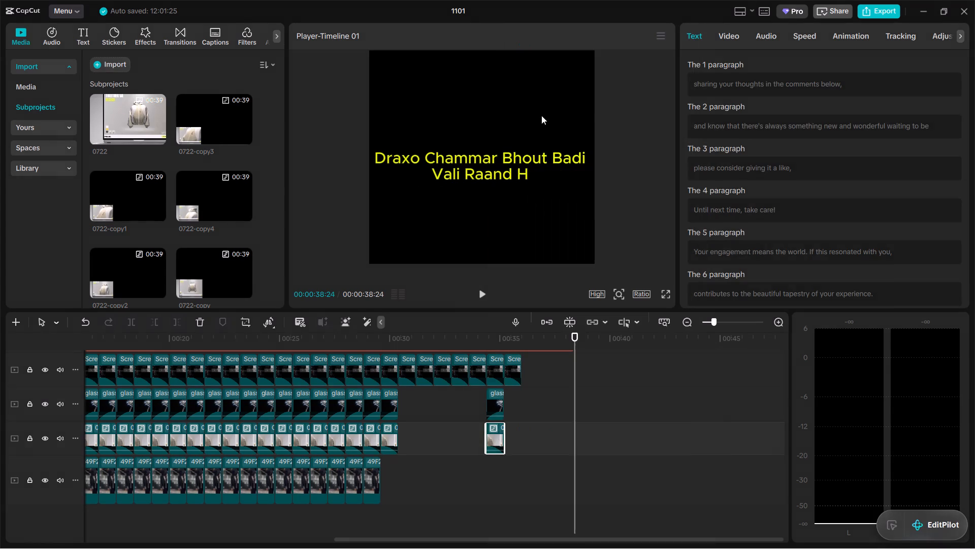
{"action": "left_click", "coordinate": [497, 409]}
{"action": "right_click", "coordinate": [497, 409]}
{"action": "left_click", "coordinate": [537, 146]}
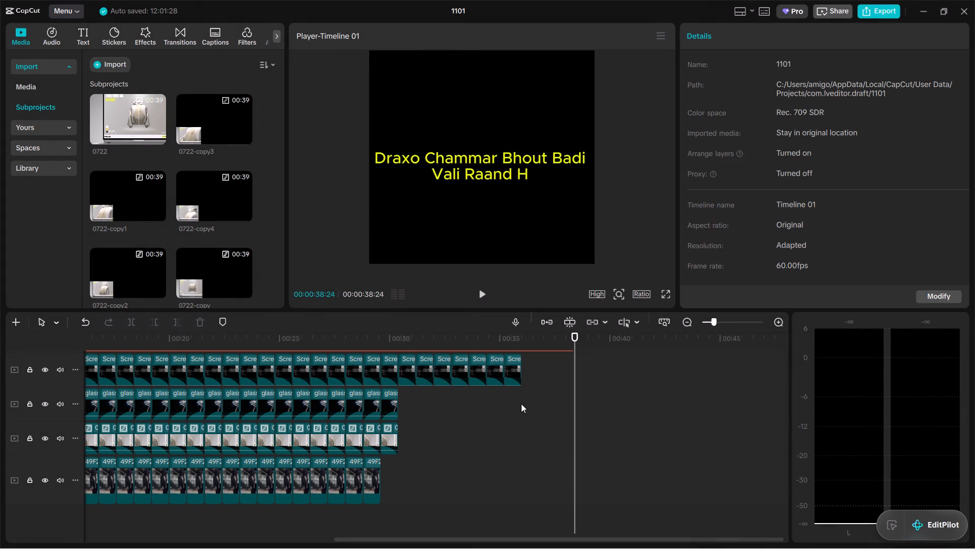
Preview the collage at 00:00:35:36, near the end of the screen recording track, and check the timeline's tracks.
{"action": "left_click", "coordinate": [513, 435]}
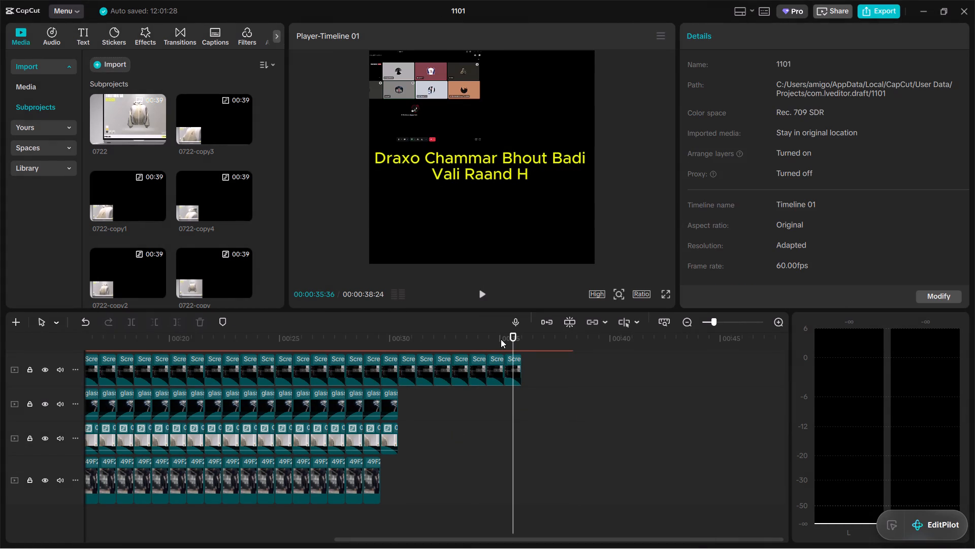
{"action": "scroll", "coordinate": [531, 423], "scroll_direction": "up", "scroll_amount": 6}
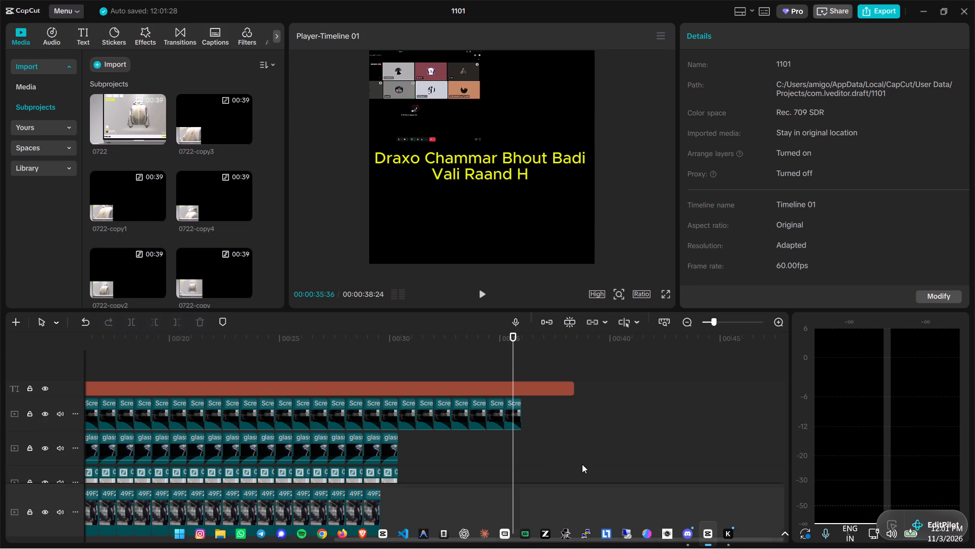
{"action": "scroll", "coordinate": [582, 464], "scroll_direction": "down", "scroll_amount": 5}
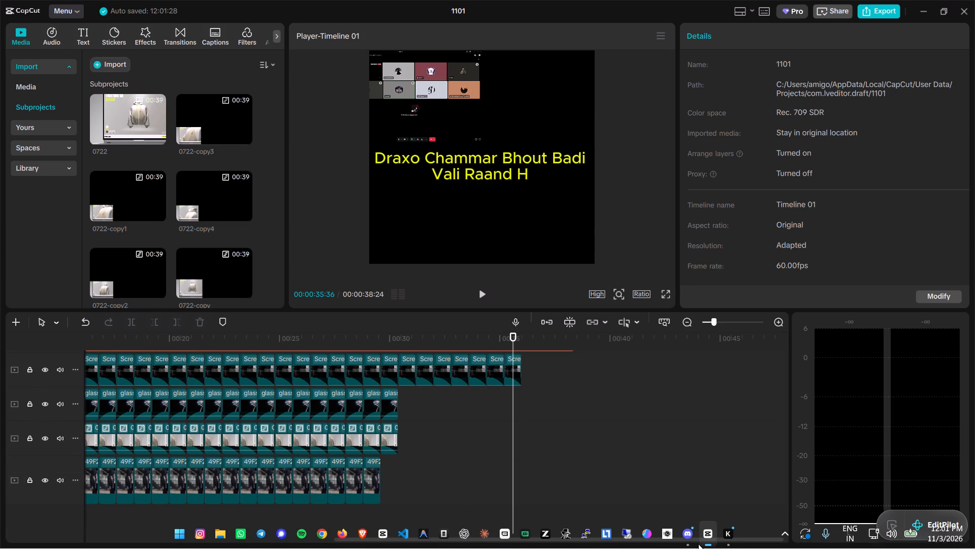
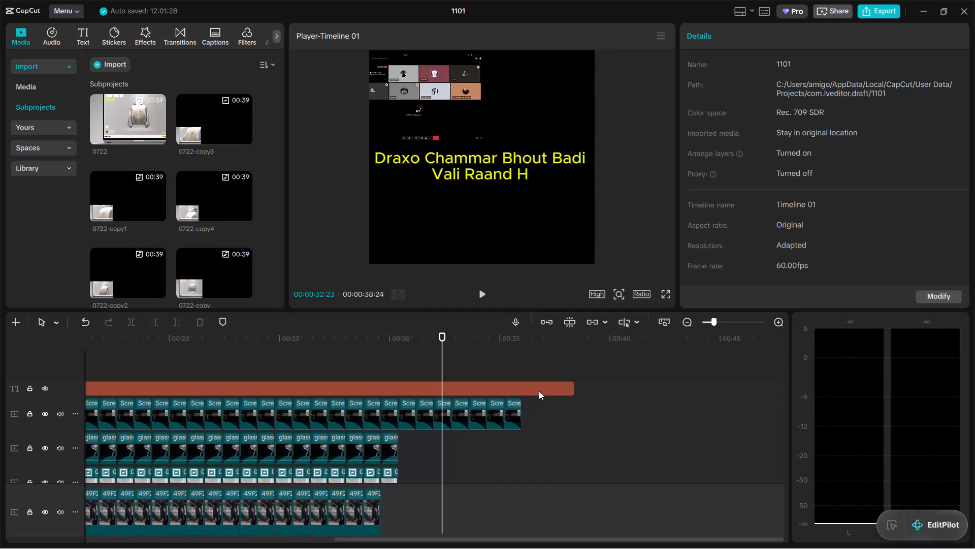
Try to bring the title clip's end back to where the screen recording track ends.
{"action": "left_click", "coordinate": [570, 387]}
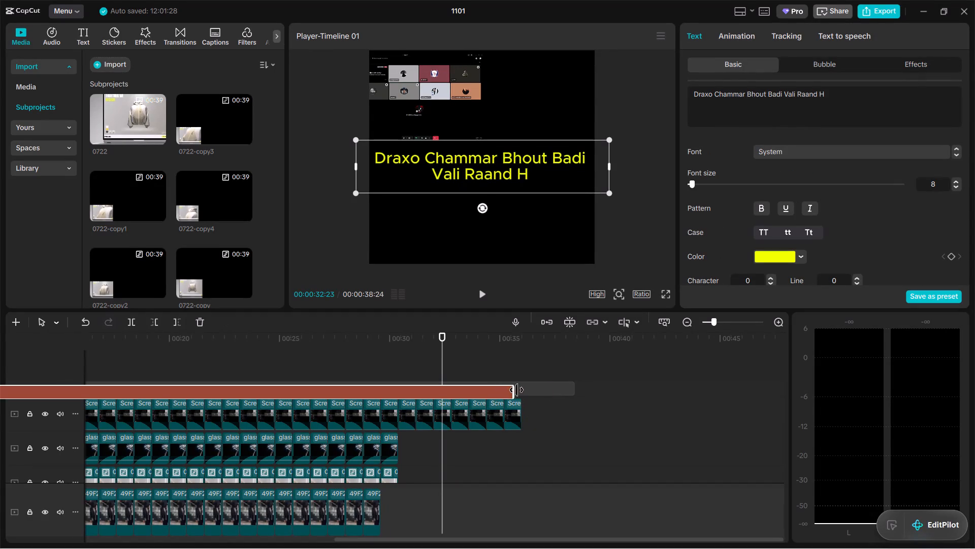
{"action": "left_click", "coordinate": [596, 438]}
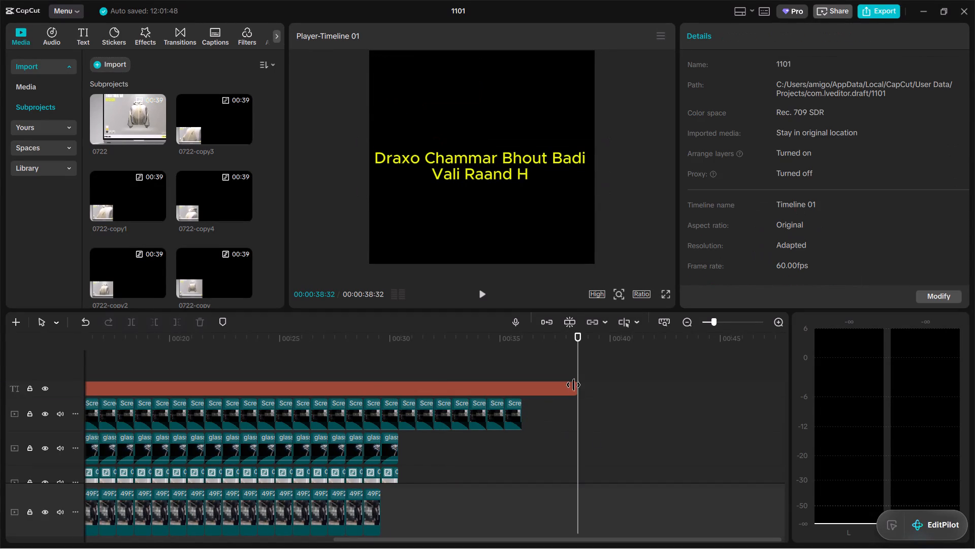
Move the title clip back to the very start of the timeline.
{"action": "left_click_drag", "start_coordinate": [578, 360], "coordinate": [0, 419]}
{"action": "left_click", "coordinate": [310, 387]}
{"action": "left_click", "coordinate": [336, 387]}
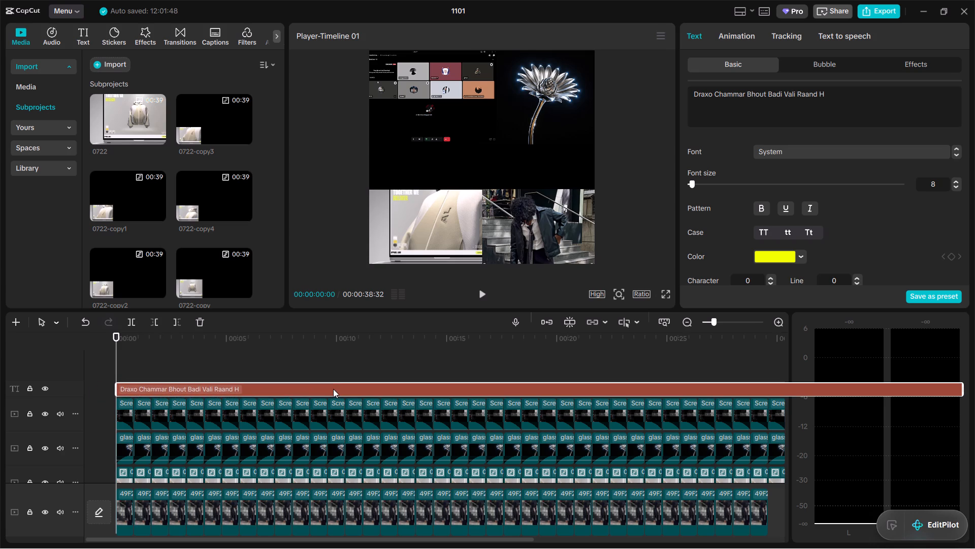
Preview the collage between about 00:10 and 00:29, checking the title and the four pictures, ending at 00:00:24:01.
{"action": "left_click", "coordinate": [333, 356]}
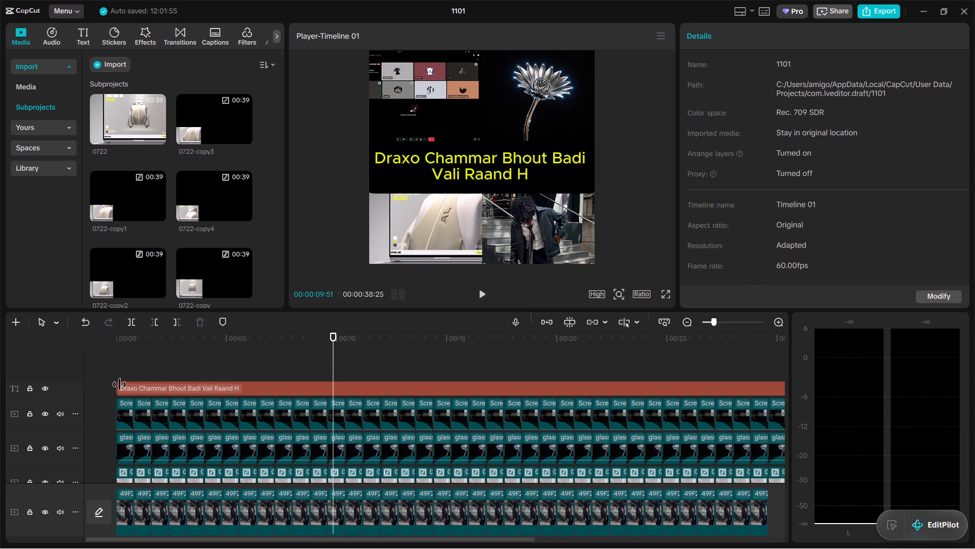
{"action": "left_click_drag", "start_coordinate": [333, 348], "coordinate": [616, 371]}
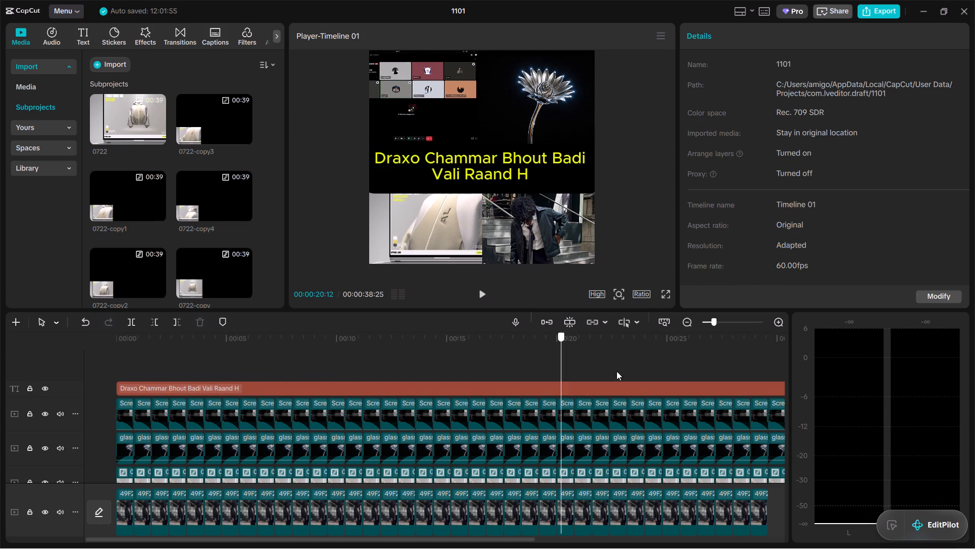
{"action": "left_click_drag", "start_coordinate": [616, 371], "coordinate": [407, 414]}
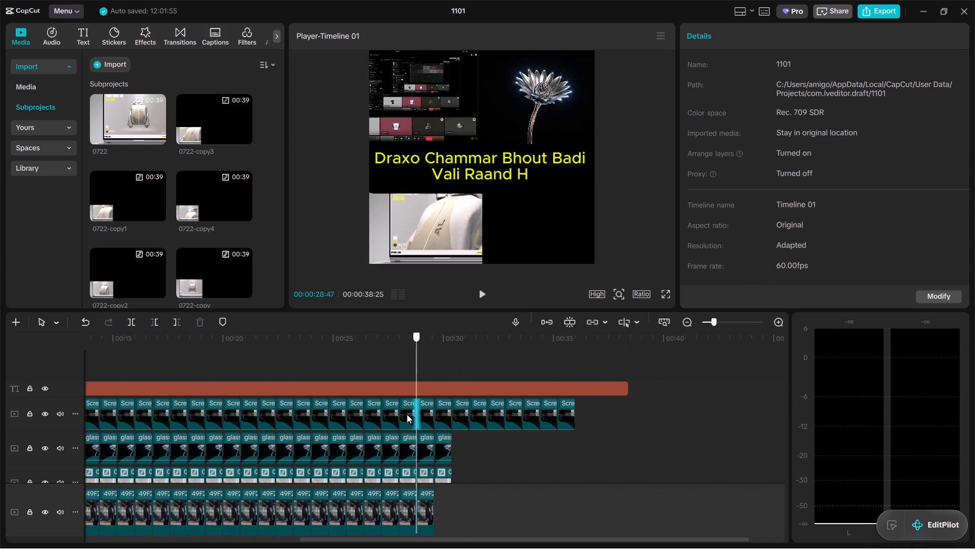
{"action": "left_click_drag", "start_coordinate": [407, 414], "coordinate": [314, 414]}
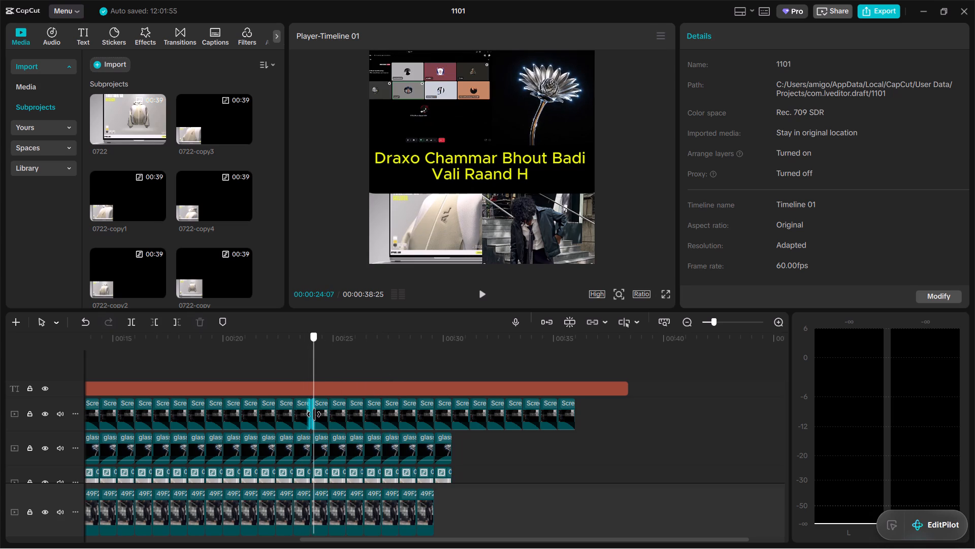
{"action": "left_click_drag", "start_coordinate": [314, 414], "coordinate": [311, 414]}
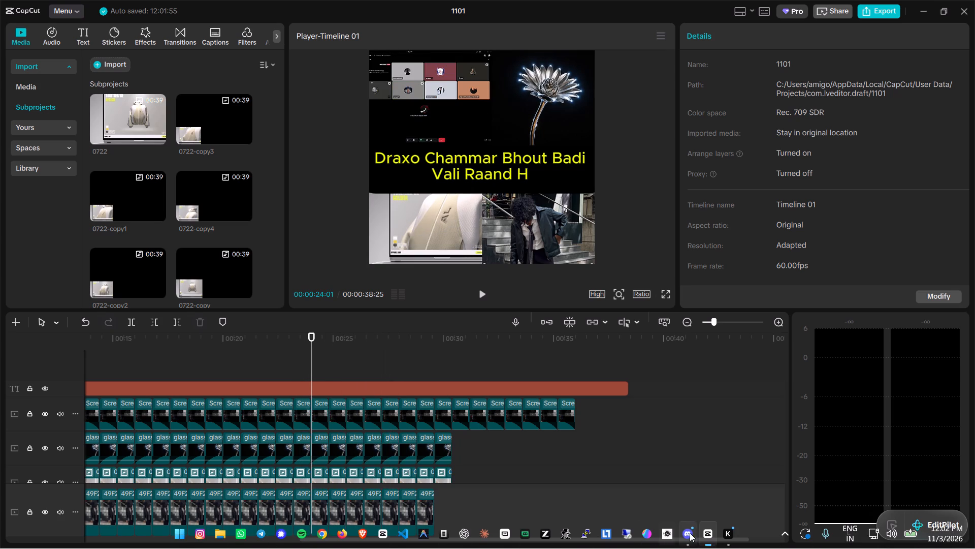
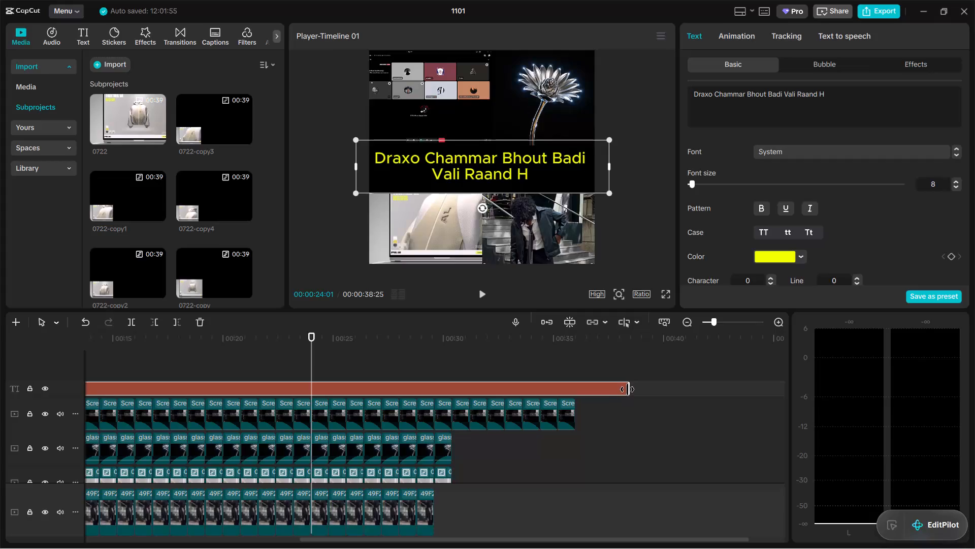
Shorten the yellow title clip by trimming its end back to about 00:00:28, before the ends of the picture clips.
{"action": "left_click_drag", "start_coordinate": [627, 389], "coordinate": [626, 389]}
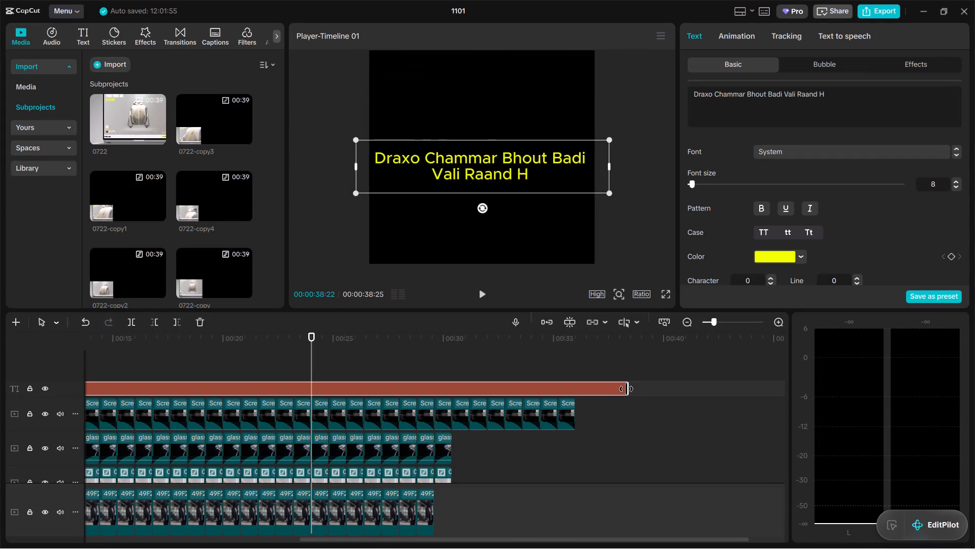
{"action": "left_click_drag", "start_coordinate": [626, 389], "coordinate": [573, 395]}
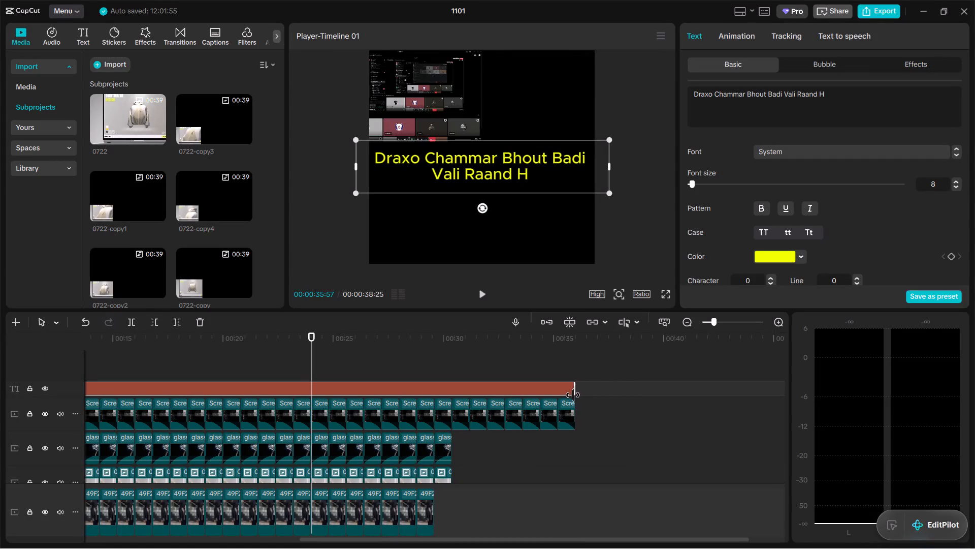
{"action": "left_click_drag", "start_coordinate": [573, 395], "coordinate": [396, 401]}
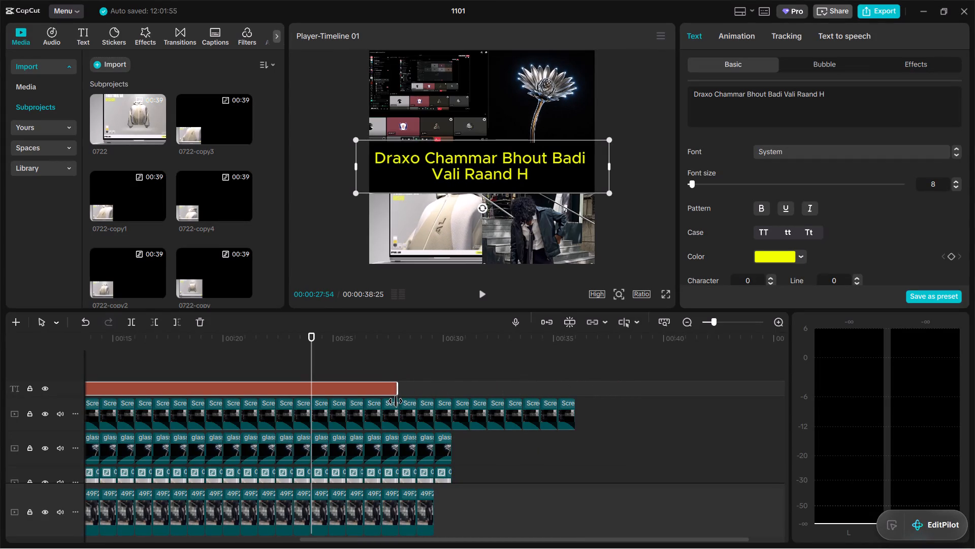
{"action": "left_click_drag", "start_coordinate": [396, 401], "coordinate": [397, 401]}
{"action": "left_click", "coordinate": [515, 473]}
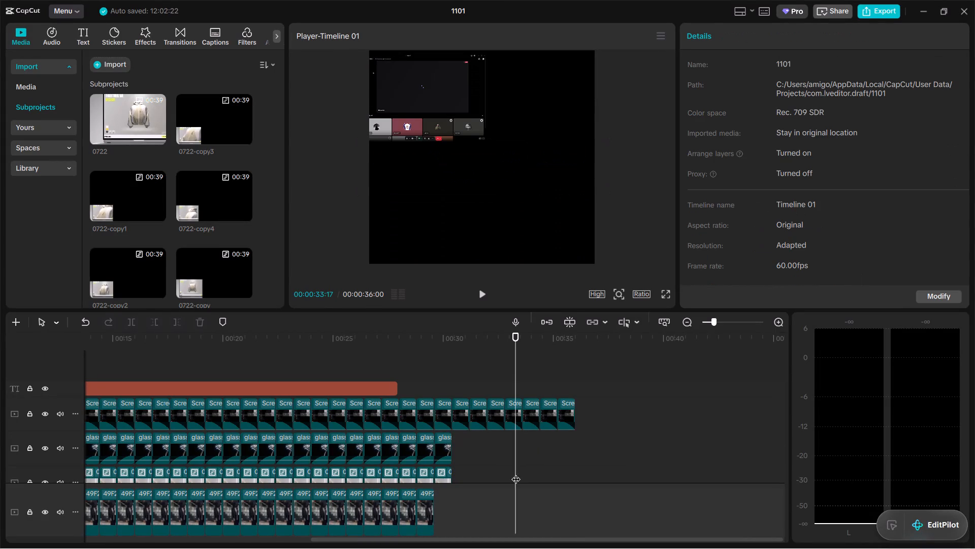
{"action": "left_click", "coordinate": [374, 391]}
{"action": "left_click", "coordinate": [397, 389]}
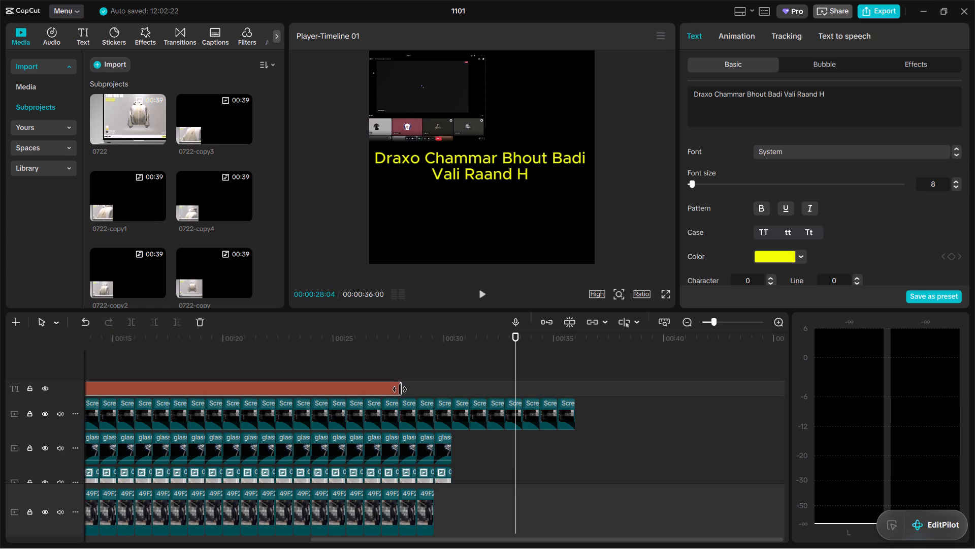
{"action": "left_click", "coordinate": [548, 458]}
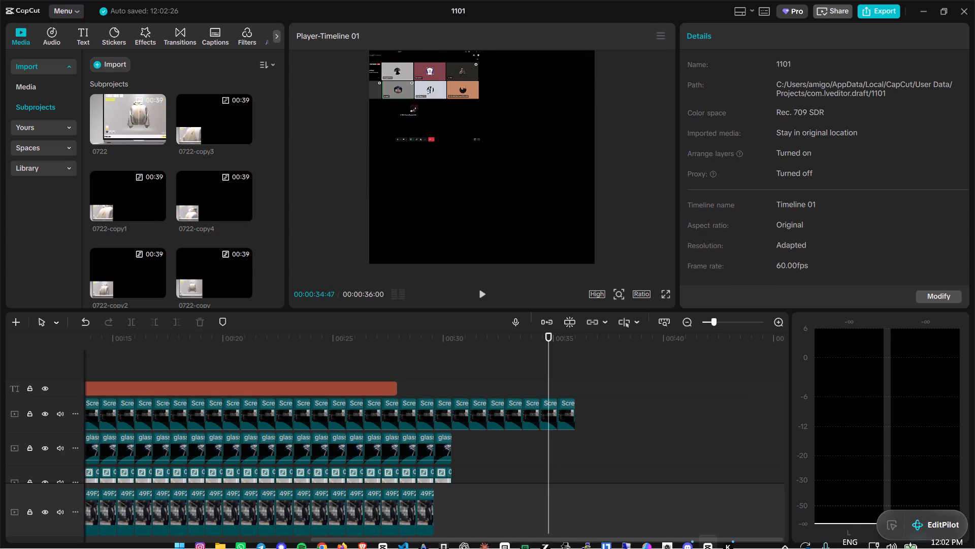
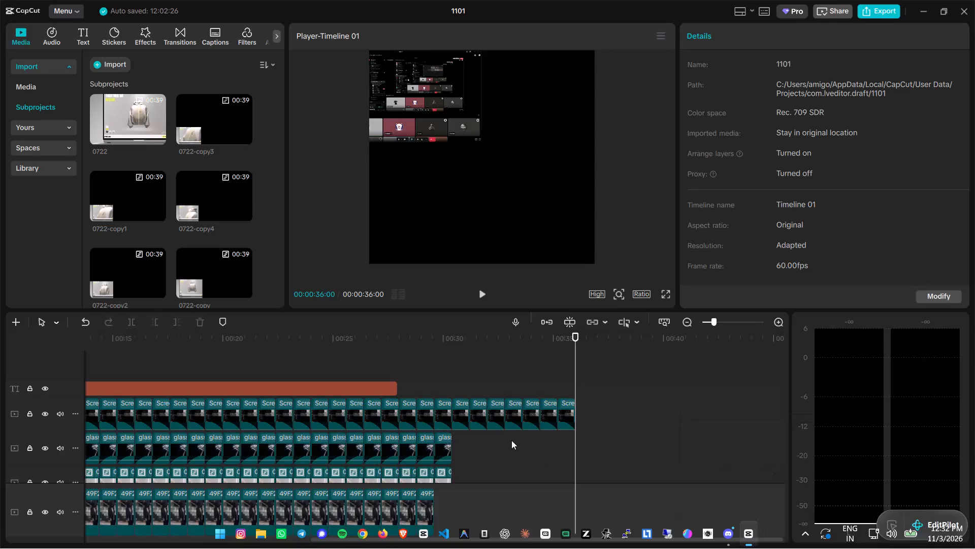
Delete the last four screen-recording clips so that their track ends at about 00:00:32:48.
{"action": "left_click", "coordinate": [567, 409]}
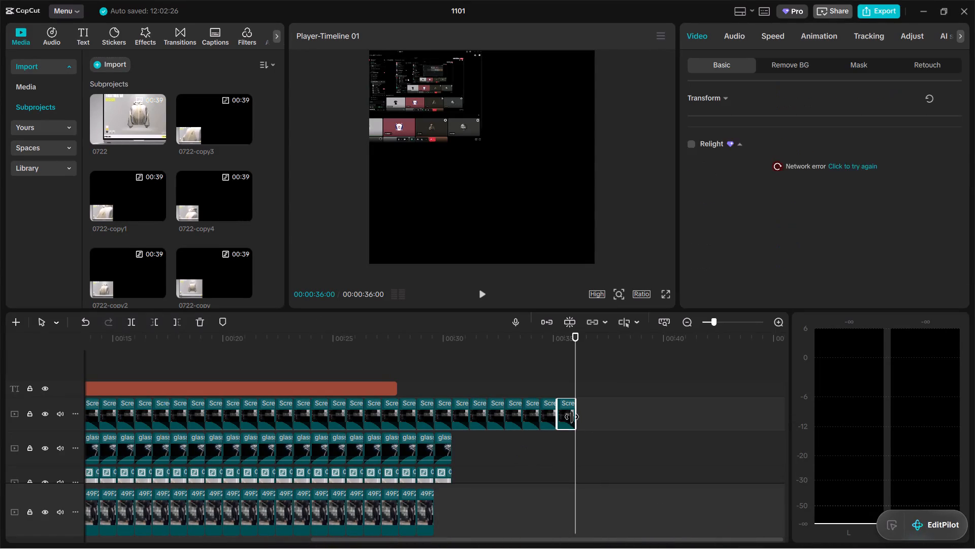
{"action": "right_click", "coordinate": [571, 410]}
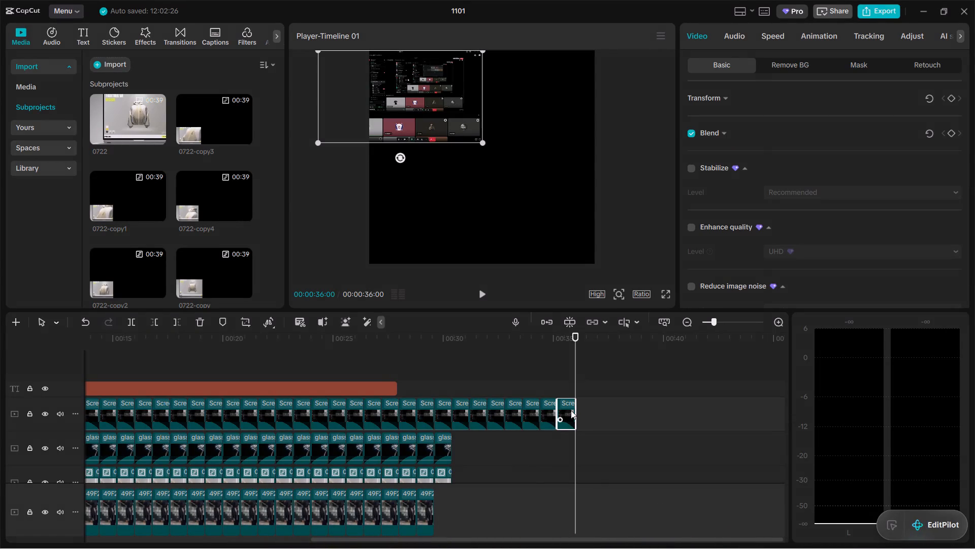
{"action": "left_click", "coordinate": [606, 158]}
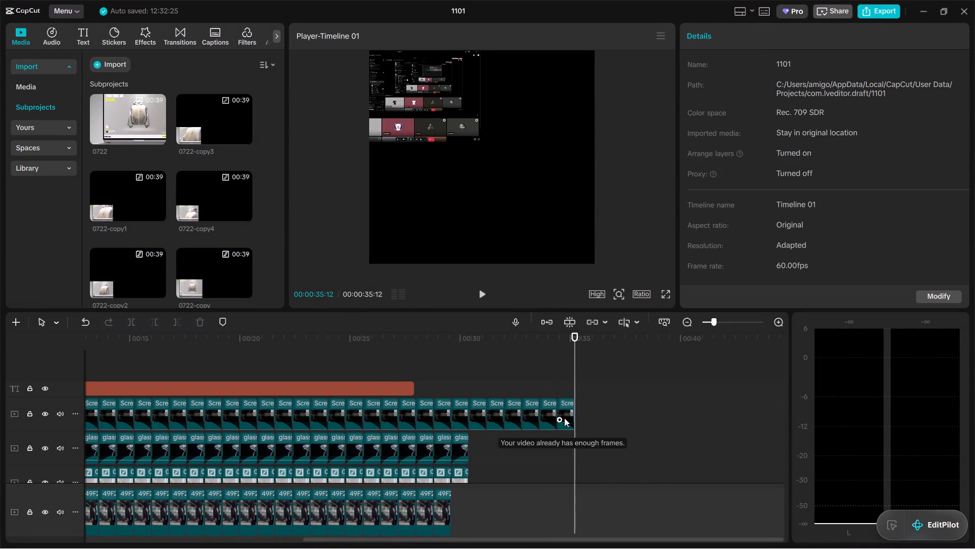
{"action": "left_click", "coordinate": [564, 418]}
{"action": "right_click", "coordinate": [564, 418]}
{"action": "left_click", "coordinate": [604, 157]}
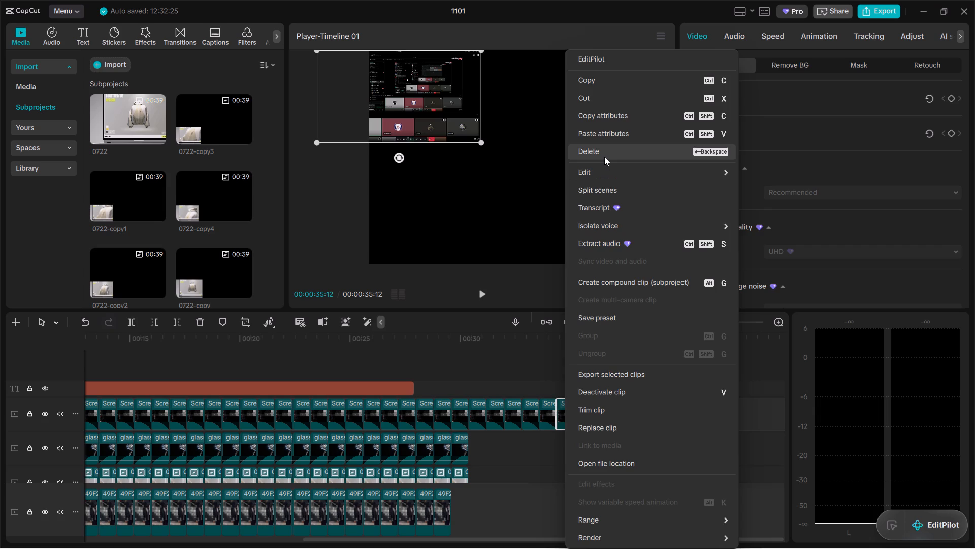
{"action": "left_click", "coordinate": [566, 417]}
{"action": "right_click", "coordinate": [566, 417]}
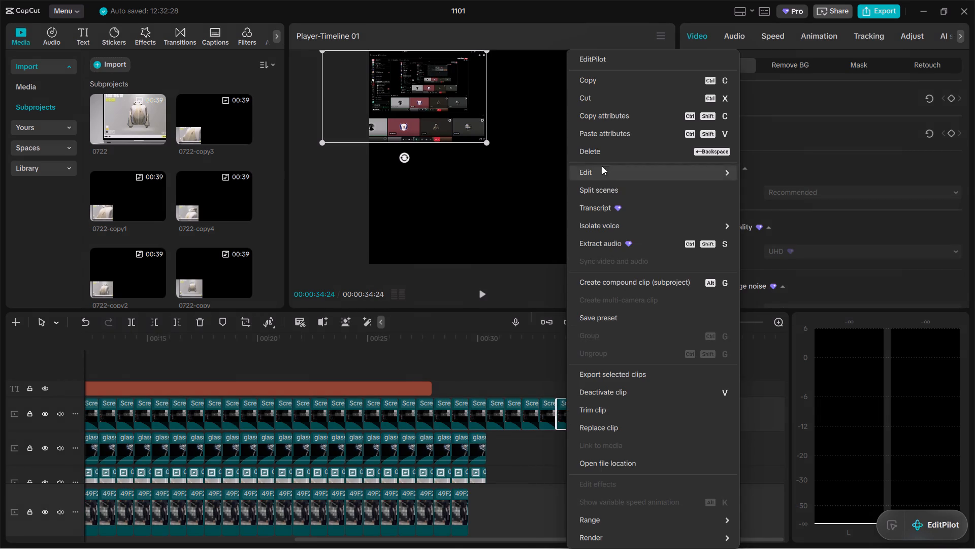
{"action": "left_click", "coordinate": [596, 150]}
{"action": "left_click", "coordinate": [563, 403]}
{"action": "right_click", "coordinate": [563, 403]}
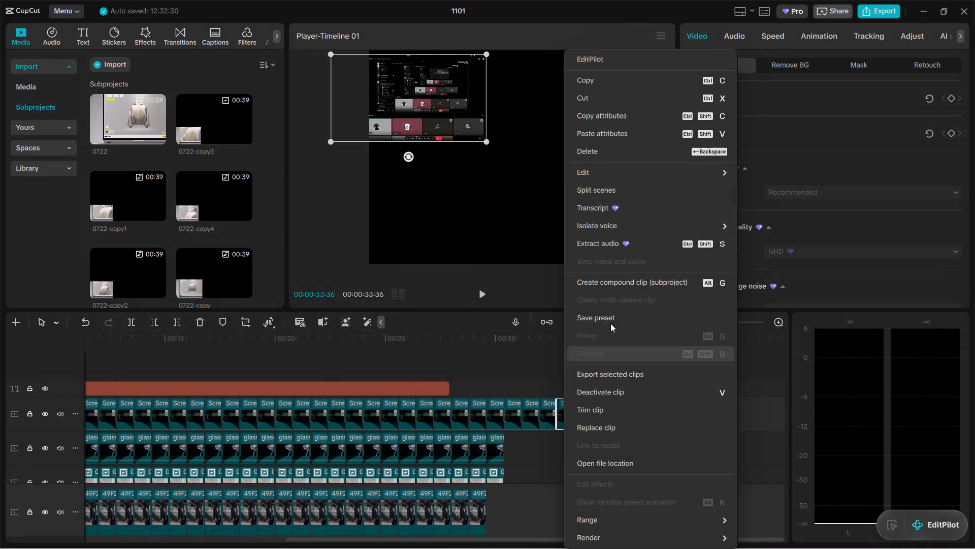
{"action": "left_click", "coordinate": [602, 157]}
Delete three more screen-recording clips from the track's end, stopping level with the flower clips at about 00:00:30:24.
{"action": "left_click", "coordinate": [563, 412]}
{"action": "right_click", "coordinate": [563, 412]}
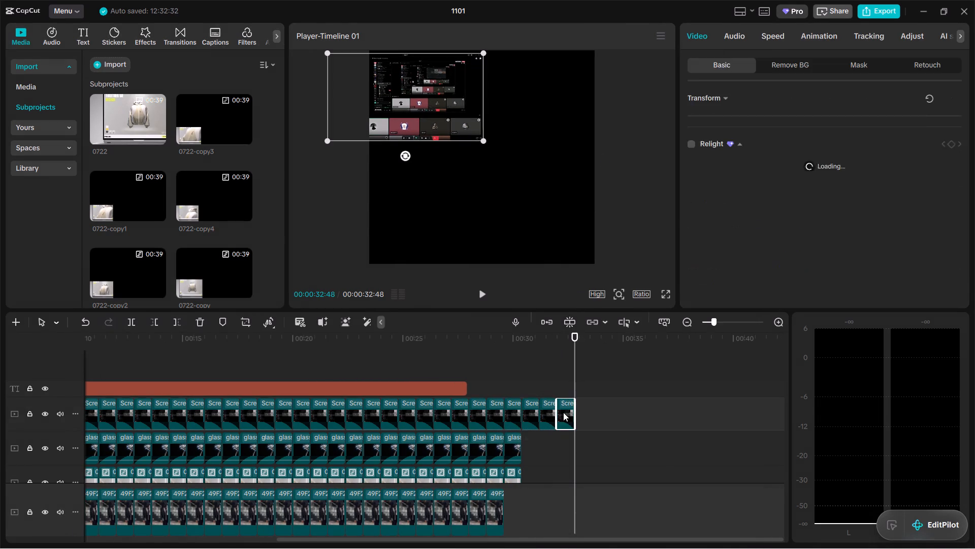
{"action": "left_click", "coordinate": [600, 150]}
{"action": "left_click", "coordinate": [568, 412]}
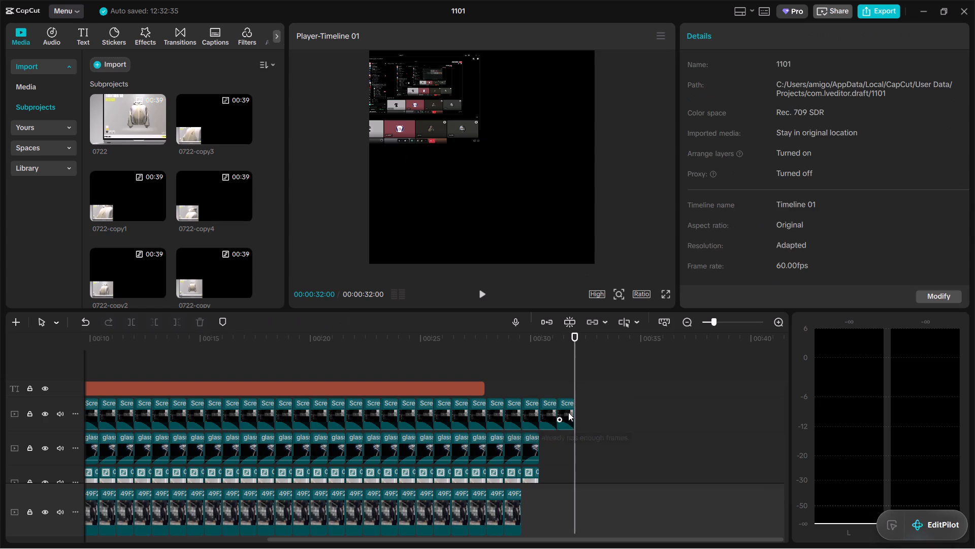
{"action": "right_click", "coordinate": [568, 412]}
{"action": "left_click", "coordinate": [616, 147]}
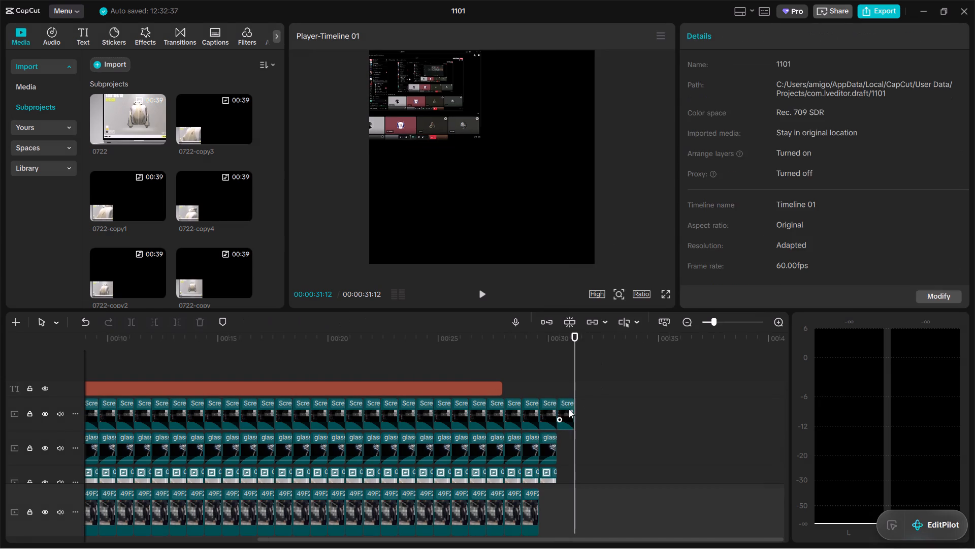
{"action": "left_click", "coordinate": [569, 410]}
{"action": "right_click", "coordinate": [569, 410]}
{"action": "left_click", "coordinate": [641, 150]}
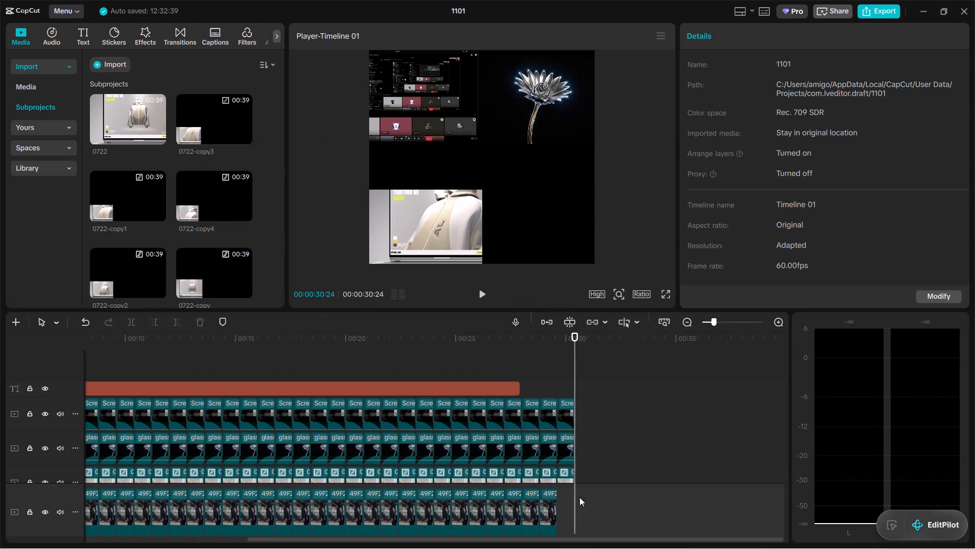
Delete the last compound, flower and screen-recording clips so all four picture tracks end together at about 00:00:29:36.
{"action": "left_click", "coordinate": [568, 477]}
{"action": "right_click", "coordinate": [568, 477]}
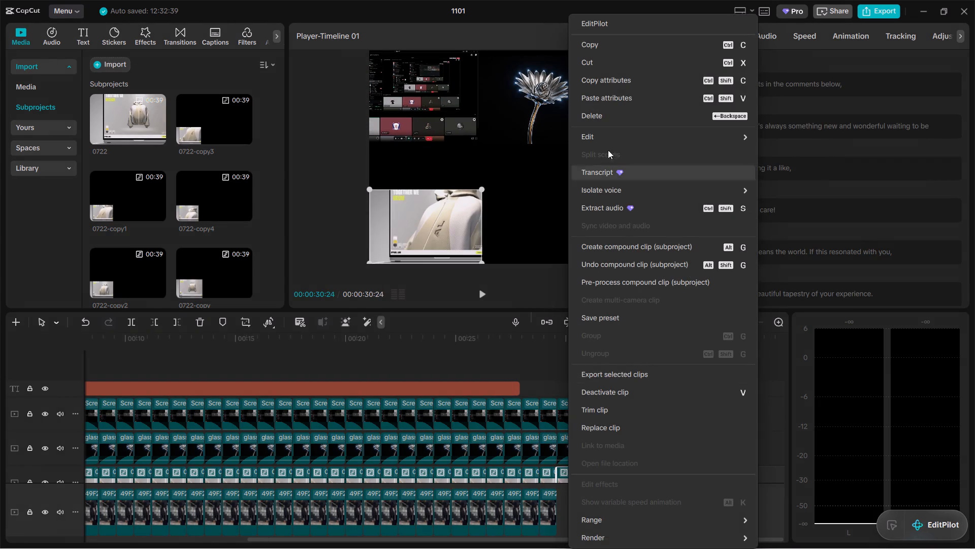
{"action": "left_click", "coordinate": [613, 116]}
{"action": "left_click", "coordinate": [571, 445]}
{"action": "right_click", "coordinate": [571, 445]}
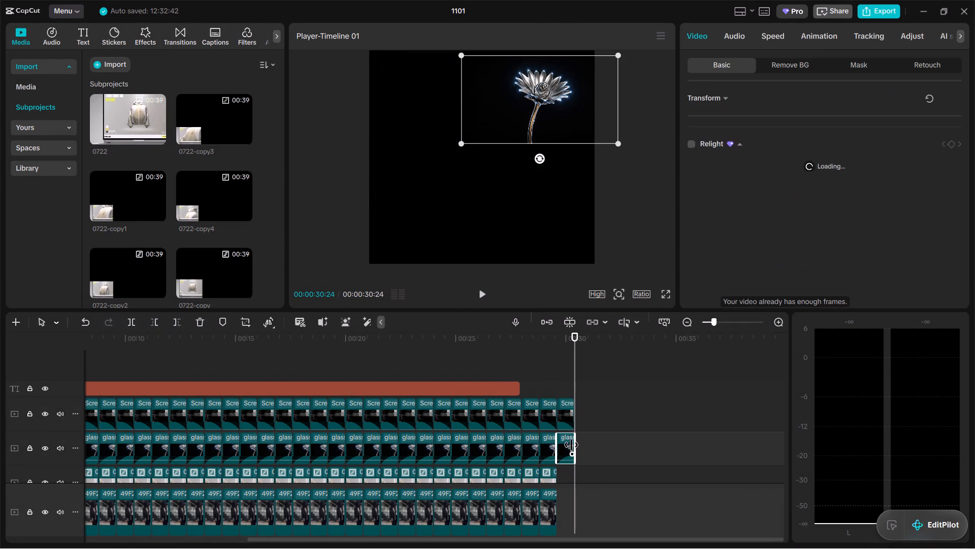
{"action": "left_click", "coordinate": [624, 147]}
{"action": "scroll", "coordinate": [694, 501], "scroll_direction": "down", "scroll_amount": 3}
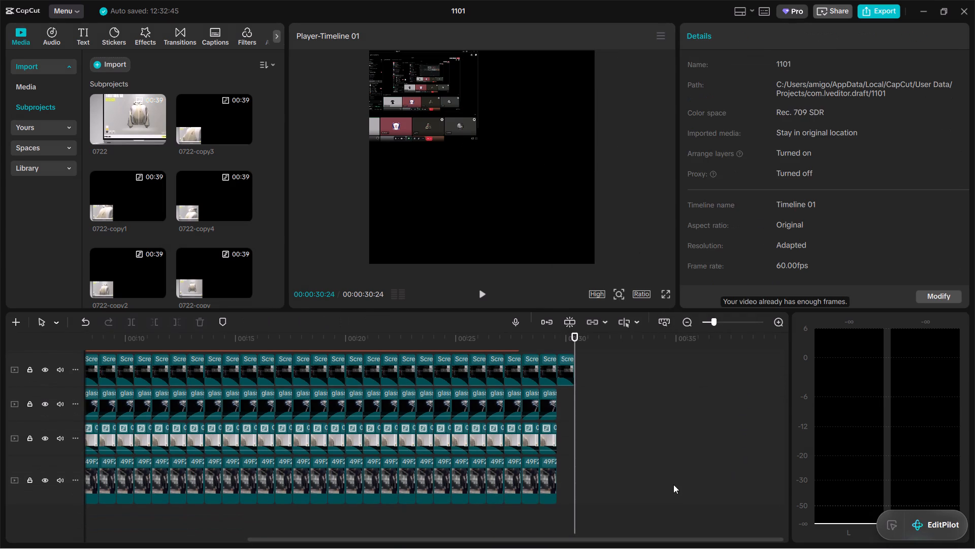
{"action": "scroll", "coordinate": [673, 484], "scroll_direction": "down", "scroll_amount": 2}
{"action": "scroll", "coordinate": [608, 472], "scroll_direction": "up", "scroll_amount": 1}
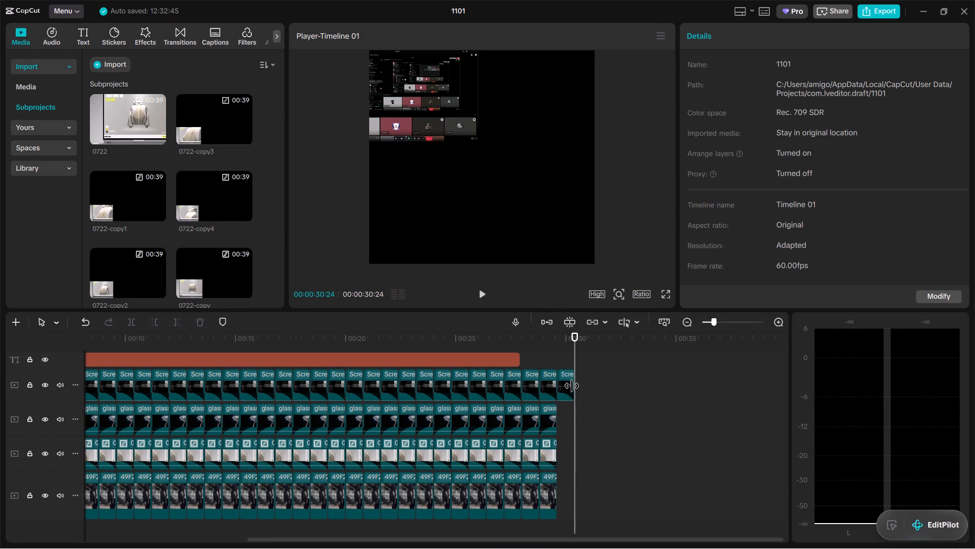
{"action": "left_click", "coordinate": [572, 386]}
{"action": "right_click", "coordinate": [572, 386]}
{"action": "left_click", "coordinate": [616, 152]}
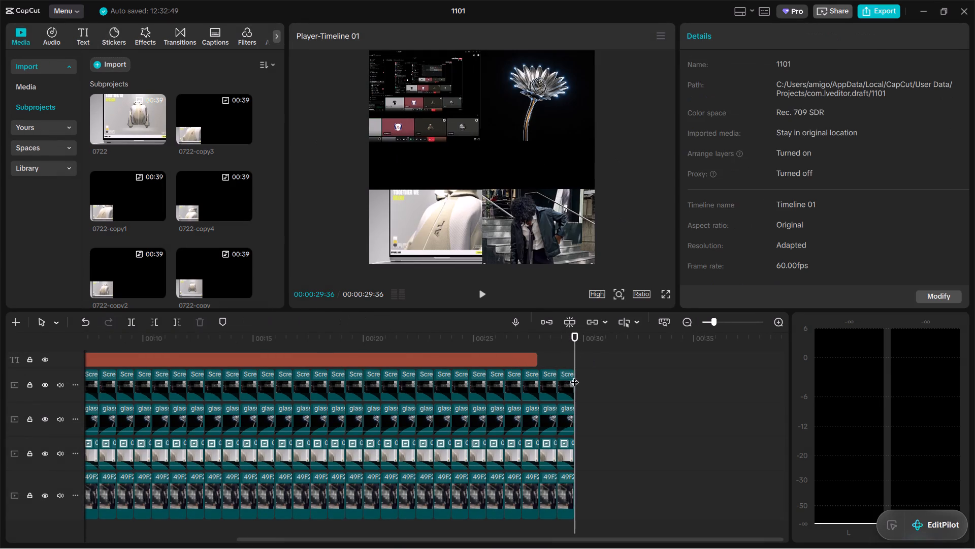
Delete the last two screen-recording clips so that their track ends with the title clip at about 00:00:28.
{"action": "left_click", "coordinate": [565, 390]}
{"action": "right_click", "coordinate": [565, 390]}
{"action": "left_click", "coordinate": [610, 156]}
{"action": "left_click", "coordinate": [550, 390]}
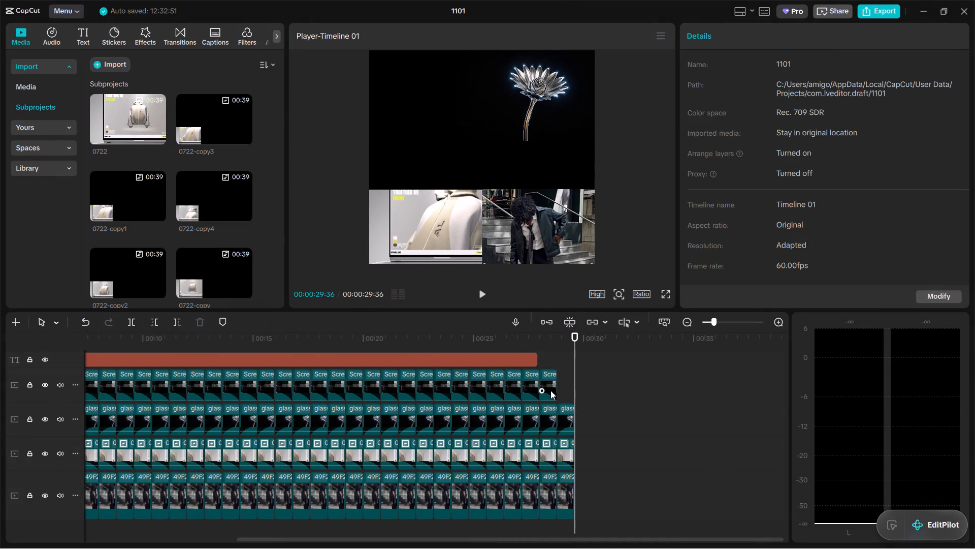
{"action": "right_click", "coordinate": [550, 390]}
{"action": "left_click", "coordinate": [587, 158]}
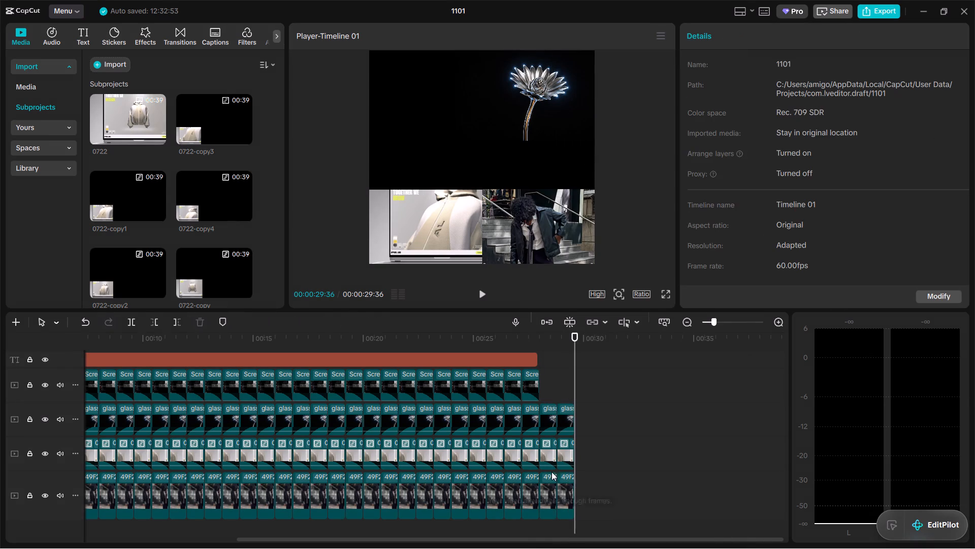
Delete the last two clips from both the compound-clip track and the street-photo track, matching the title's end at about 00:00:28.
{"action": "left_click", "coordinate": [554, 457]}
{"action": "right_click", "coordinate": [554, 457]}
{"action": "left_click", "coordinate": [592, 118]}
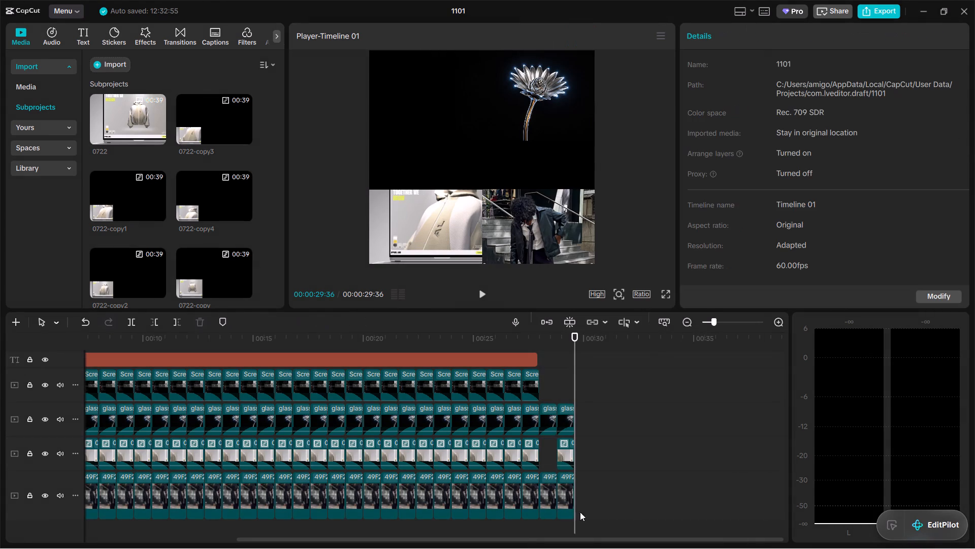
{"action": "left_click", "coordinate": [548, 505]}
{"action": "right_click", "coordinate": [548, 505]}
{"action": "left_click", "coordinate": [594, 175]}
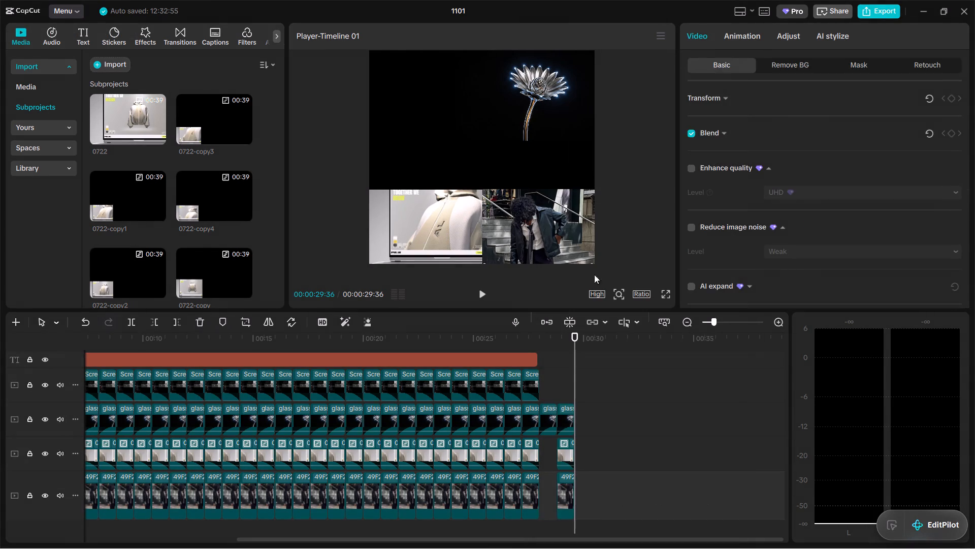
{"action": "left_click", "coordinate": [560, 488]}
{"action": "right_click", "coordinate": [560, 488]}
{"action": "left_click", "coordinate": [615, 177]}
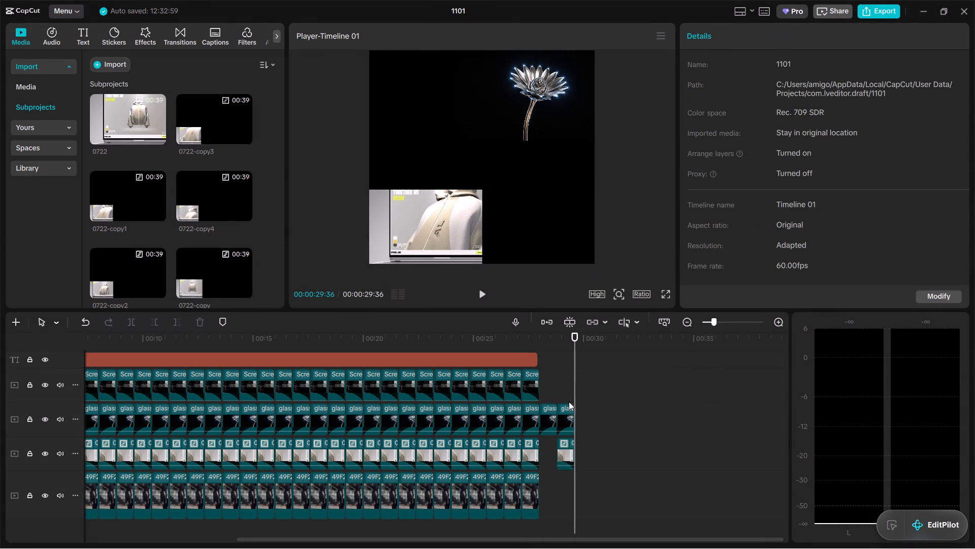
{"action": "left_click", "coordinate": [569, 448]}
{"action": "right_click", "coordinate": [569, 448]}
{"action": "left_click", "coordinate": [613, 123]}
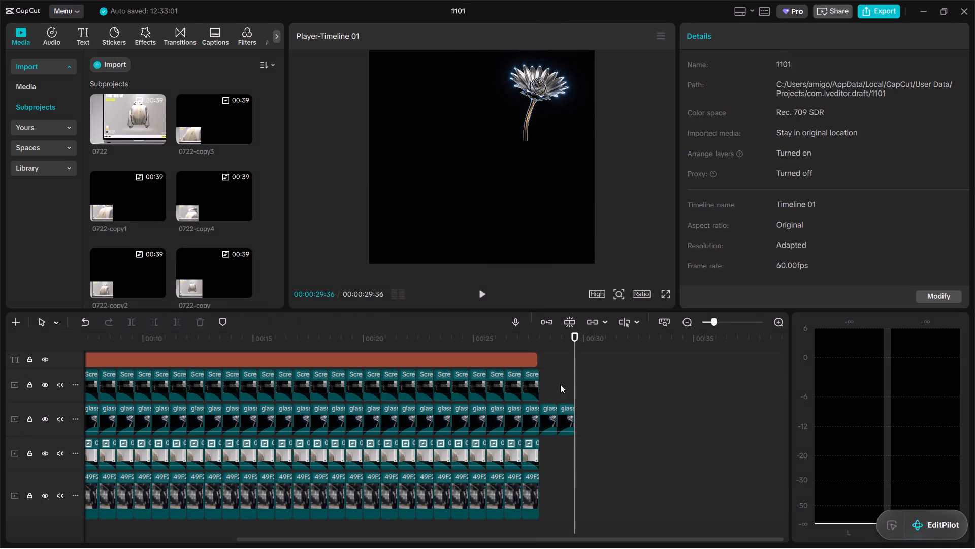
Delete the last two flower clips so that their track also ends at 00:00:28:00.
{"action": "left_click", "coordinate": [557, 422]}
{"action": "right_click", "coordinate": [557, 422]}
{"action": "left_click", "coordinate": [564, 422]}
{"action": "right_click", "coordinate": [564, 422]}
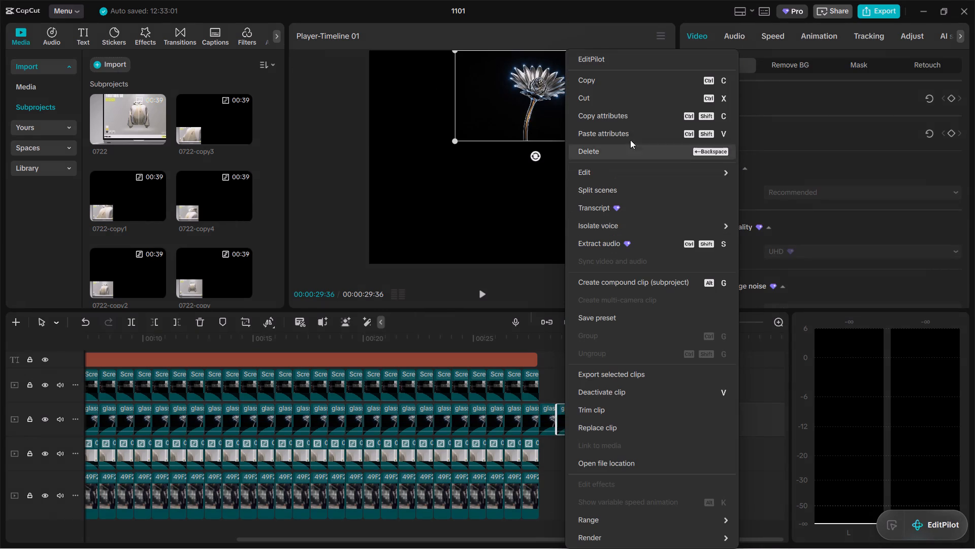
{"action": "left_click", "coordinate": [614, 147]}
{"action": "left_click", "coordinate": [562, 429]}
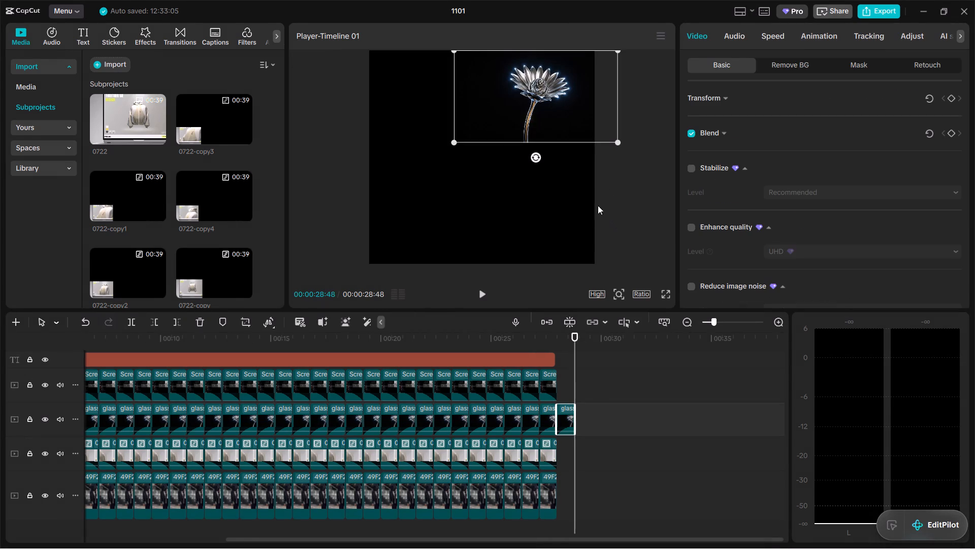
{"action": "right_click", "coordinate": [570, 419]}
{"action": "left_click", "coordinate": [615, 148]}
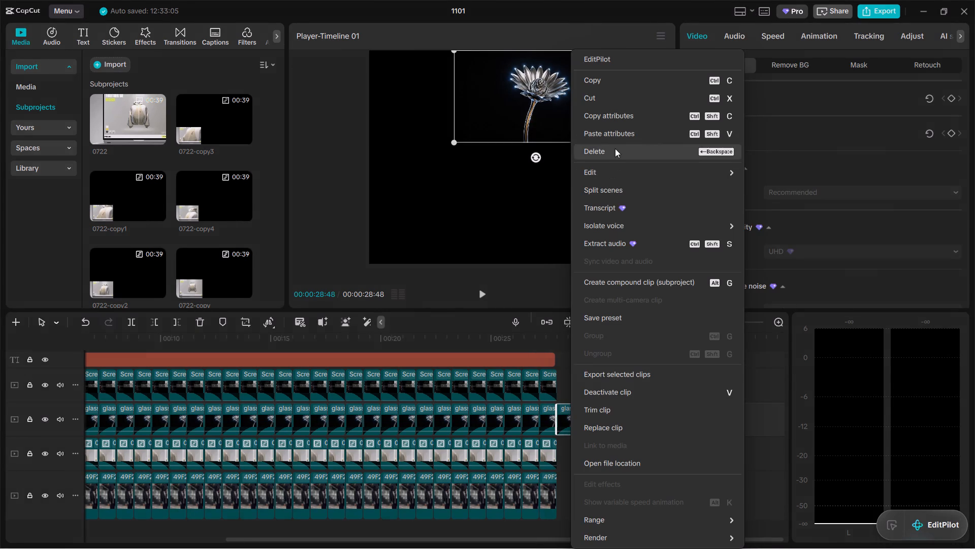
Show the hidden system tray icons on the Windows taskbar.
{"action": "left_click", "coordinate": [738, 533]}
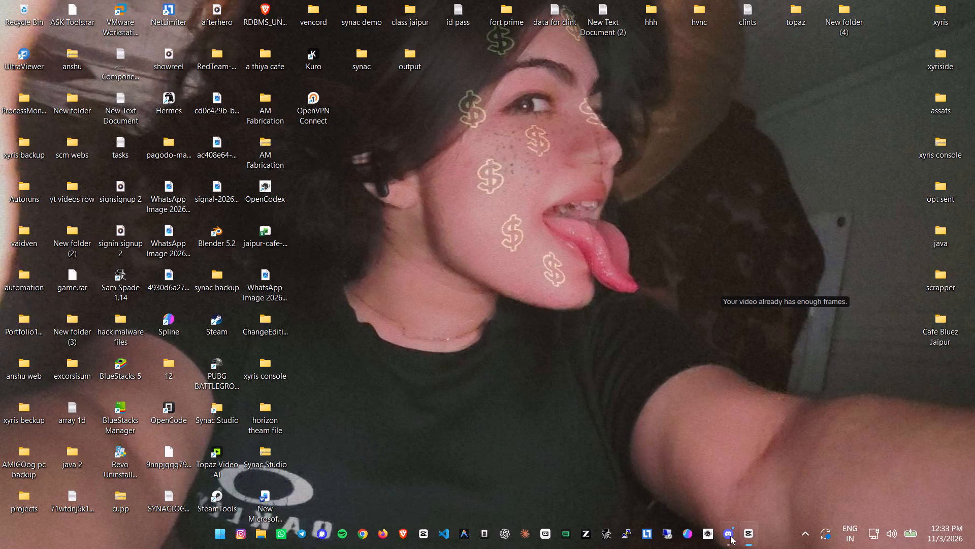
{"action": "left_click", "coordinate": [751, 533]}
{"action": "left_click", "coordinate": [810, 540]}
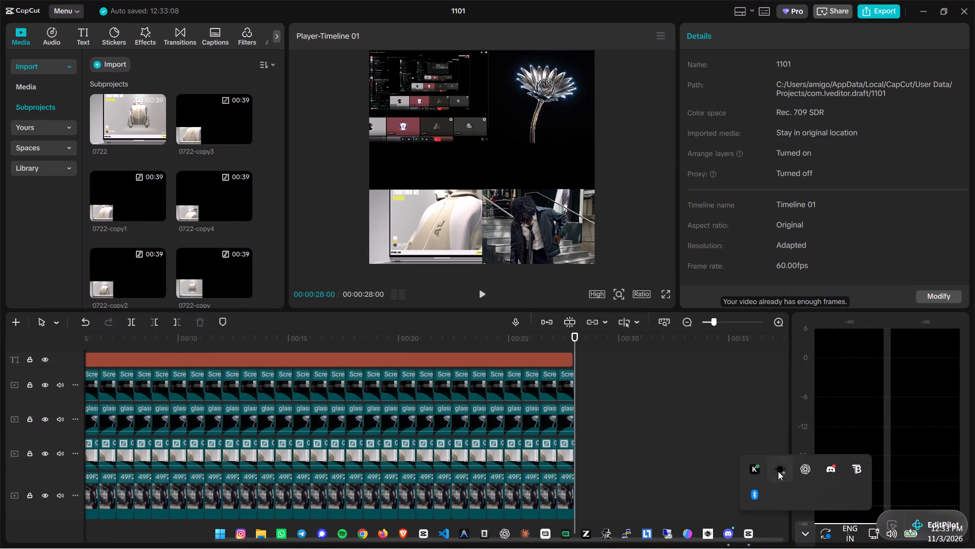
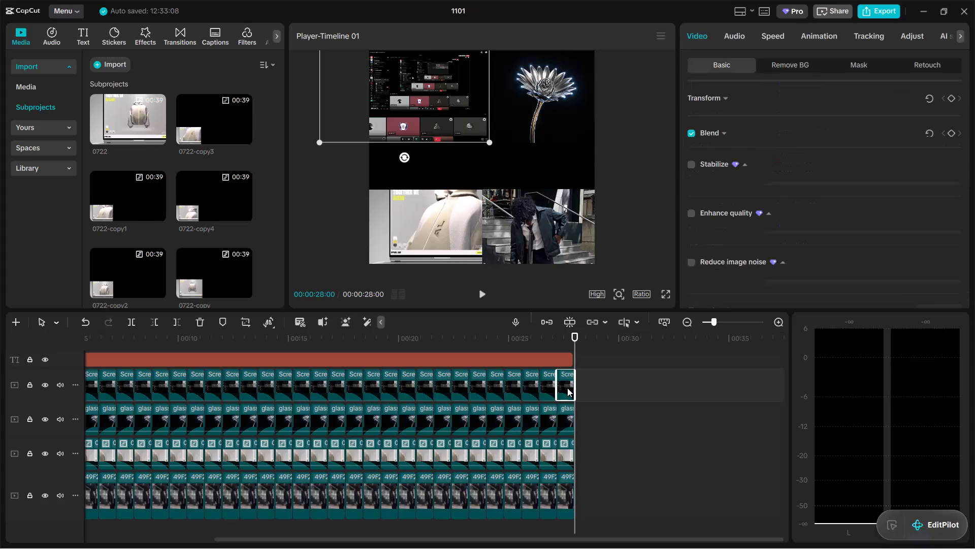
Delete the last clip on the screen-recording track.
{"action": "right_click", "coordinate": [567, 388]}
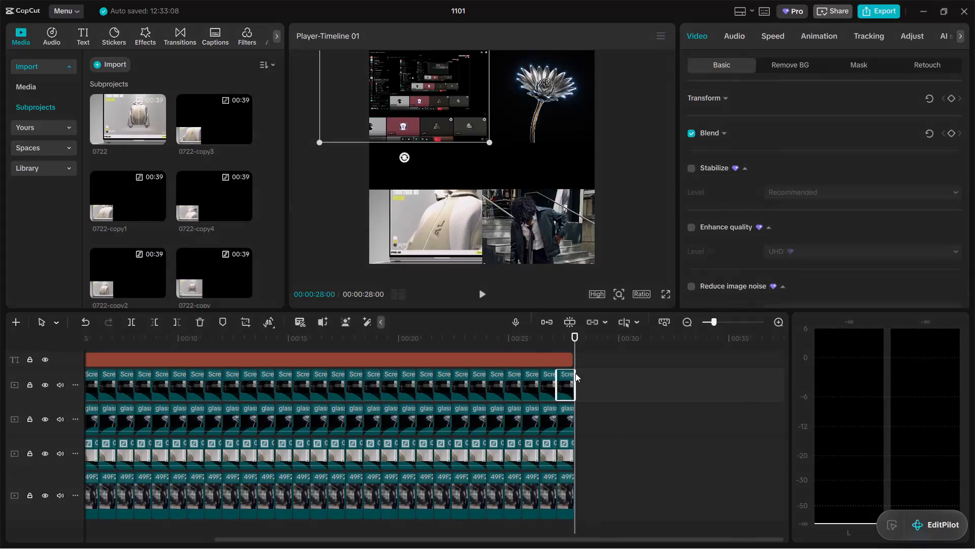
{"action": "left_click", "coordinate": [596, 154]}
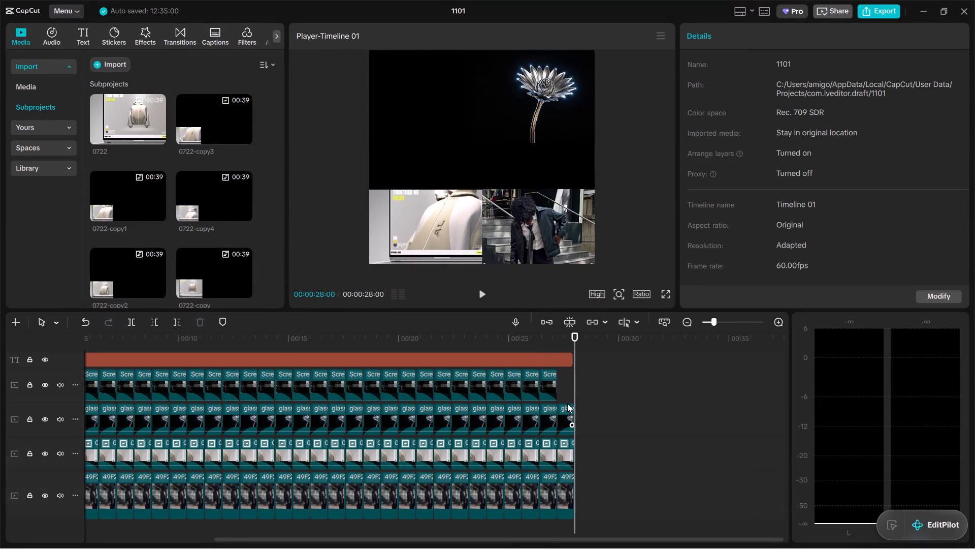
Trim the end of the yellow title clip back to about 00:00:27:27.
{"action": "left_click", "coordinate": [560, 359]}
{"action": "left_click_drag", "start_coordinate": [570, 359], "coordinate": [568, 359]}
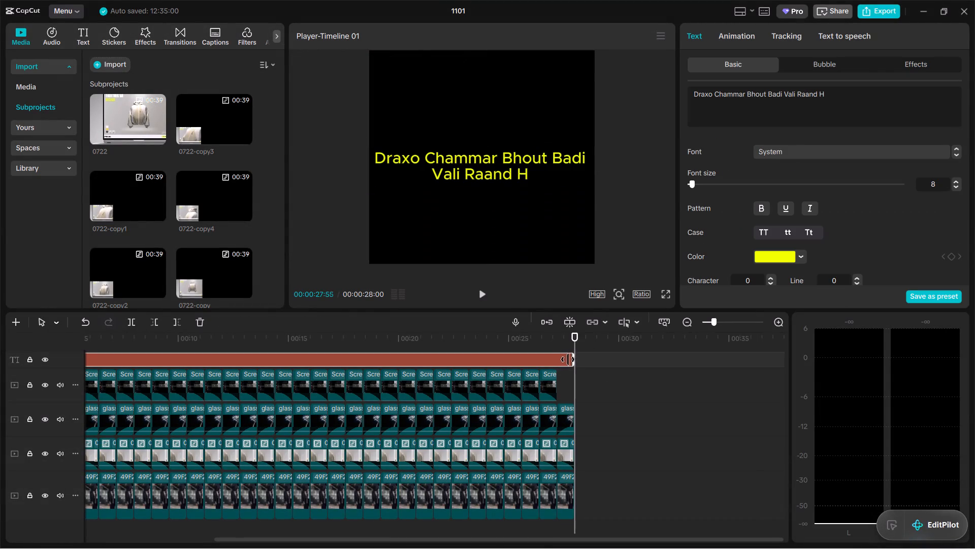
{"action": "left_click_drag", "start_coordinate": [568, 359], "coordinate": [559, 359]}
Delete the last flower clip so that its track ends level with the shortened screen-recording track.
{"action": "left_click", "coordinate": [566, 418]}
{"action": "right_click", "coordinate": [566, 418]}
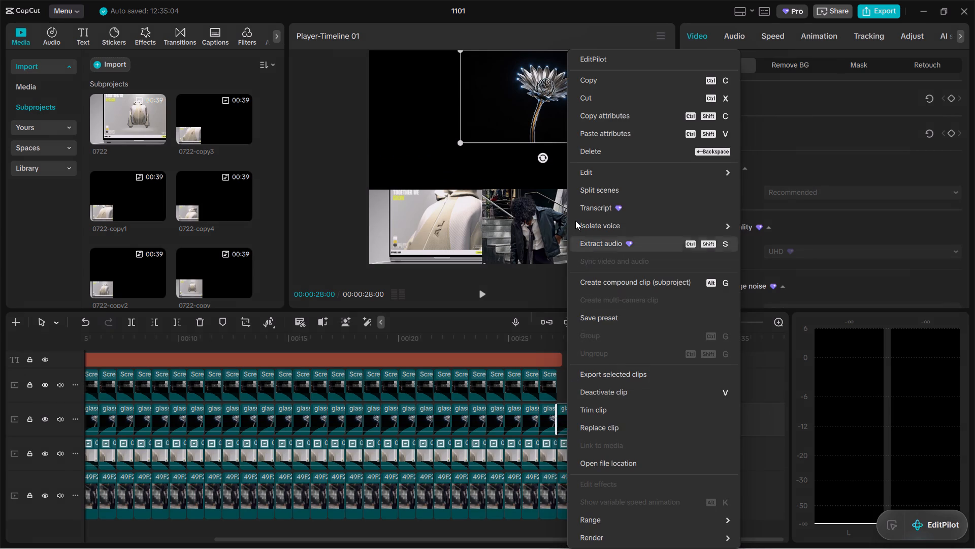
{"action": "left_click", "coordinate": [587, 154]}
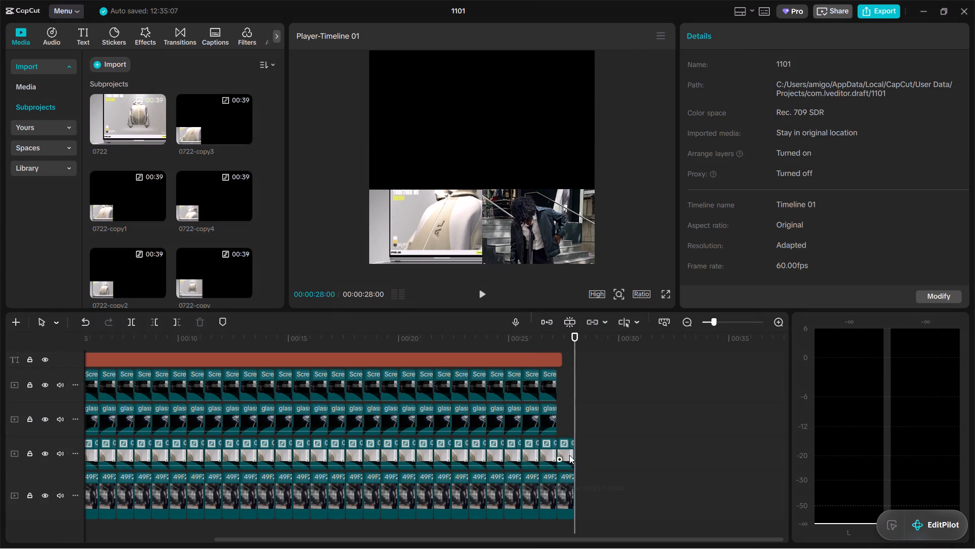
Delete the last clip from both the compound-clip track and the street-photo track, matching the ends of the other picture tracks.
{"action": "left_click", "coordinate": [569, 455]}
{"action": "right_click", "coordinate": [569, 455]}
{"action": "left_click", "coordinate": [604, 120]}
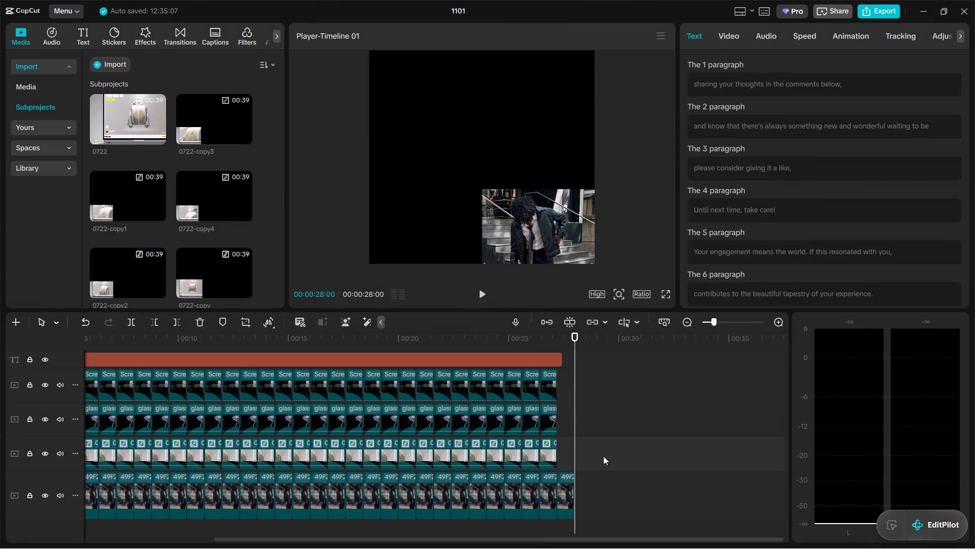
{"action": "left_click", "coordinate": [575, 501]}
{"action": "right_click", "coordinate": [574, 501]}
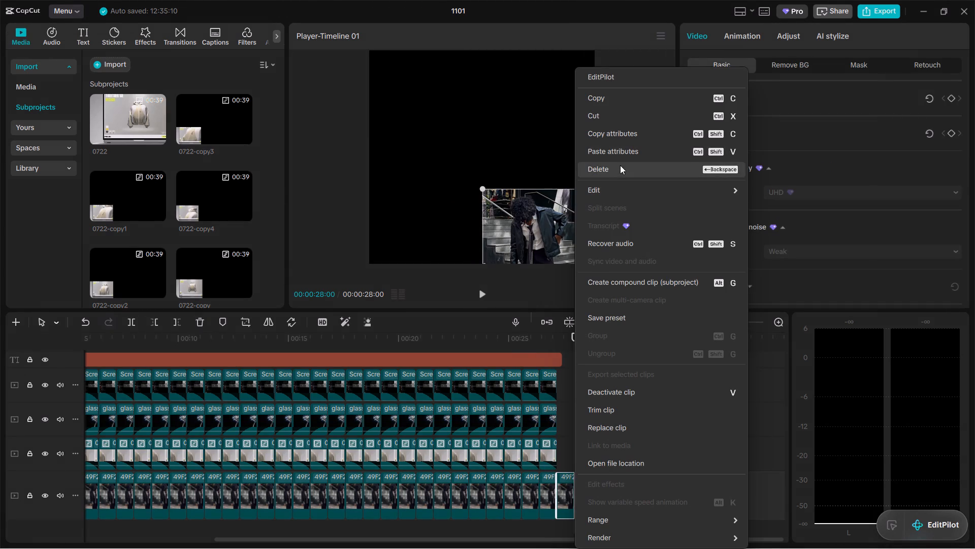
{"action": "left_click", "coordinate": [620, 167]}
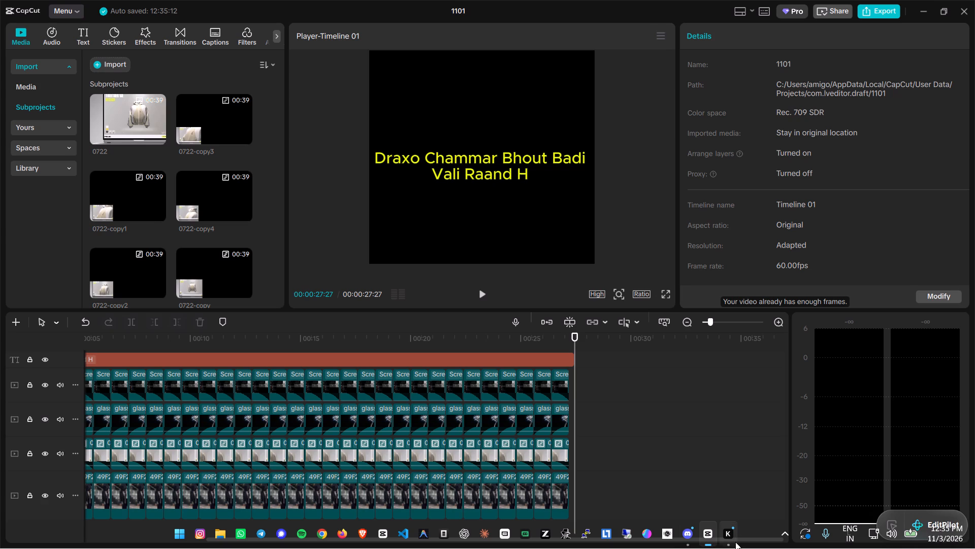
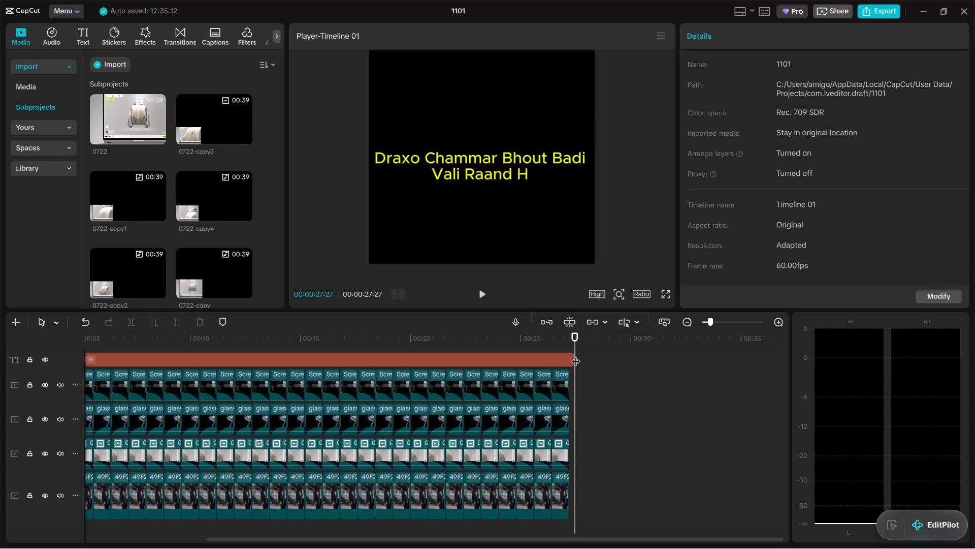
Trim the end of the yellow title clip to about 00:00:27:15, level with the ends of the four picture tracks.
{"action": "left_click_drag", "start_coordinate": [573, 342], "coordinate": [571, 342]}
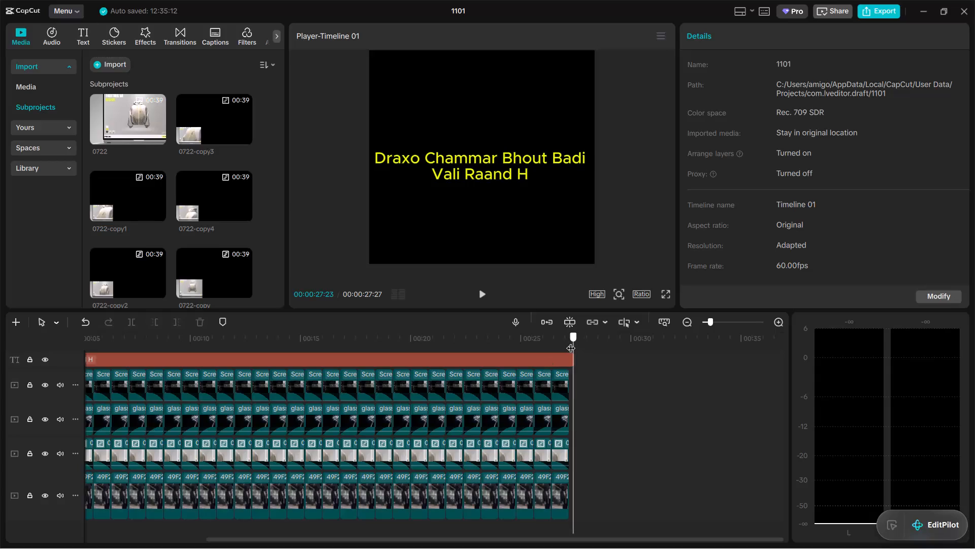
{"action": "left_click_drag", "start_coordinate": [571, 342], "coordinate": [567, 342]}
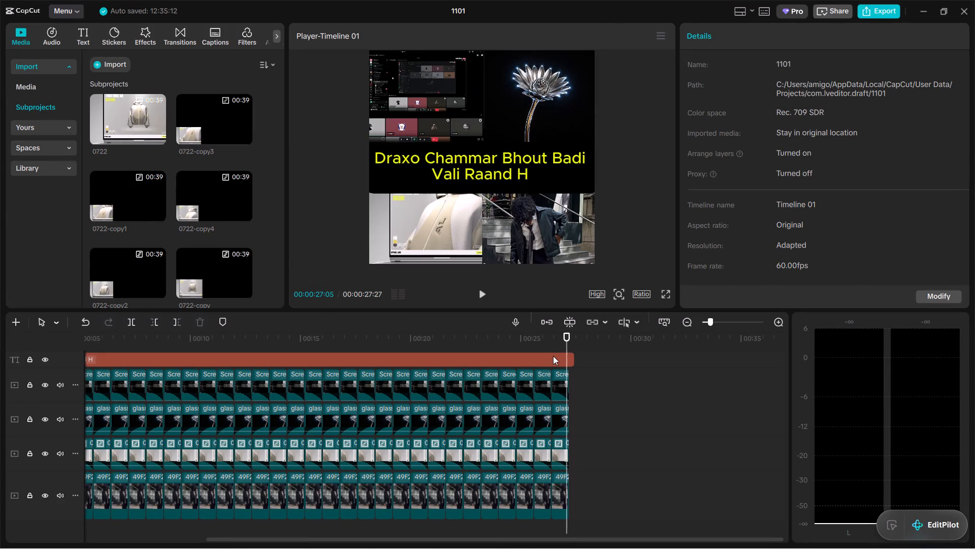
{"action": "left_click", "coordinate": [553, 356]}
{"action": "left_click_drag", "start_coordinate": [572, 356], "coordinate": [526, 356]}
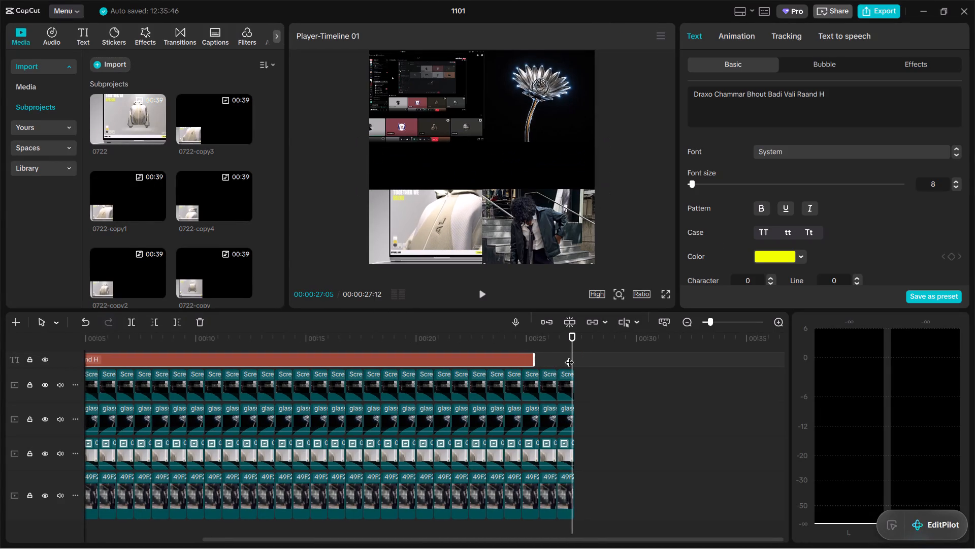
{"action": "left_click_drag", "start_coordinate": [573, 355], "coordinate": [608, 354]}
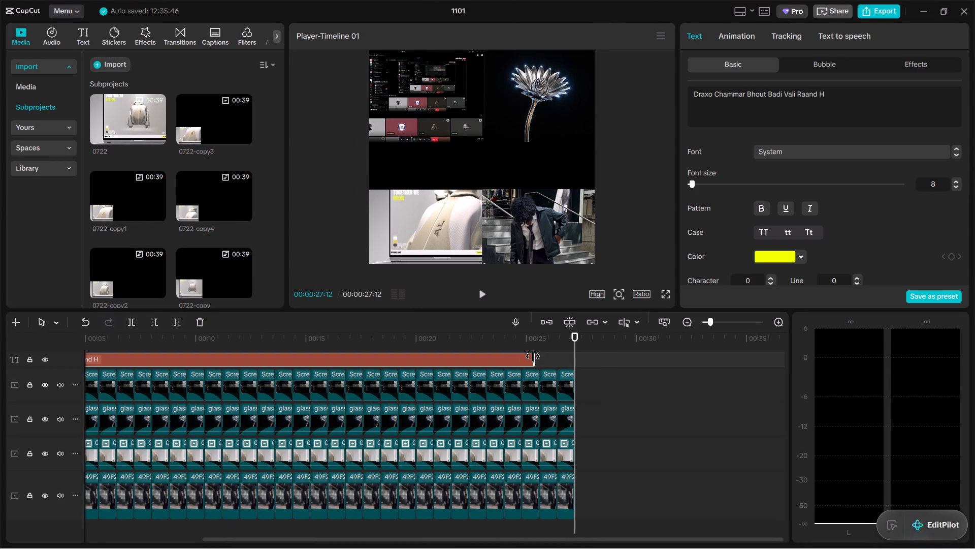
{"action": "left_click_drag", "start_coordinate": [533, 356], "coordinate": [574, 356]}
{"action": "left_click", "coordinate": [627, 389]}
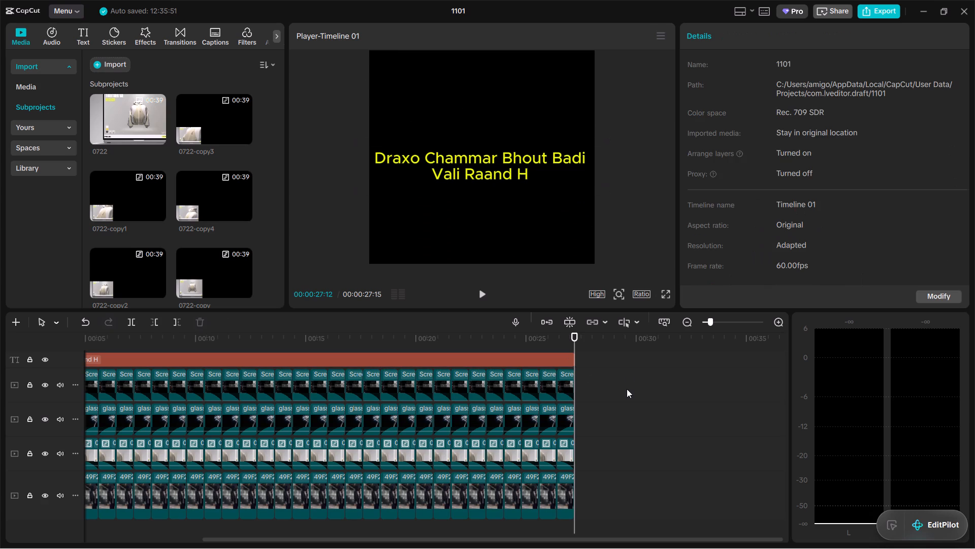
{"action": "left_click_drag", "start_coordinate": [576, 346], "coordinate": [608, 346]}
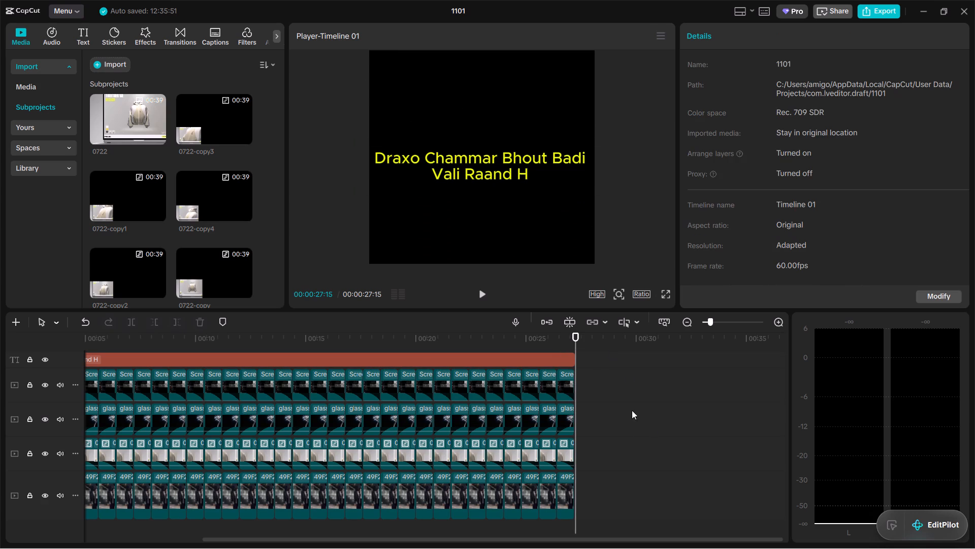